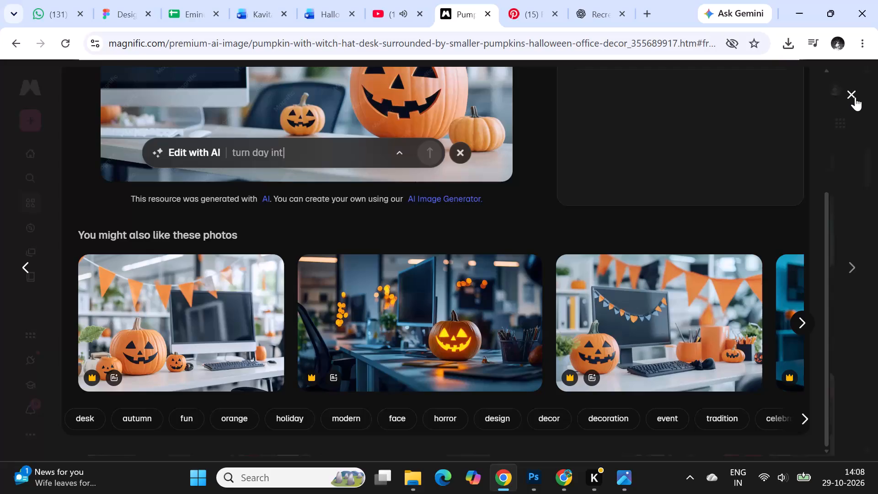
Close the open image preview and browse the premium "haloween in office" results for a suitable office Halloween photo.
left_click(855, 97)
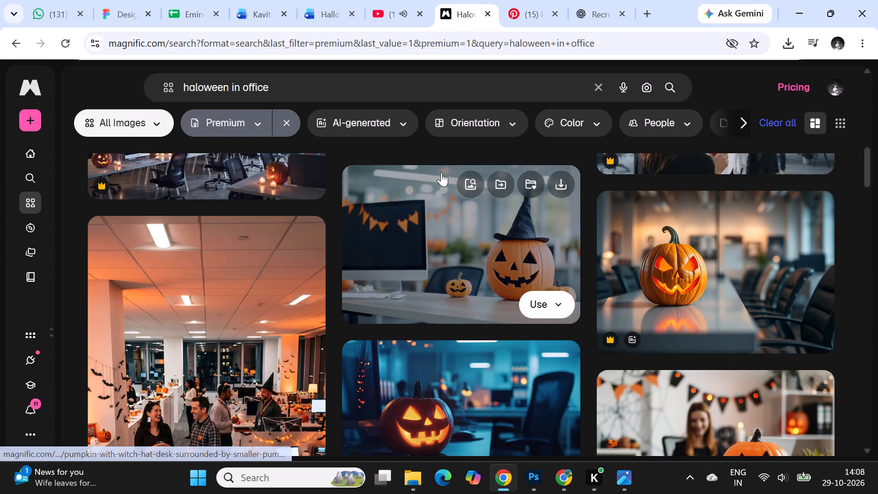
scroll(441, 172, "down", 1)
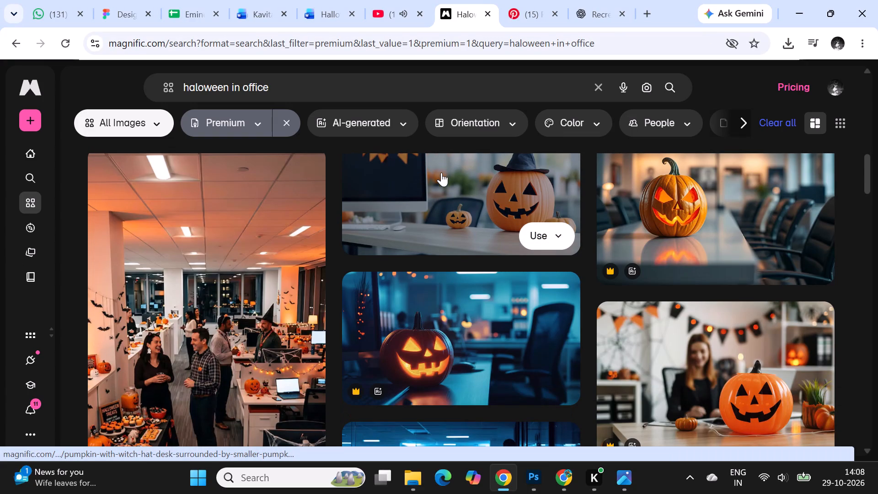
scroll(441, 172, "down", 1)
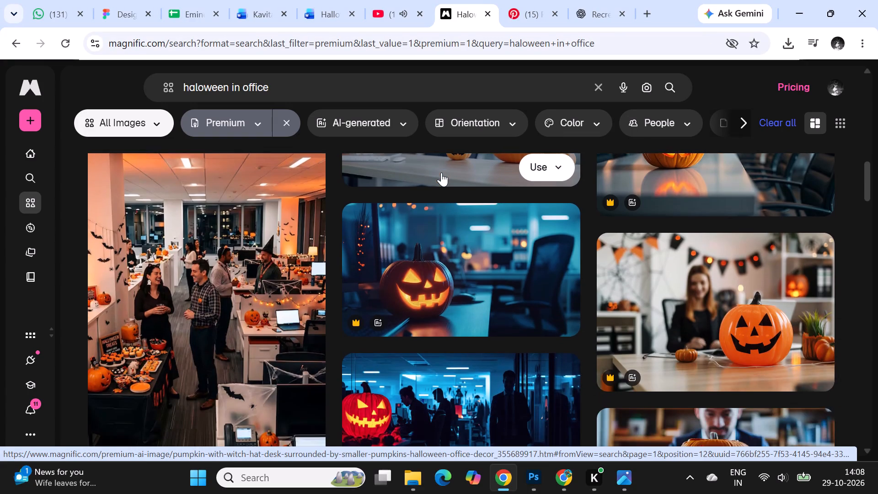
scroll(441, 172, "down", 7)
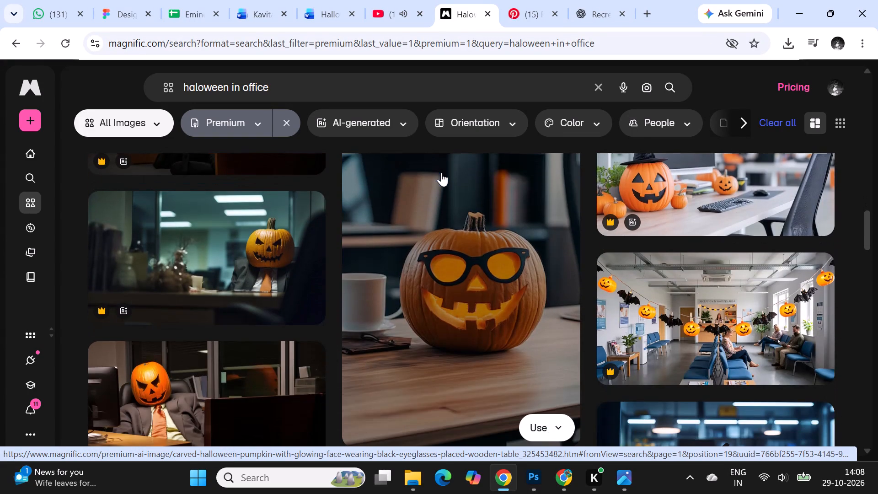
scroll(441, 172, "down", 5)
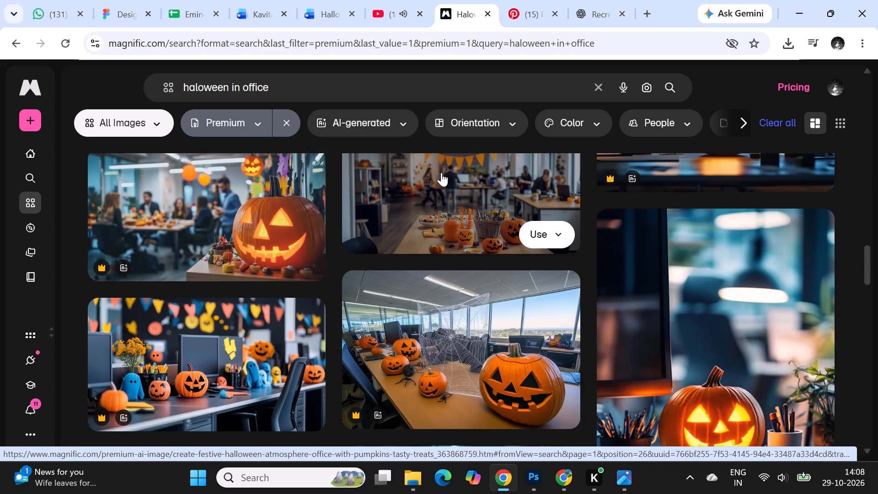
scroll(441, 172, "down", 2)
scroll(366, 172, "up", 1)
scroll(366, 172, "down", 3)
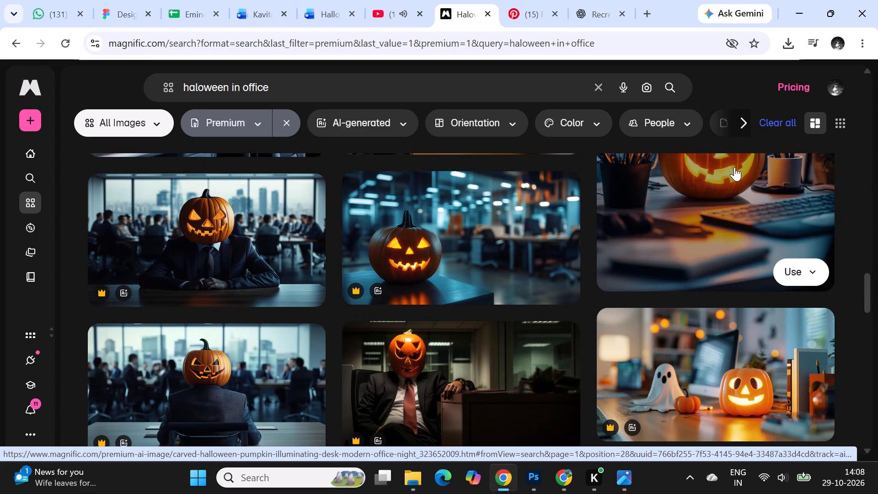
scroll(734, 167, "down", 2)
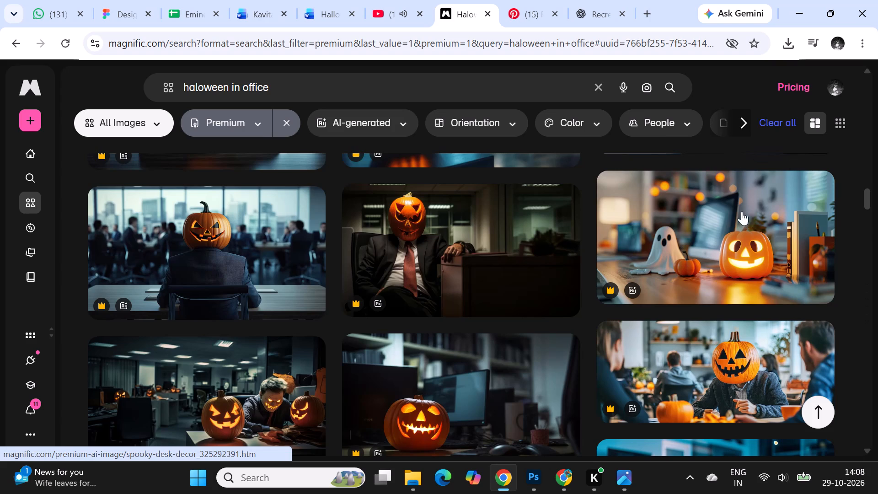
Open the desk image with the ghost and glowing pumpkin, look through its similar photos, and close the preview.
left_click(712, 229)
scroll(367, 217, "down", 5)
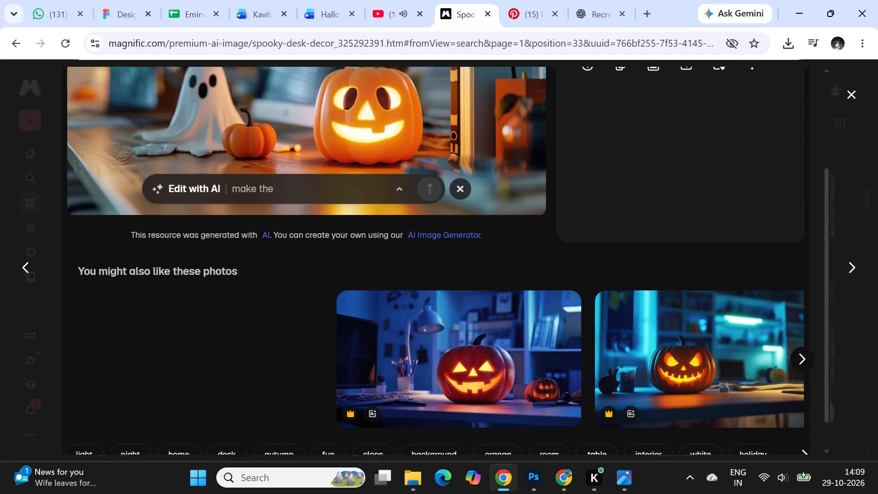
scroll(714, 294, "down", 4)
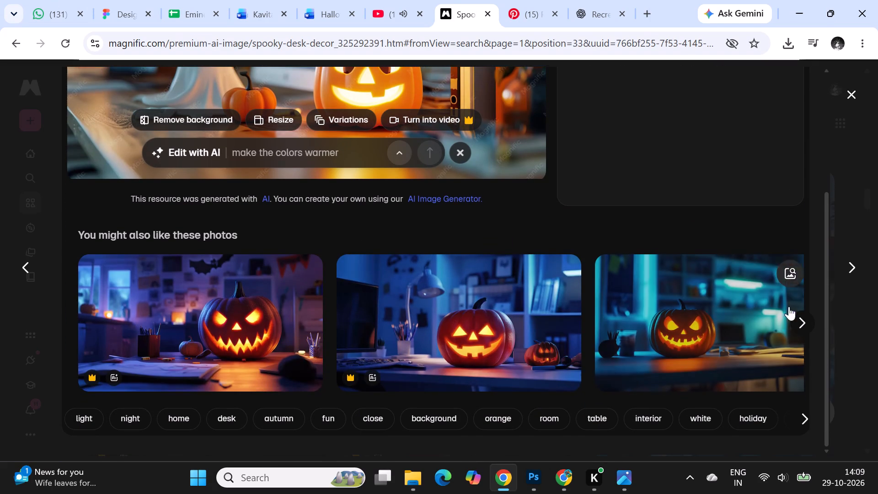
left_click(800, 322)
left_click(800, 322)
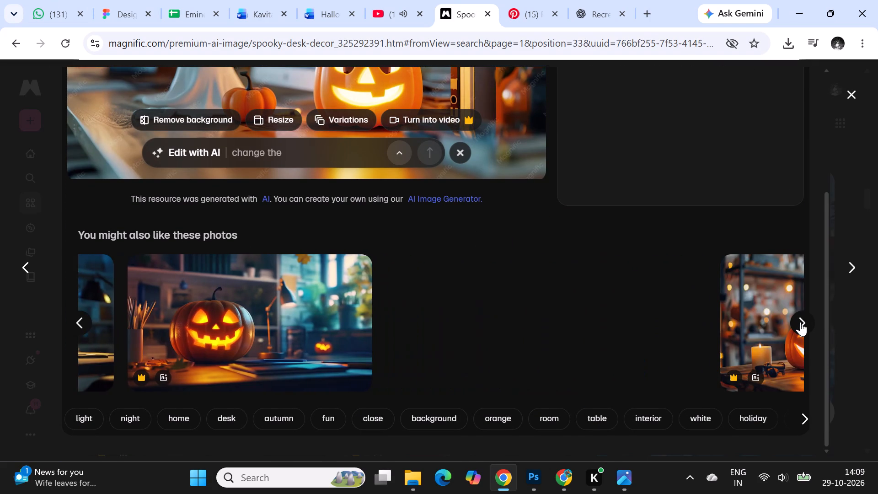
left_click(800, 322)
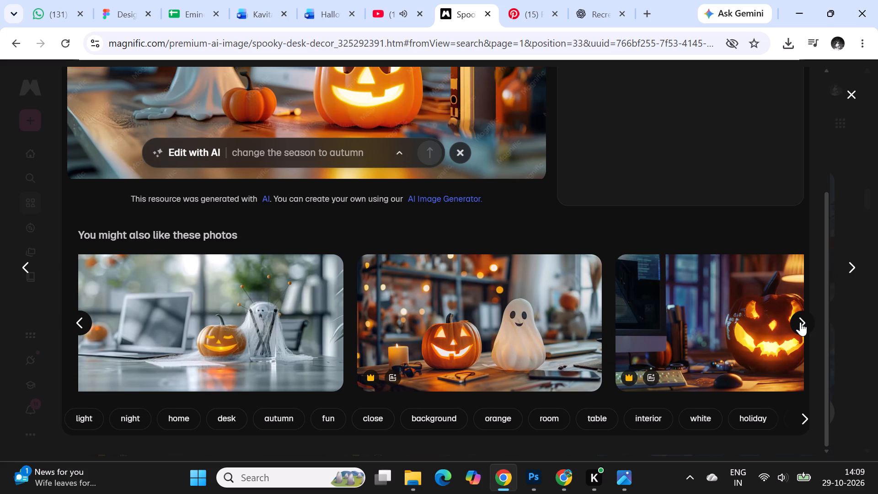
left_click(800, 322)
left_click(800, 322)
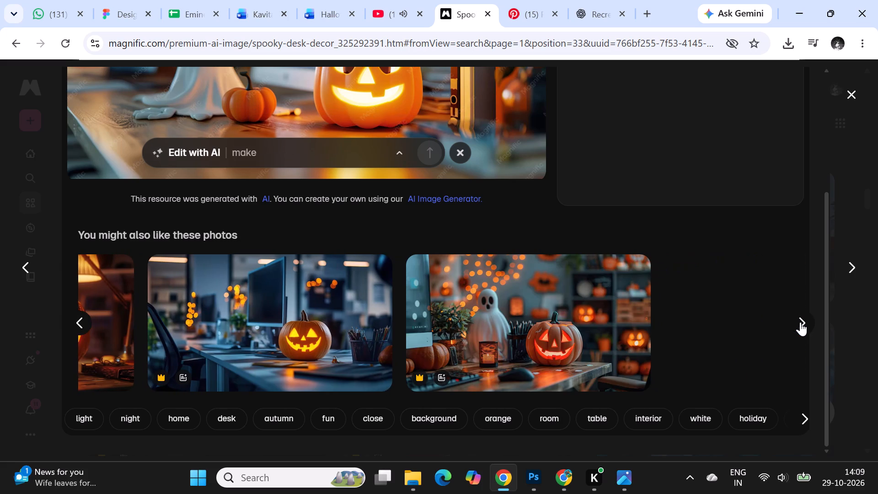
left_click(800, 322)
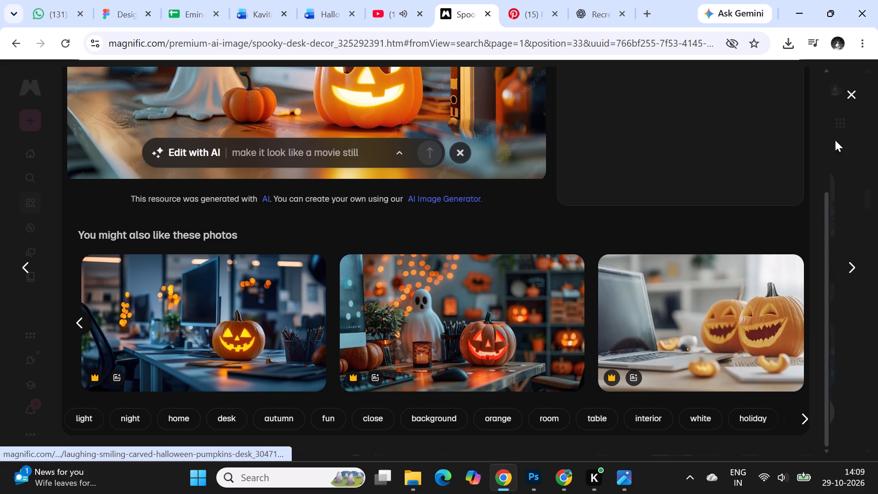
left_click(851, 99)
Examine further "haloween in office" results for pumpkin-decorated desk and office scenes.
scroll(828, 202, "down", 2)
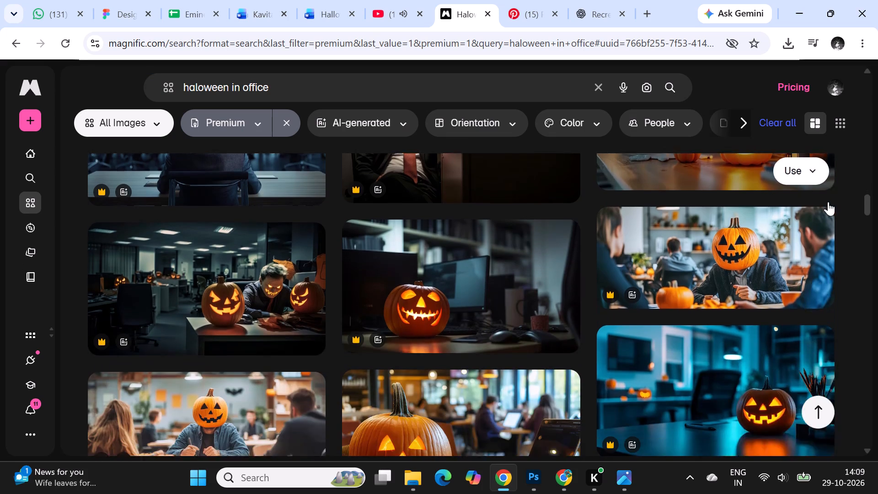
scroll(828, 202, "down", 2)
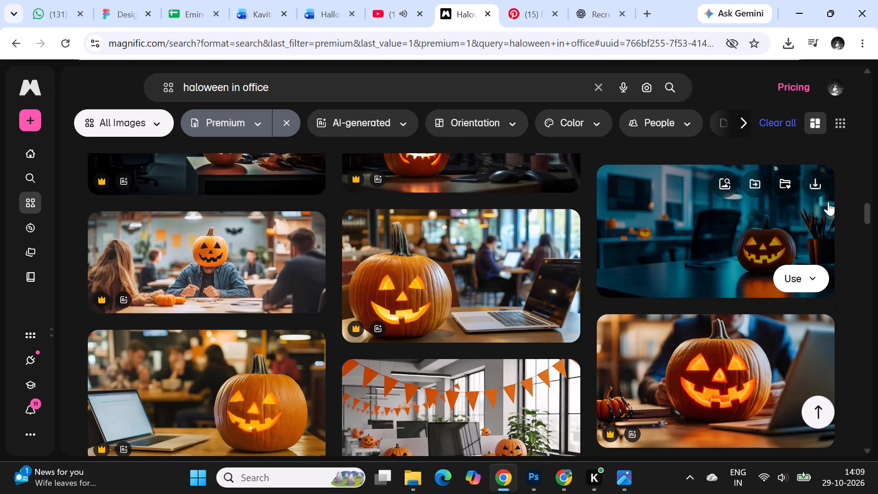
scroll(828, 202, "down", 3)
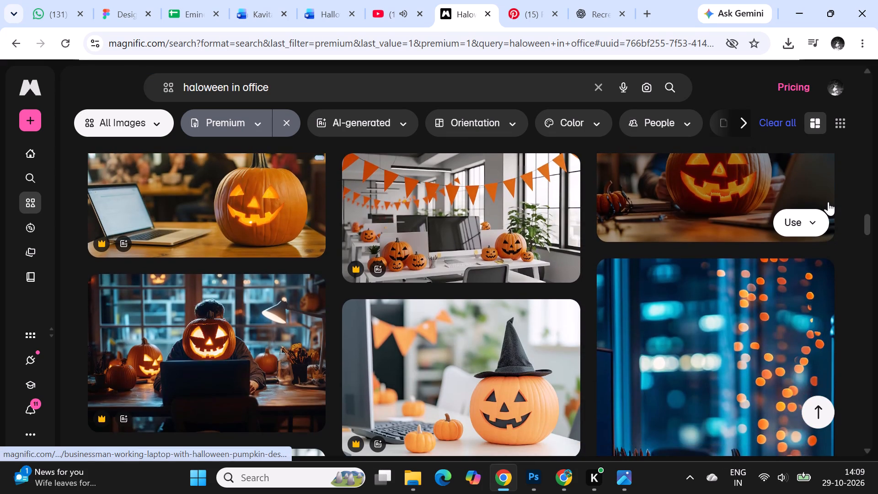
scroll(828, 202, "down", 2)
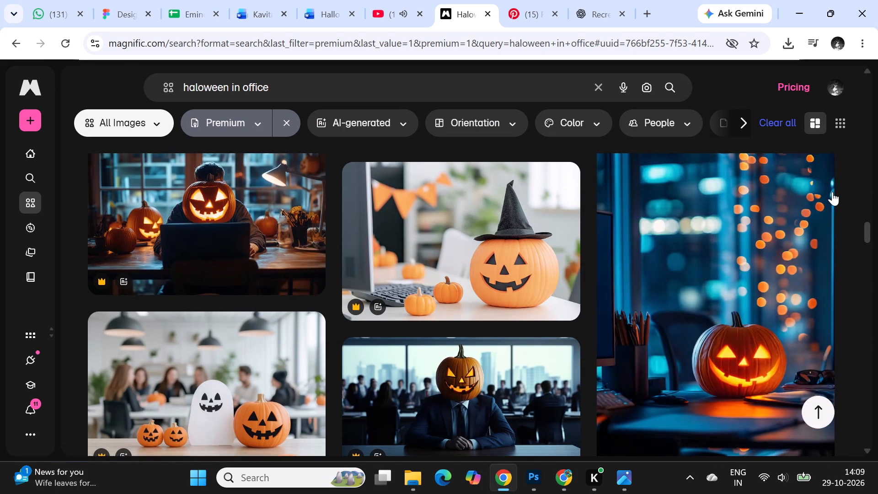
scroll(832, 192, "down", 4)
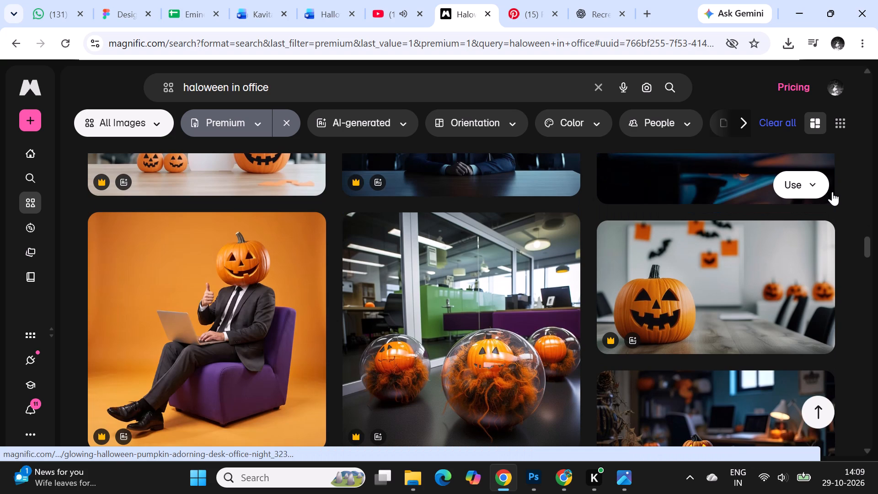
scroll(832, 192, "down", 6)
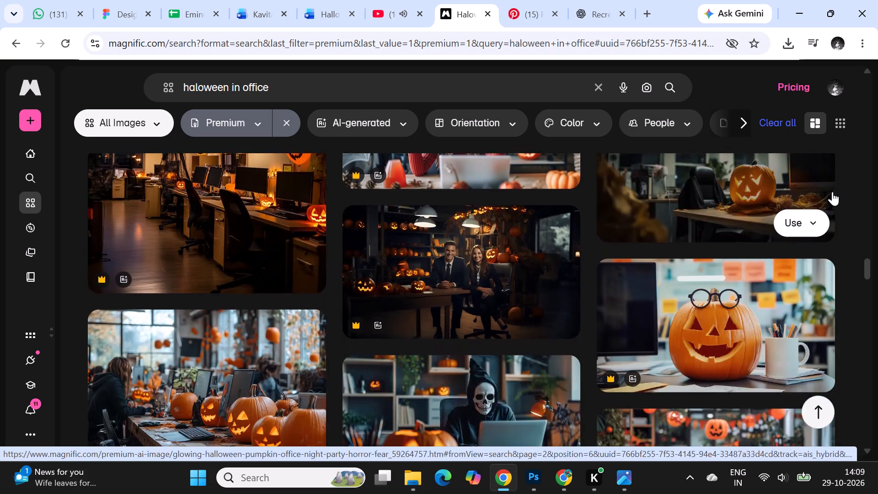
scroll(832, 192, "down", 2)
scroll(808, 286, "up", 1)
Open the image of the pumpkin wearing eyeglasses beside a mug, review its similar photos, and close the preview.
left_click(674, 263)
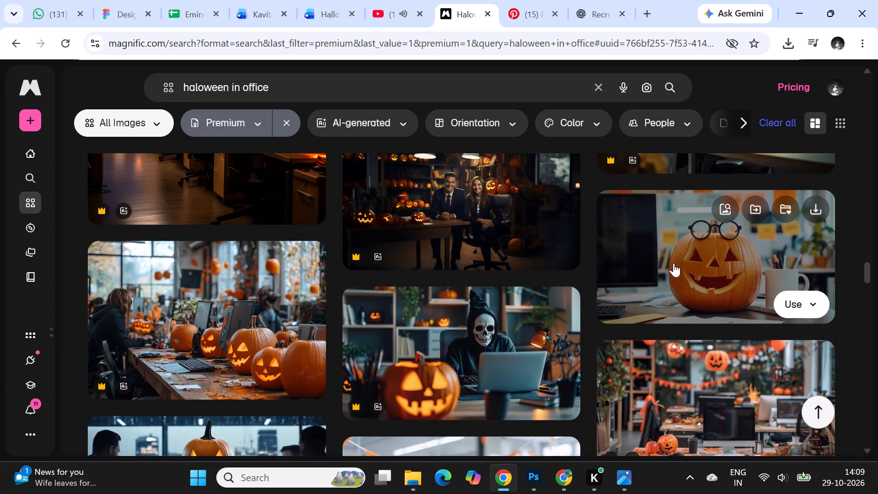
scroll(394, 226, "down", 6)
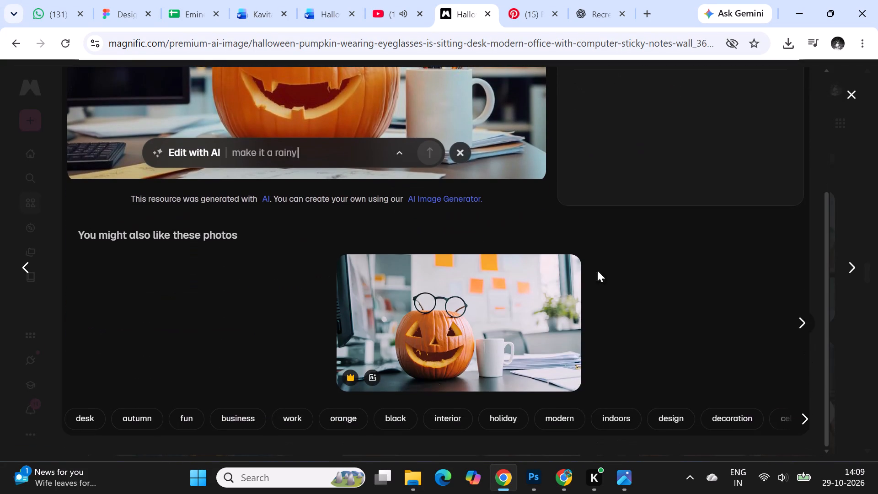
left_click(806, 321)
left_click(806, 321)
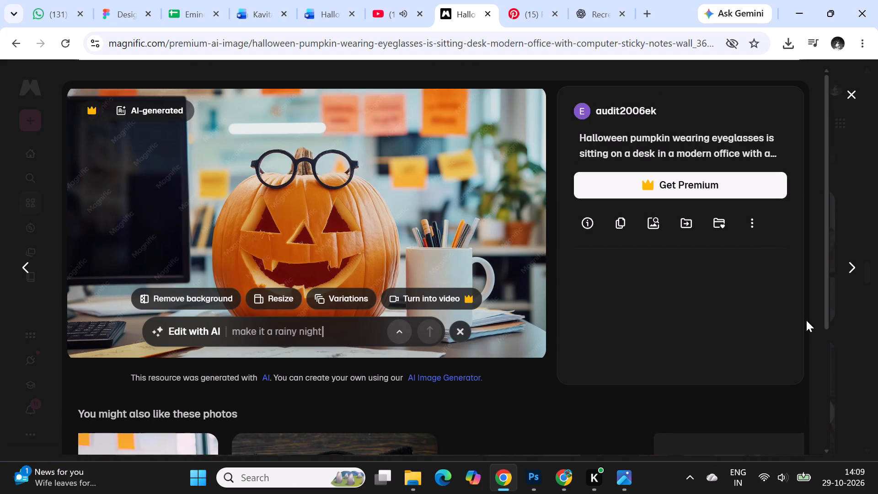
scroll(802, 317, "down", 4)
scroll(329, 298, "down", 2)
left_click(797, 326)
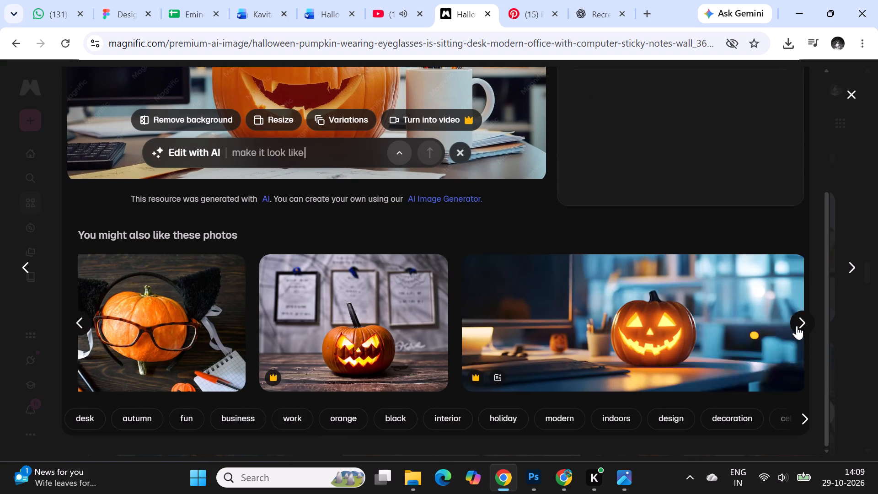
left_click(797, 326)
left_click(855, 97)
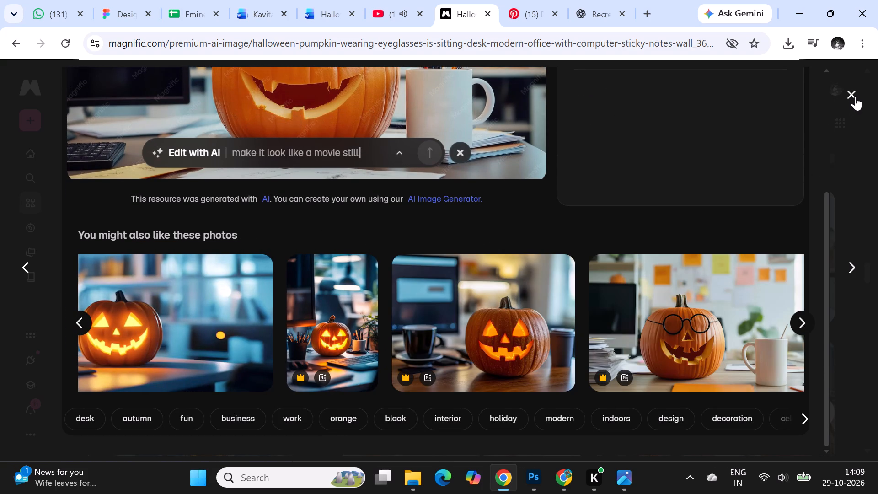
scroll(849, 242, "down", 6)
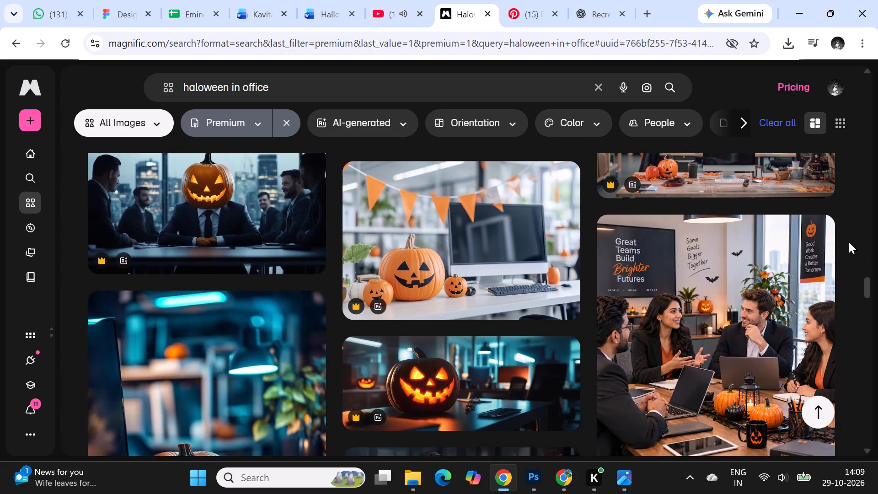
scroll(849, 242, "down", 7)
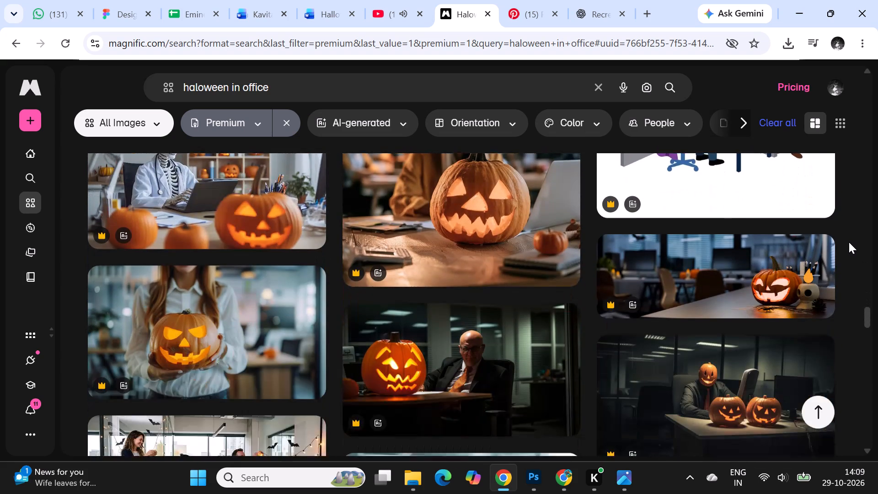
scroll(849, 242, "down", 2)
scroll(849, 242, "up", 2)
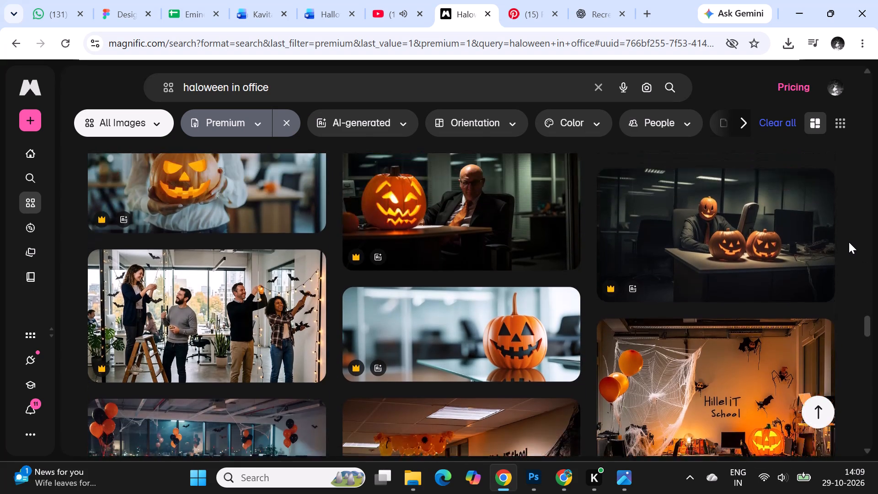
scroll(849, 242, "down", 14)
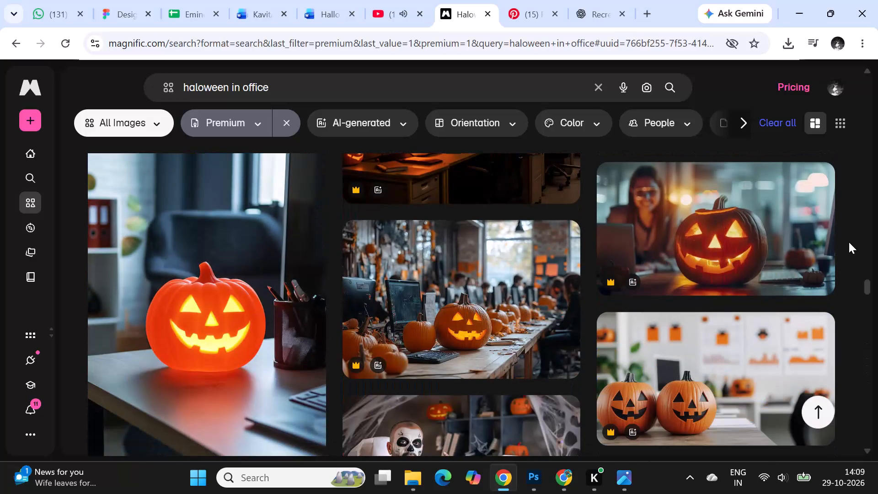
scroll(849, 242, "down", 7)
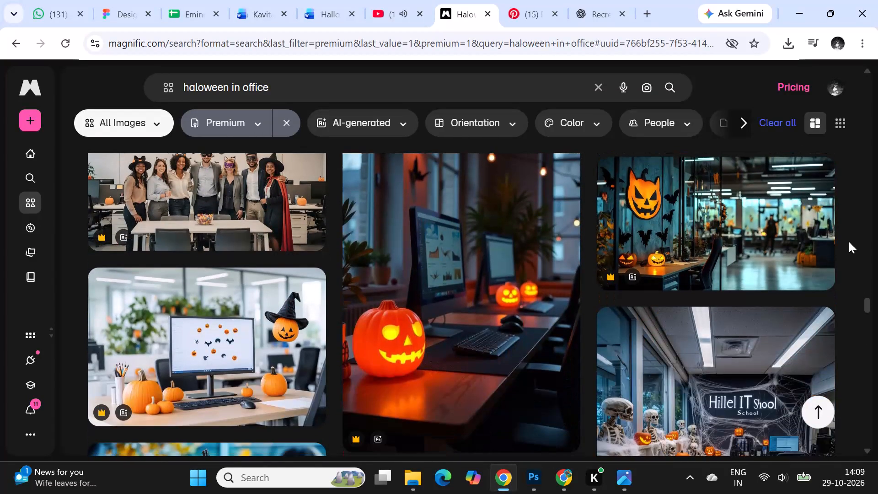
scroll(849, 242, "down", 7)
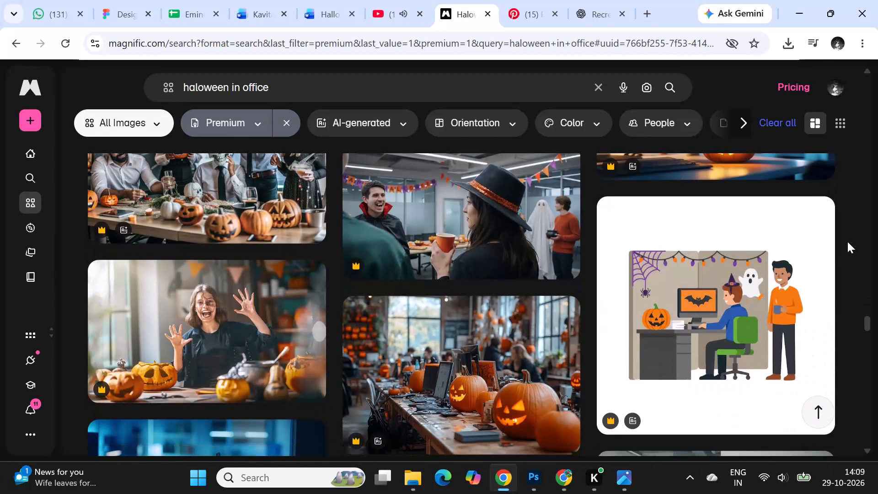
scroll(847, 242, "down", 6)
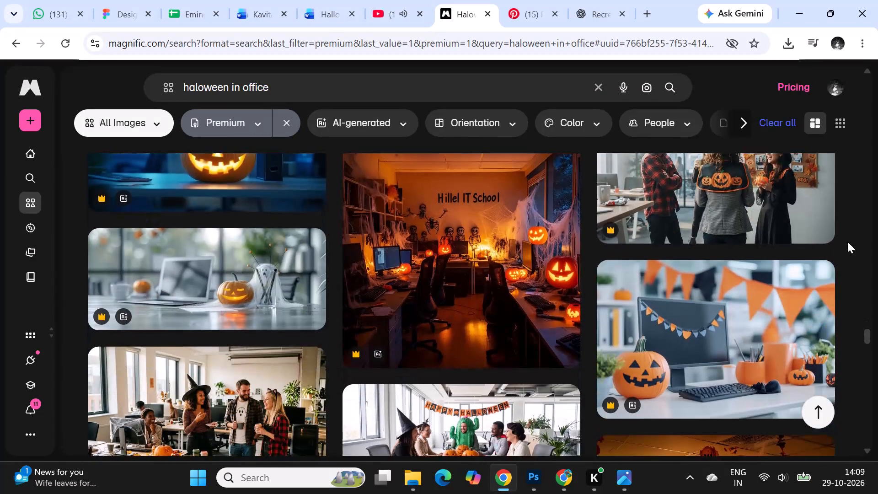
scroll(847, 242, "down", 2)
scroll(847, 242, "up", 2)
scroll(845, 242, "down", 3)
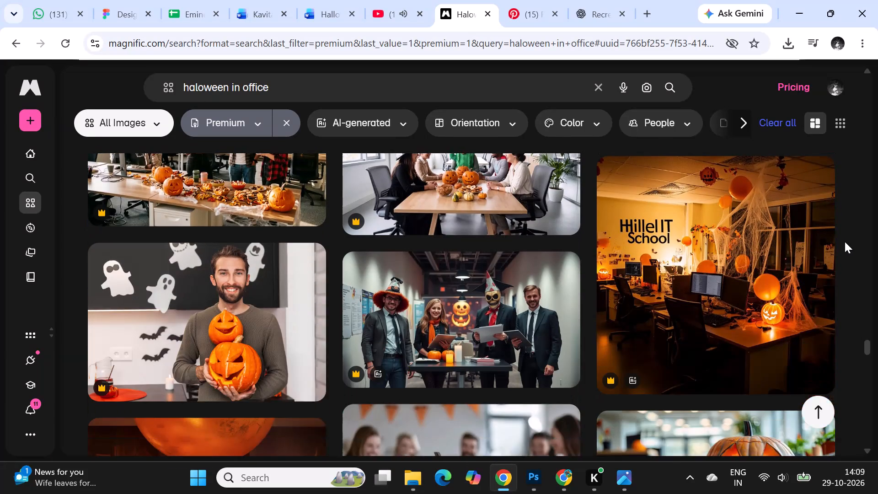
scroll(845, 242, "down", 9)
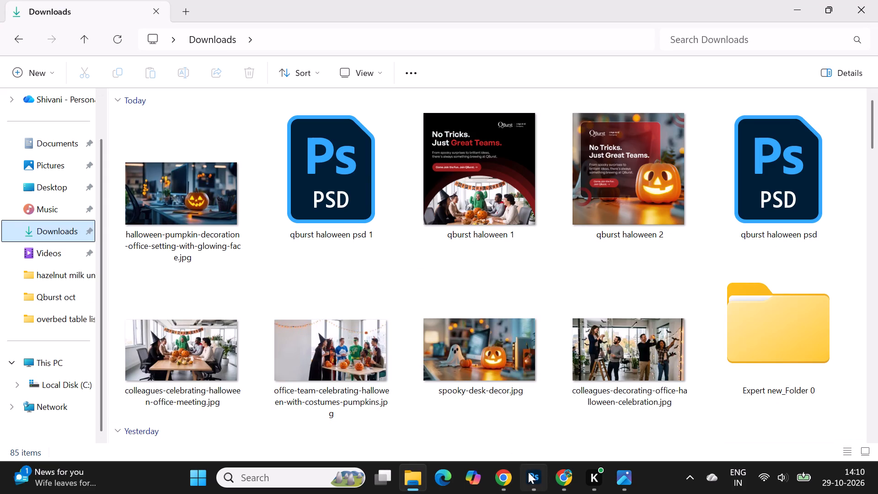
Switch to Photoshop and hide the spooky-desk-decor.jpg layer in the "qburst haloween 2 copy" artboard.
left_click(528, 472)
left_click(437, 313)
scroll(712, 405, "down", 2)
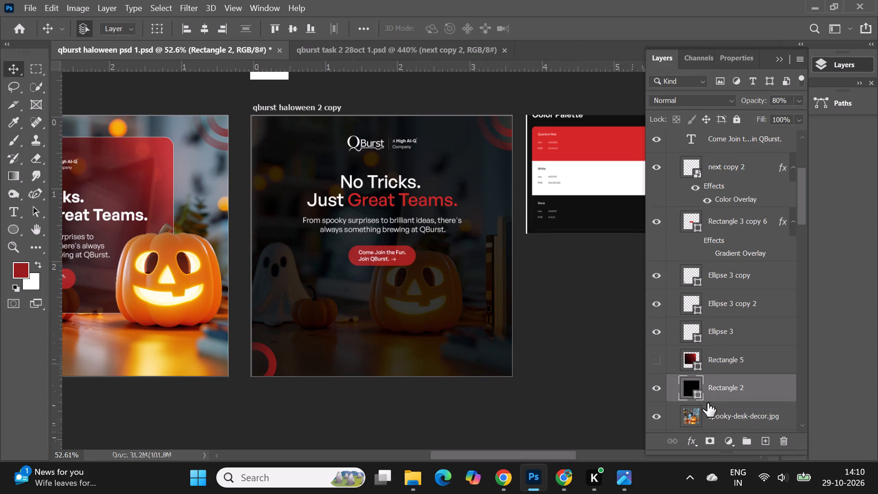
left_click(655, 414)
Place halloween-pumpkin-decoration-office-setting-with-glowing-face.jpg from Downloads above Rectangle 2, scaled to about 40.5% to fill the artboard, pumpkin at its lower right.
left_click(453, 332)
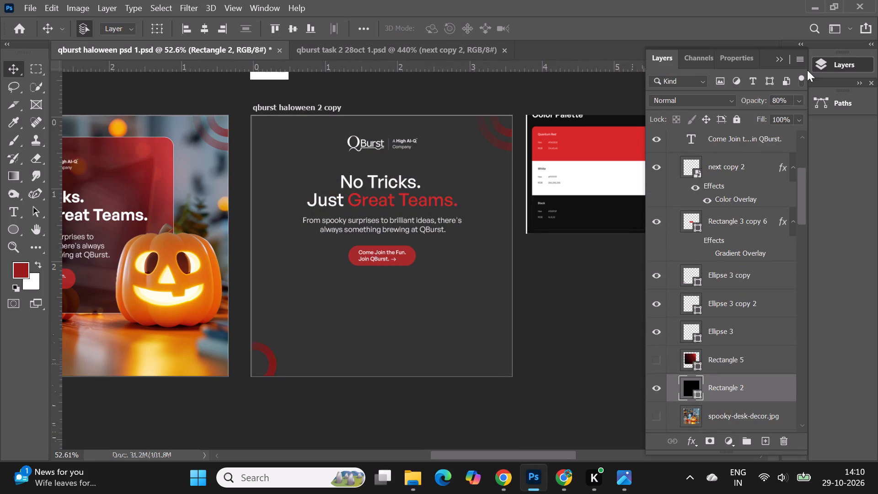
left_click(831, 7)
left_click_drag(185, 181, 412, 381)
left_click(799, 238)
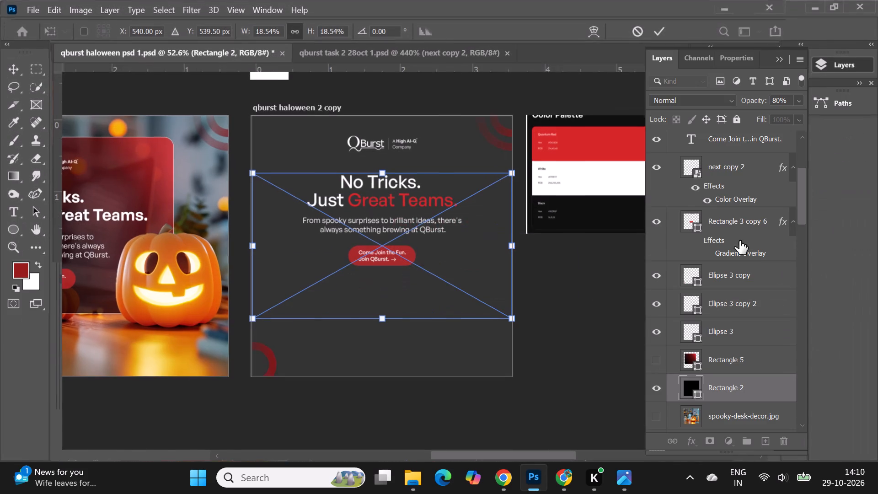
left_click_drag(380, 171, 381, 114)
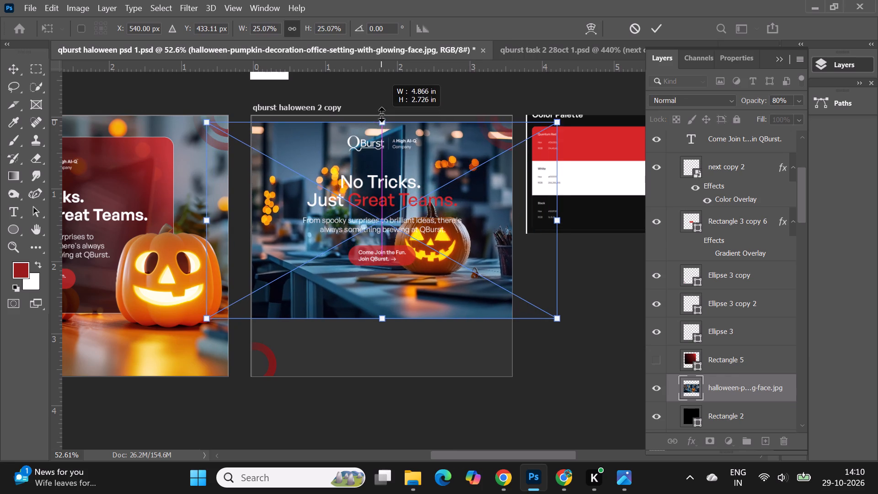
left_click_drag(381, 114, 382, 111)
left_click_drag(387, 320, 398, 365)
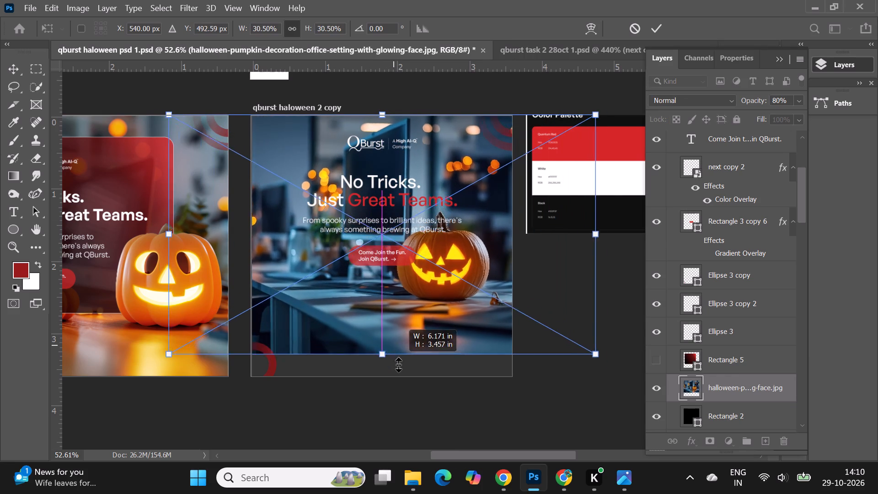
left_click_drag(398, 365, 416, 441)
left_click_drag(468, 323, 451, 323)
left_click(359, 442)
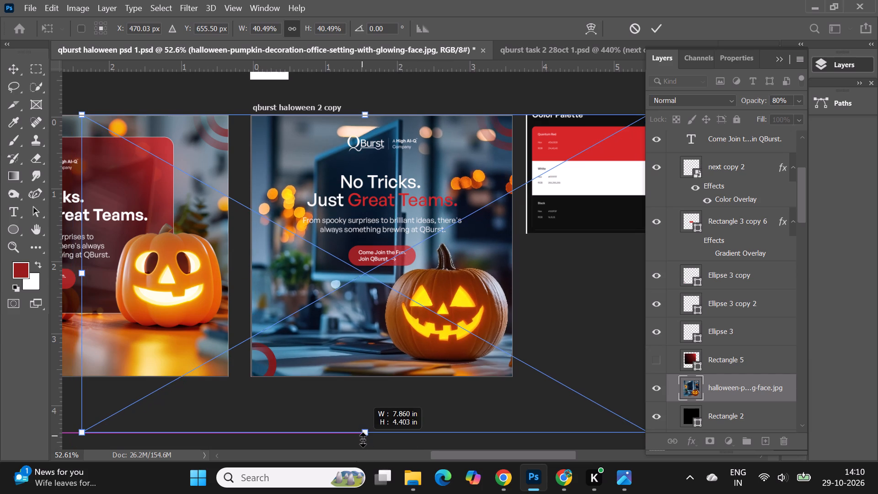
left_click(655, 32)
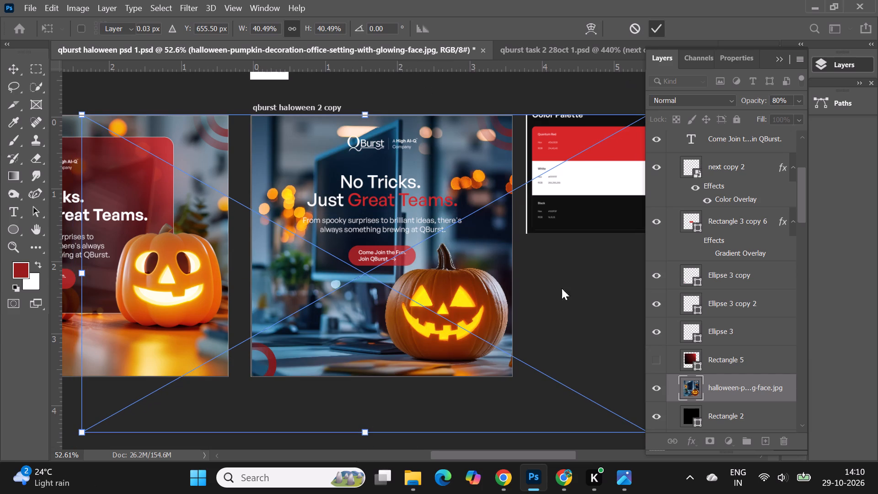
left_click(560, 303)
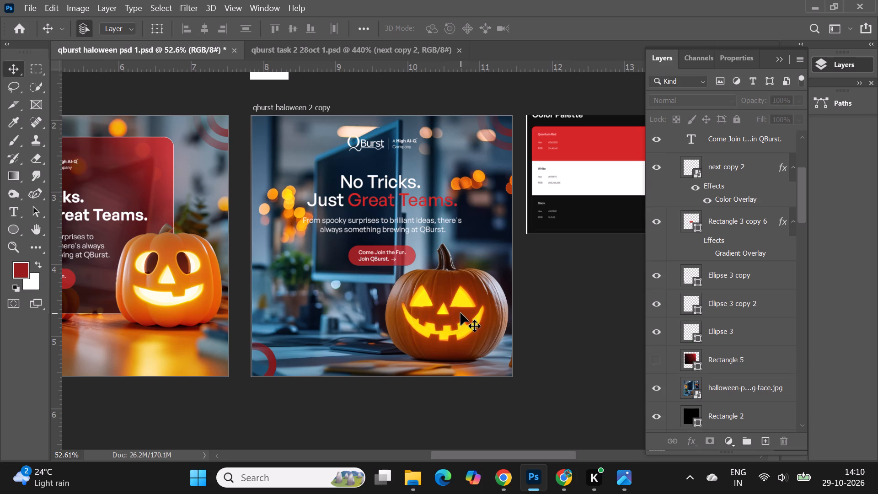
Try the pumpkin photo in different horizontal positions, settling at about X 462 px, Y 659.5 px with the pumpkin at the artboard's lower right.
left_click_drag(460, 311, 323, 317)
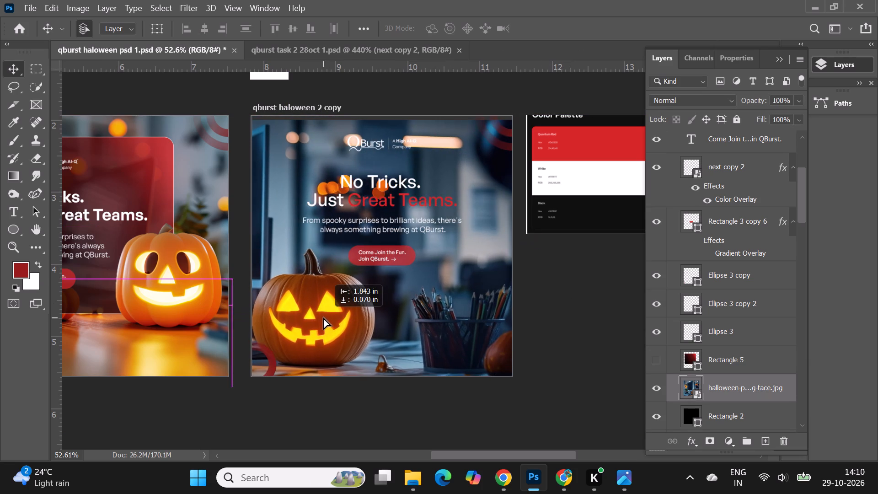
left_click_drag(323, 317, 387, 320)
left_click_drag(388, 338, 439, 338)
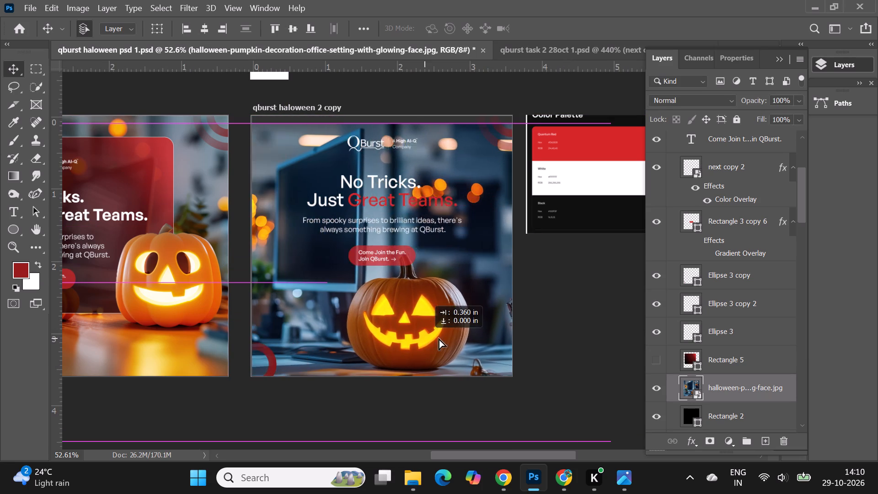
left_click_drag(439, 338, 455, 334)
left_click(446, 335)
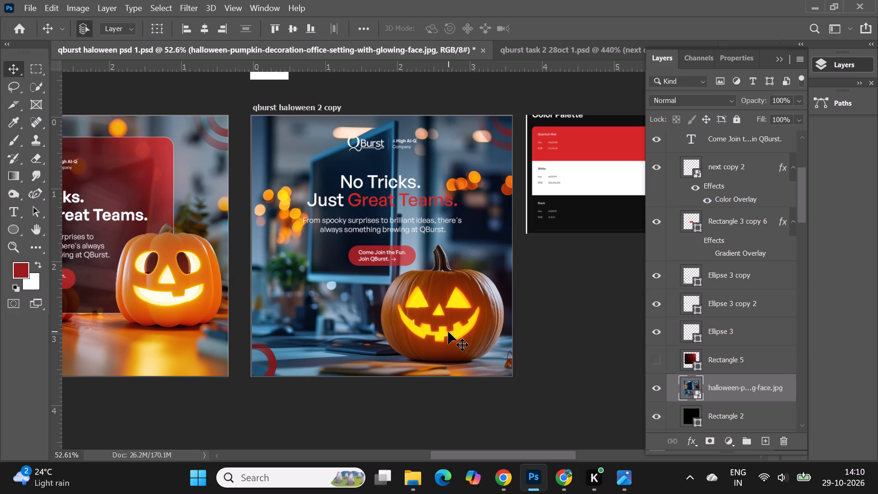
left_click(448, 333)
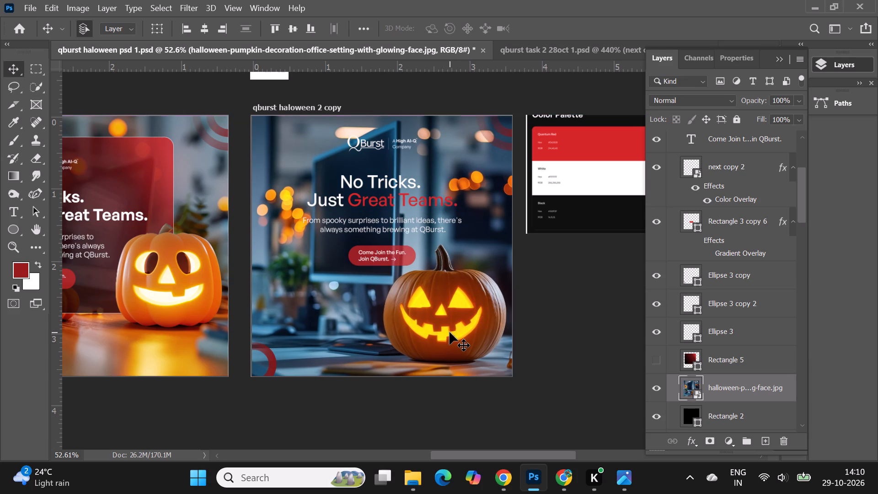
Scale the pumpkin office photo down to about 39.4%, placing it at about X 486 px, Y 642 px in the "qburst haloween 2 copy" artboard.
key("ctrl+t")
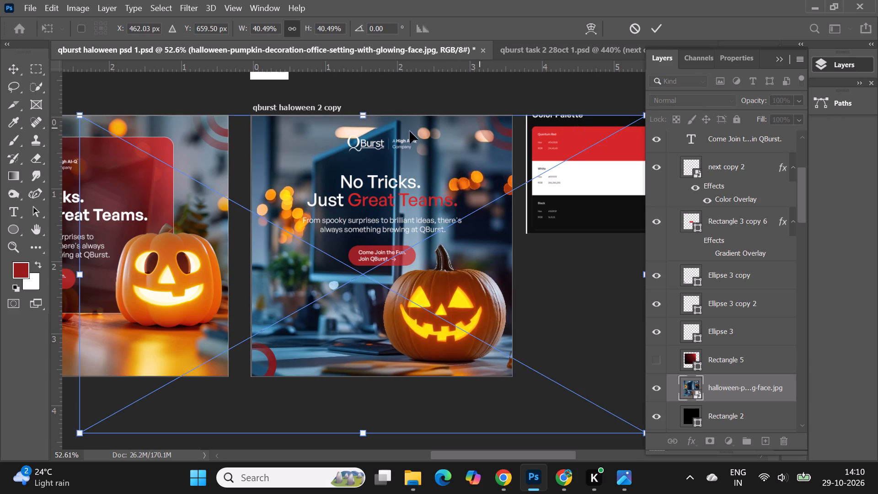
left_click(362, 115)
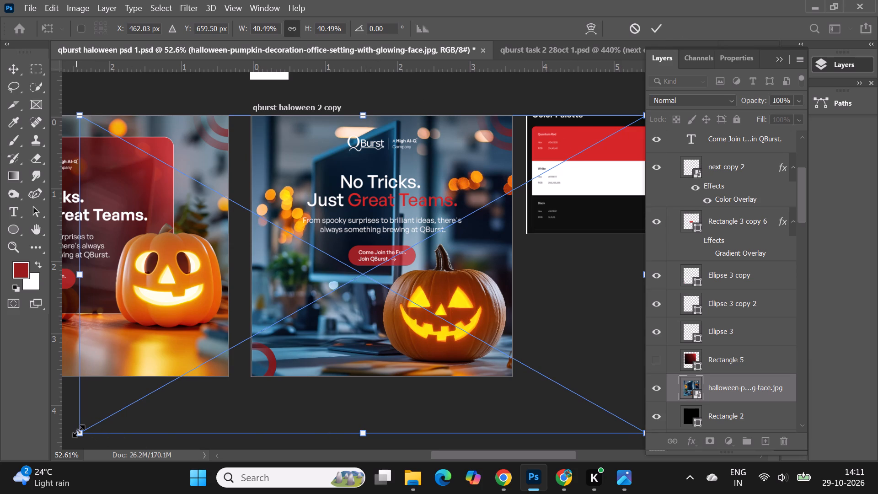
left_click_drag(78, 431, 94, 428)
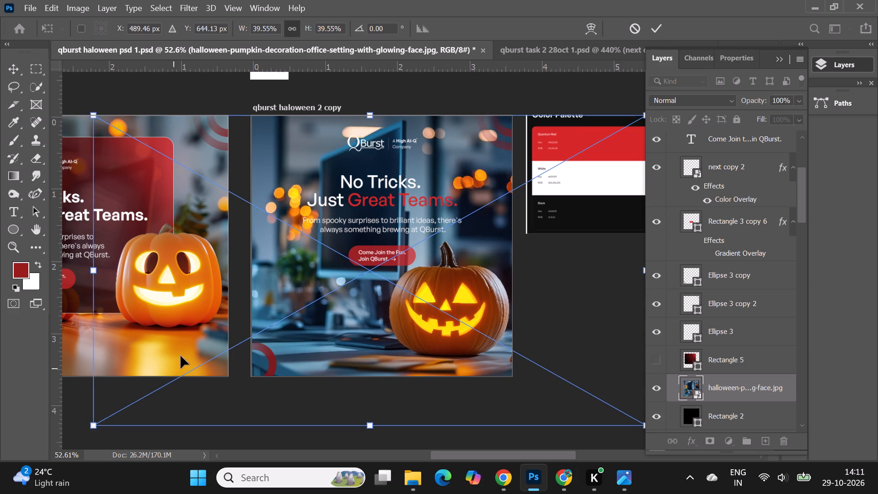
scroll(300, 286, "down", 2, "alt")
left_click(588, 402)
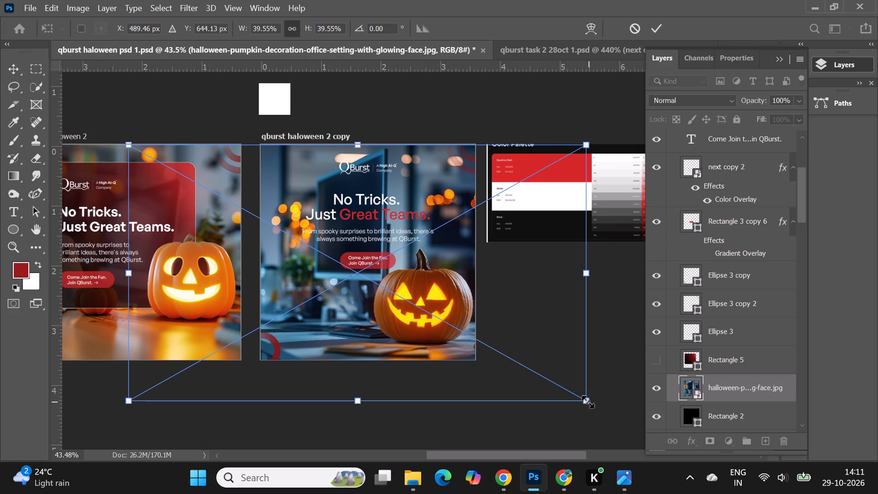
left_click(588, 401)
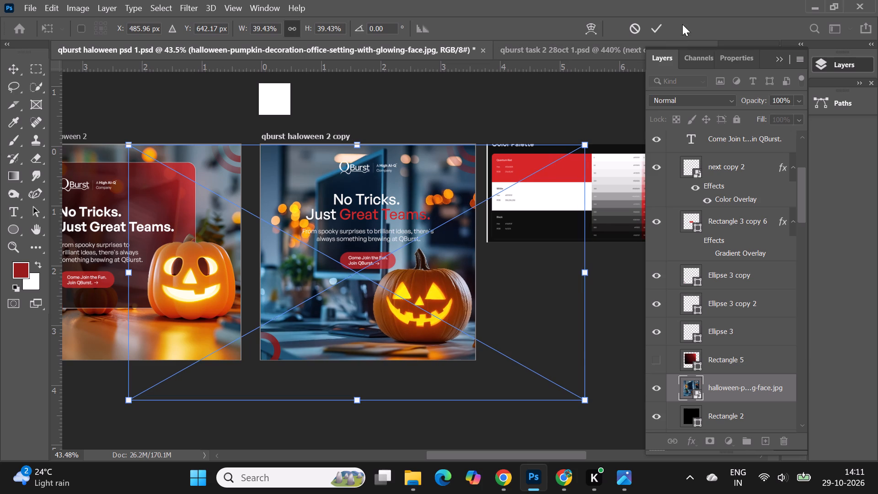
left_click(653, 21)
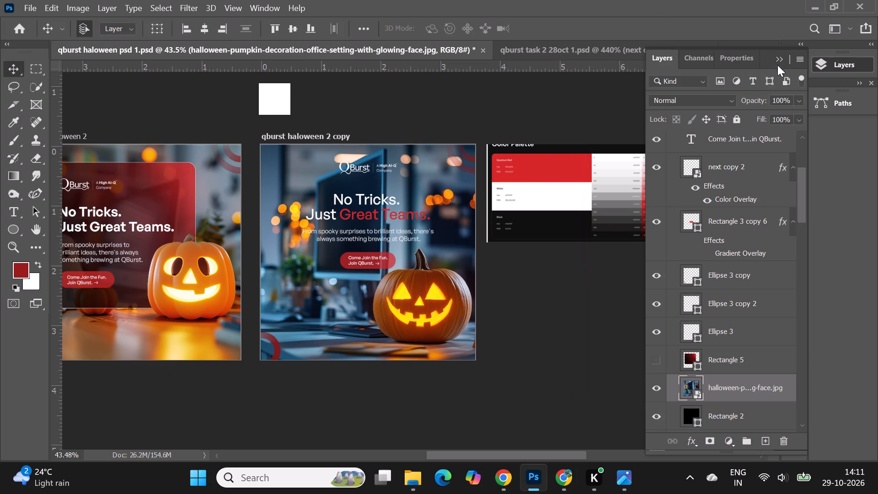
Nudge the pumpkin photo slightly left within the "qburst haloween 2 copy" artboard and deselect it.
left_click(778, 61)
left_click(610, 282)
scroll(170, 235, "up", 3, "alt")
scroll(433, 232, "up", 1, "alt")
scroll(493, 156, "down", 2, "alt")
left_click(484, 292)
scroll(446, 306, "up", 1, "alt")
scroll(488, 245, "down", 1, "alt")
left_click(504, 301)
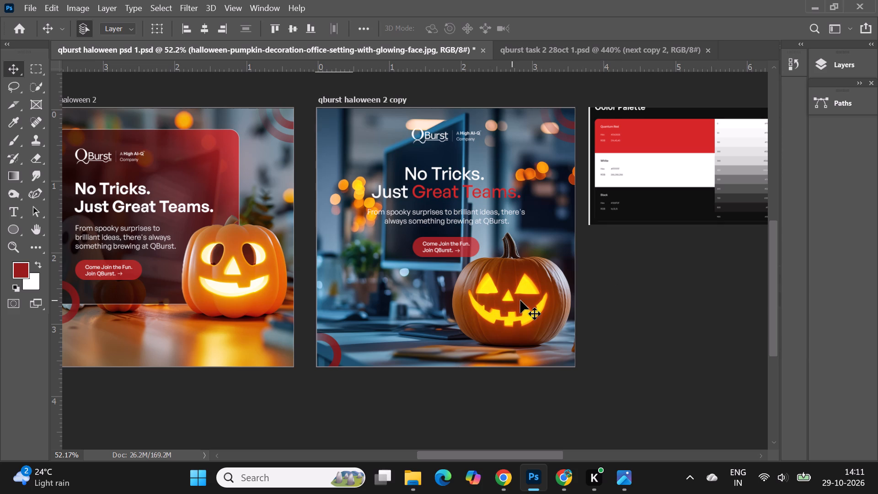
left_click(520, 301)
left_click(615, 316)
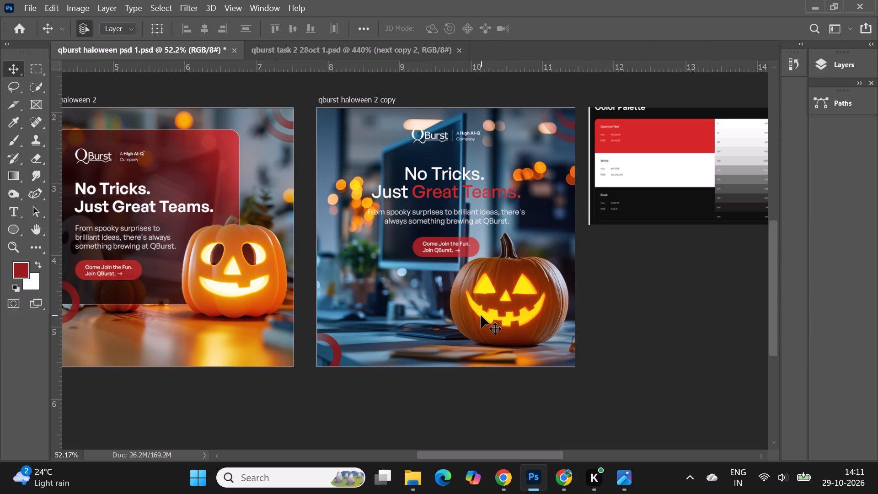
Duplicate the halloween-pumpkin-decoration-office-setting-with-glowing-face.jpg layer in the "qburst haloween 2 copy" artboard.
left_click(488, 313)
scroll(488, 313, "up", 2, "alt")
scroll(498, 317, "up", 4)
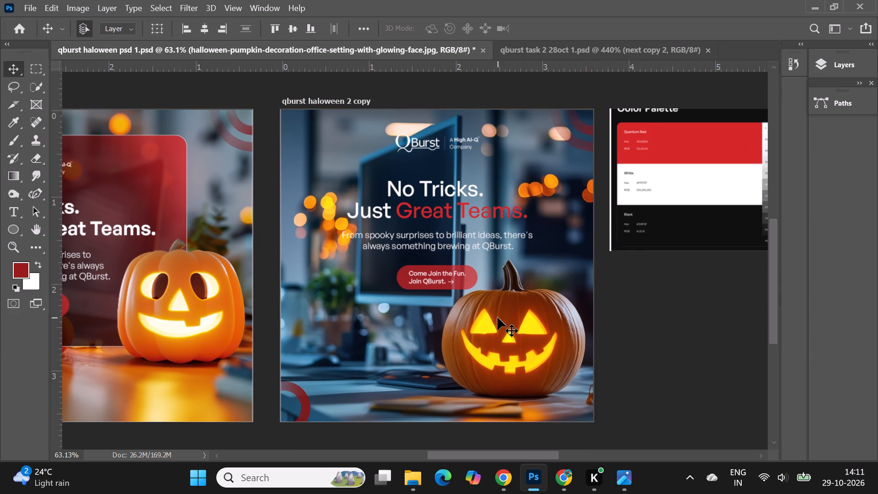
scroll(498, 317, "down", 1)
left_click(499, 317)
key("ctrl+j")
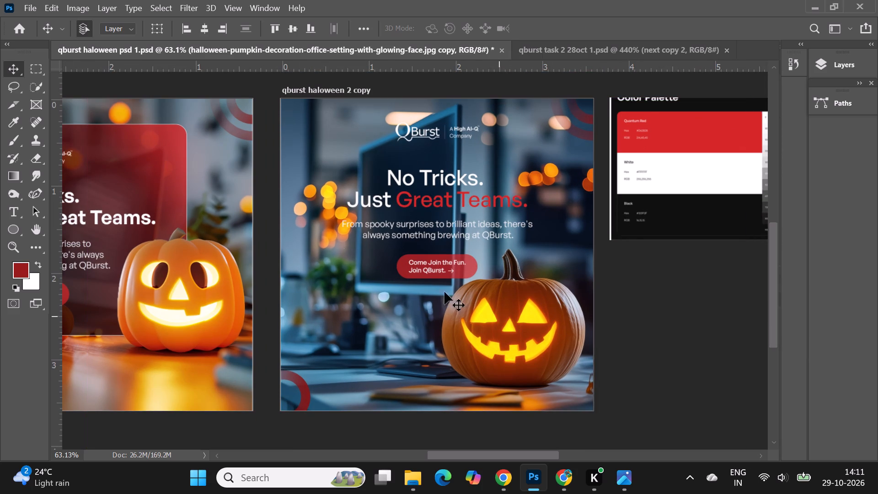
Select the subject of the duplicated pumpkin photo automatically.
left_click(156, 8)
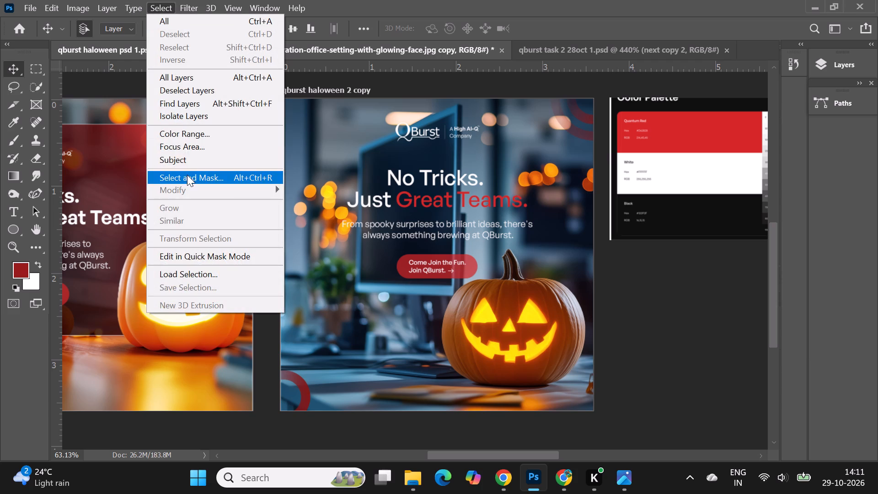
left_click(187, 161)
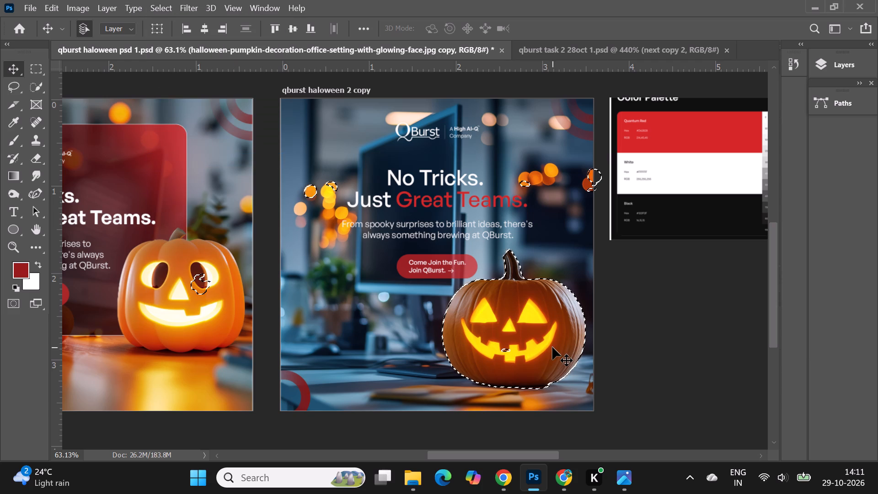
Subtract the stray orange background lights from the pumpkin selection with the Quick Selection tool, enlarging the brush to 17 px for the last ones.
right_click(34, 84)
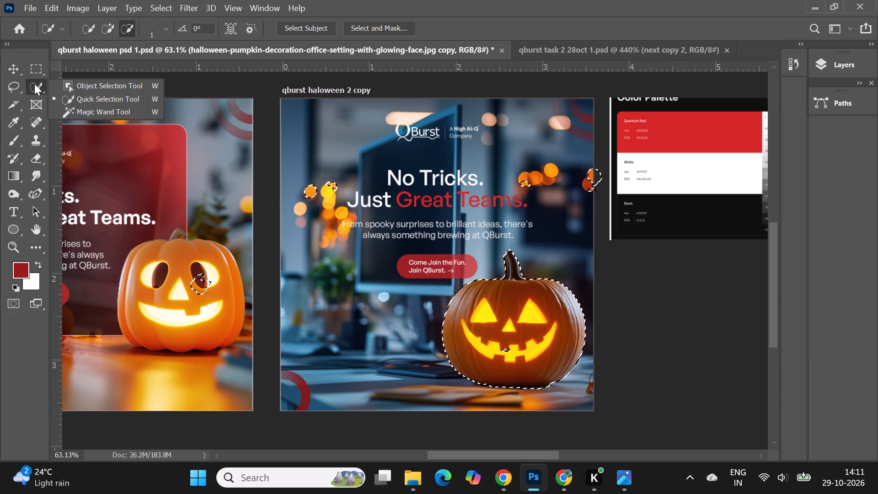
left_click(82, 97)
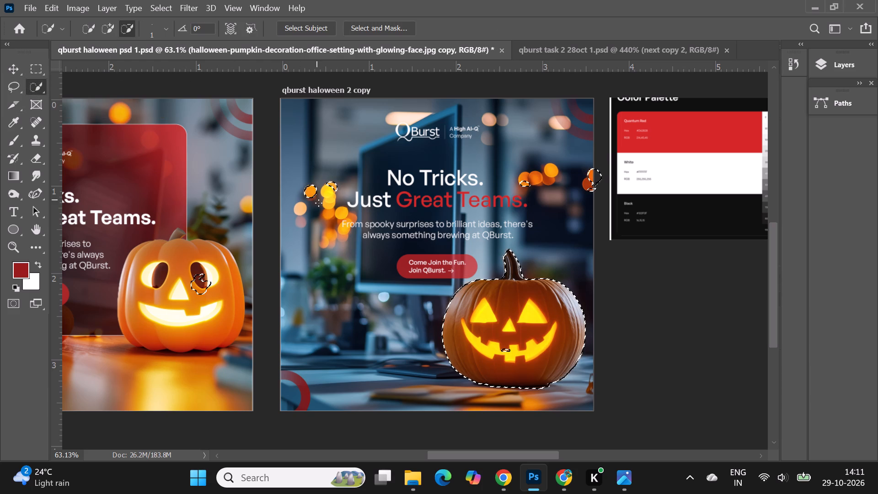
left_click_drag(305, 186, 310, 192)
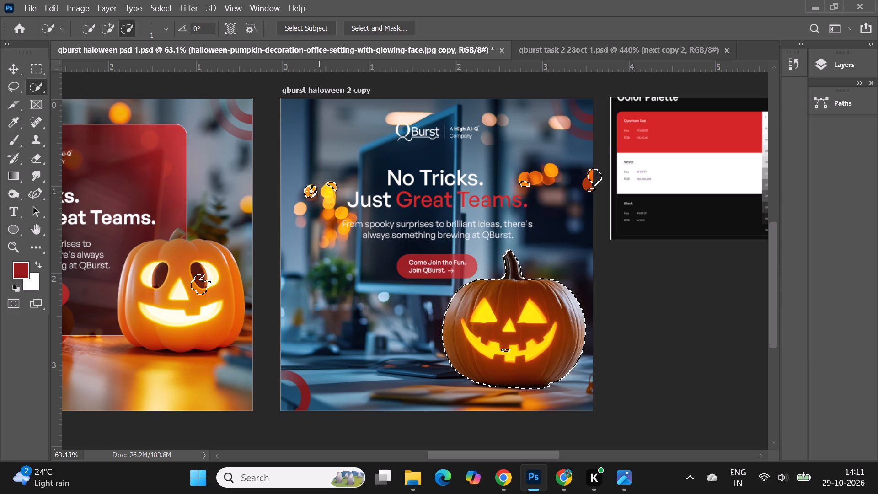
left_click_drag(310, 192, 304, 197)
left_click_drag(304, 197, 337, 187)
left_click_drag(337, 187, 331, 209)
scroll(530, 208, "up", 3, "alt")
left_click_drag(524, 161, 521, 170)
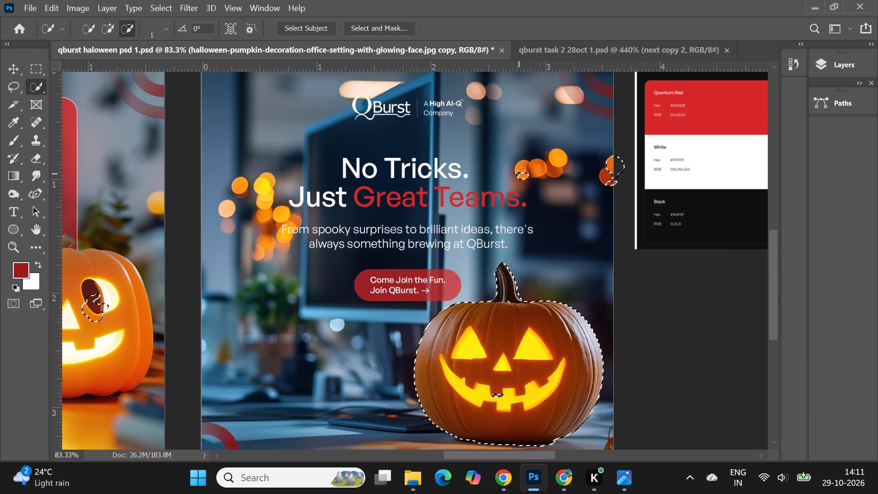
left_click_drag(521, 170, 519, 182)
left_click_drag(519, 182, 524, 183)
left_click(159, 32)
left_click(101, 66)
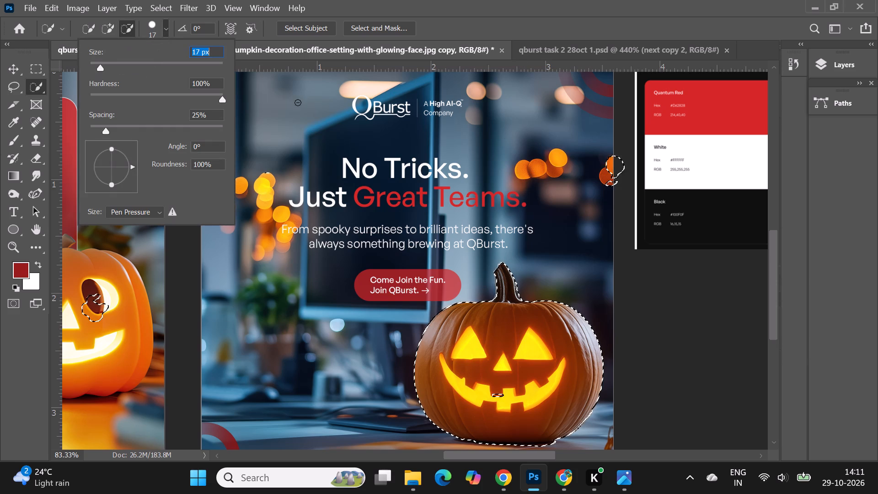
left_click_drag(614, 157, 622, 190)
Add the small unselected gap in the pumpkin's mouth to the selection.
scroll(619, 193, "down", 6)
scroll(556, 254, "up", 5, "alt")
scroll(535, 208, "down", 3, "alt")
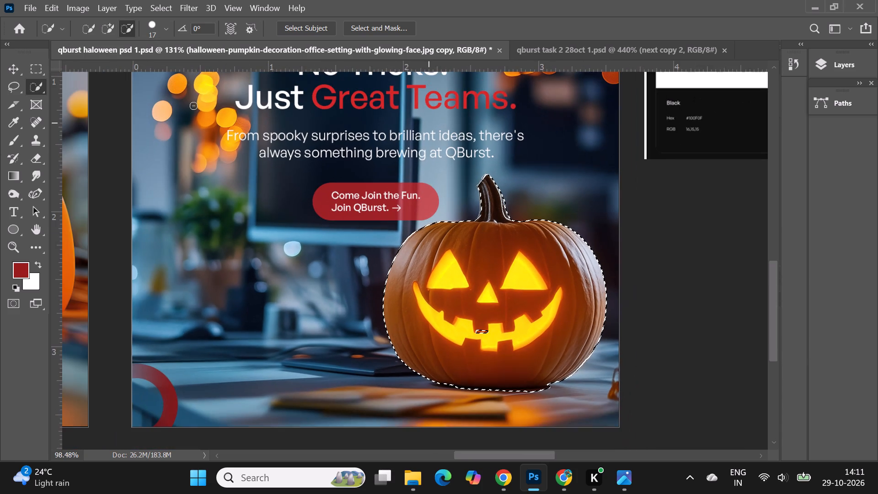
left_click(110, 31)
left_click_drag(476, 332, 493, 330)
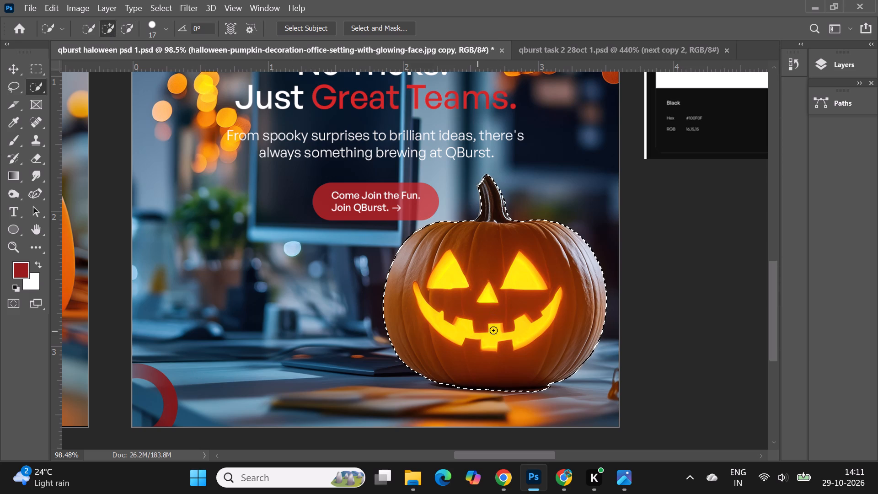
left_click_drag(493, 330, 494, 330)
scroll(502, 279, "down", 4, "alt")
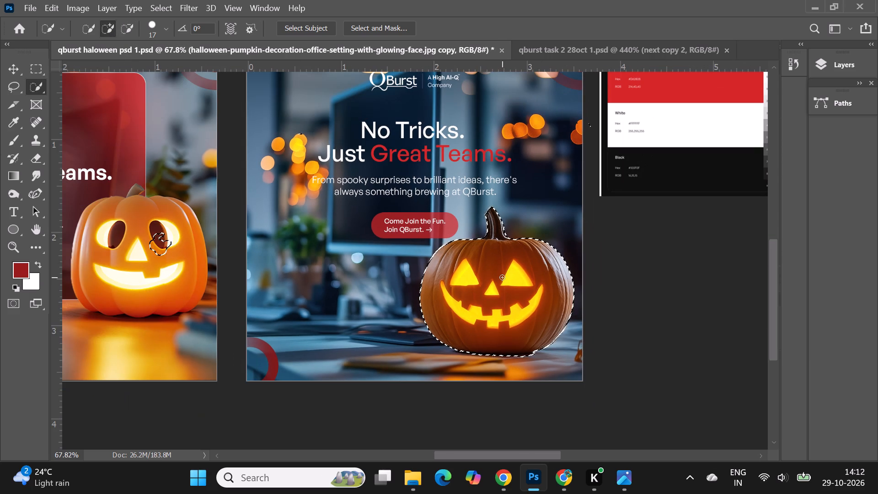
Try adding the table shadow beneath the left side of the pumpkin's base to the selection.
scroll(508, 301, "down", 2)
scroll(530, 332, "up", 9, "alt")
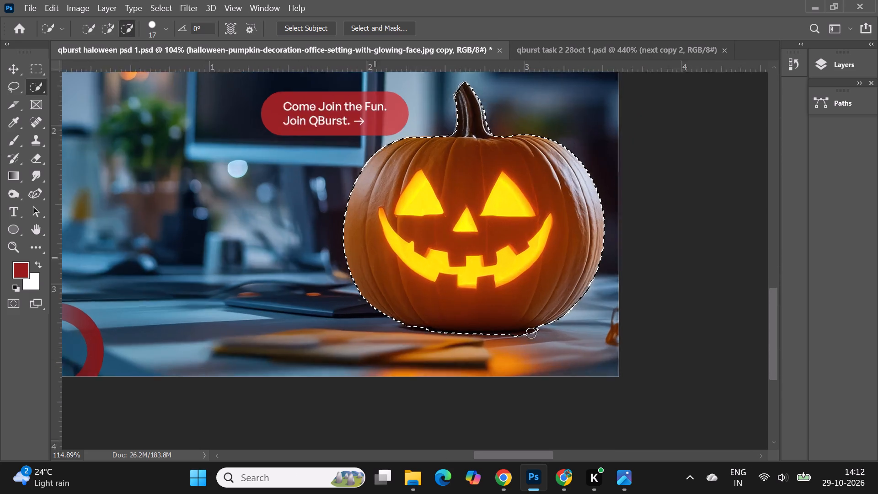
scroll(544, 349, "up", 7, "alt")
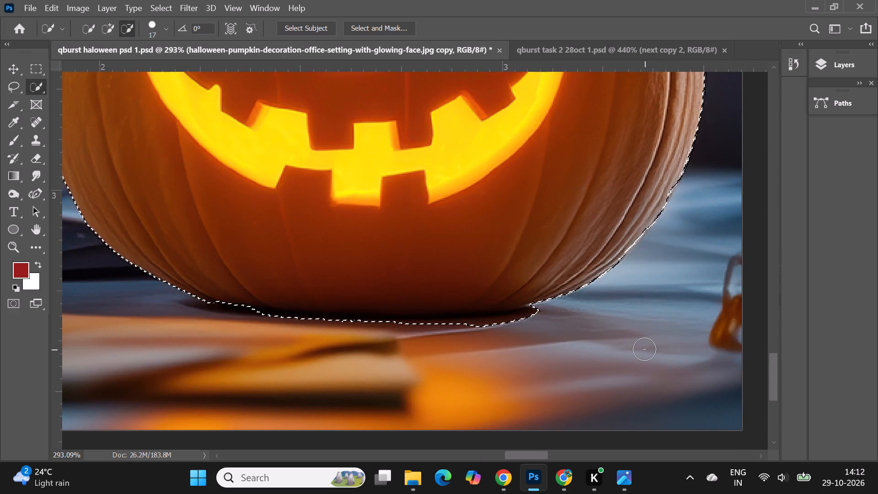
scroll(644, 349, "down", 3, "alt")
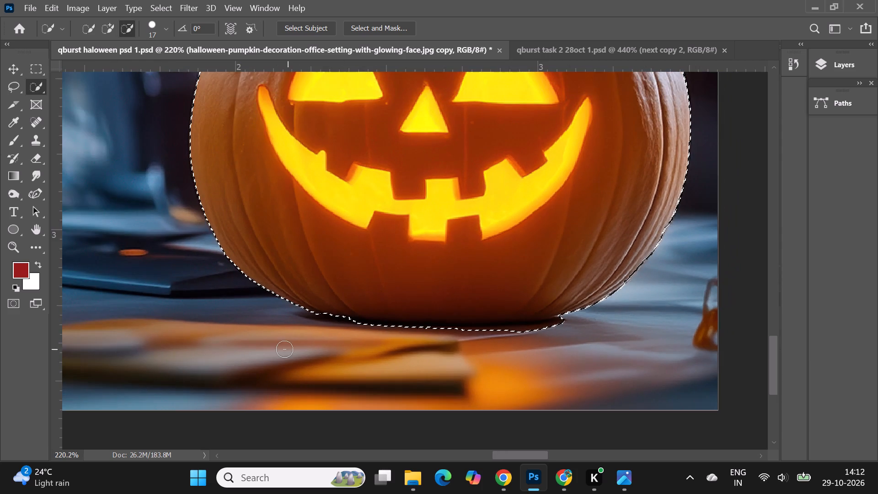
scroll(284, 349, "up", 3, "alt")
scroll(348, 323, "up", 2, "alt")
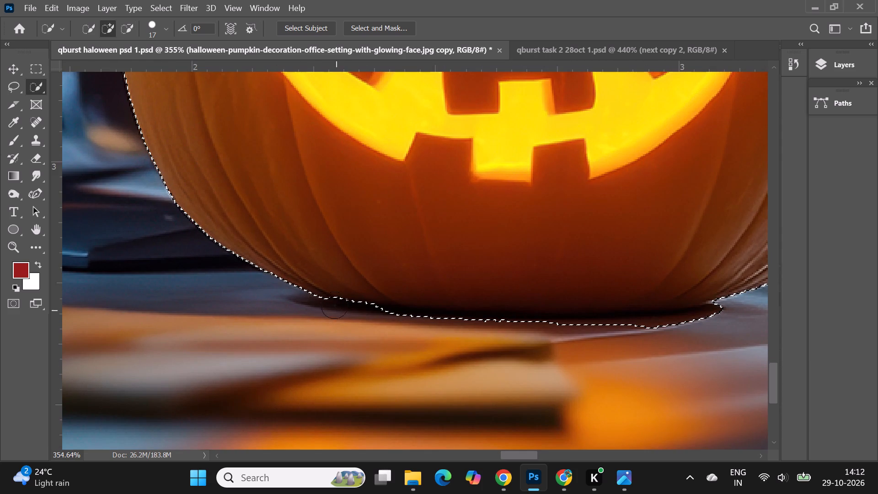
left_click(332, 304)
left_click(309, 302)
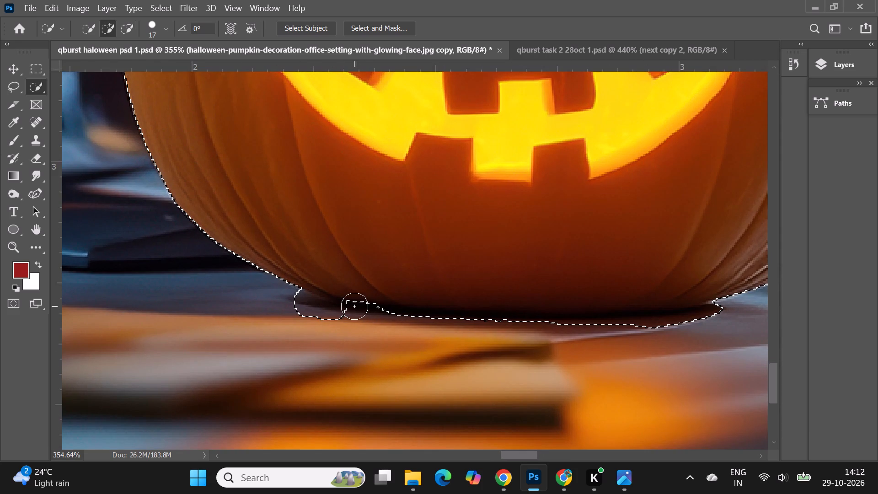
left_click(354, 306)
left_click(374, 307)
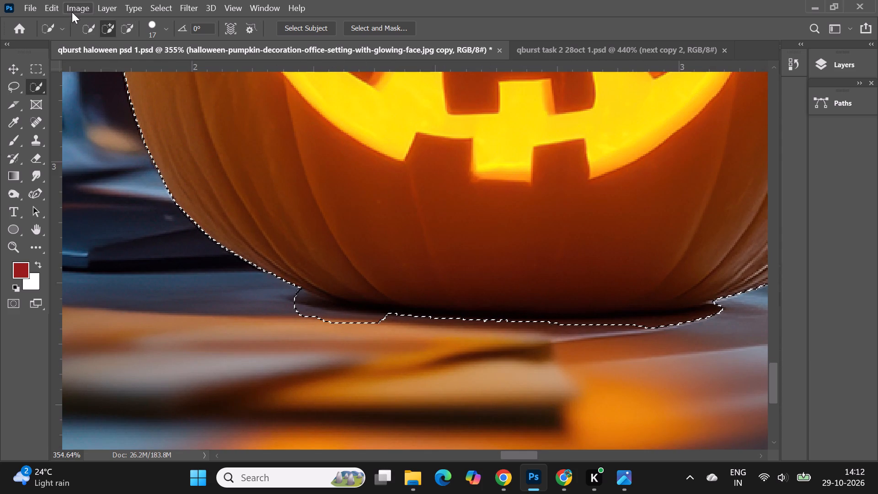
Subtract the table shadow beneath the pumpkin's base from the selection with a 9 px Quick Selection brush.
left_click(135, 32)
left_click(164, 29)
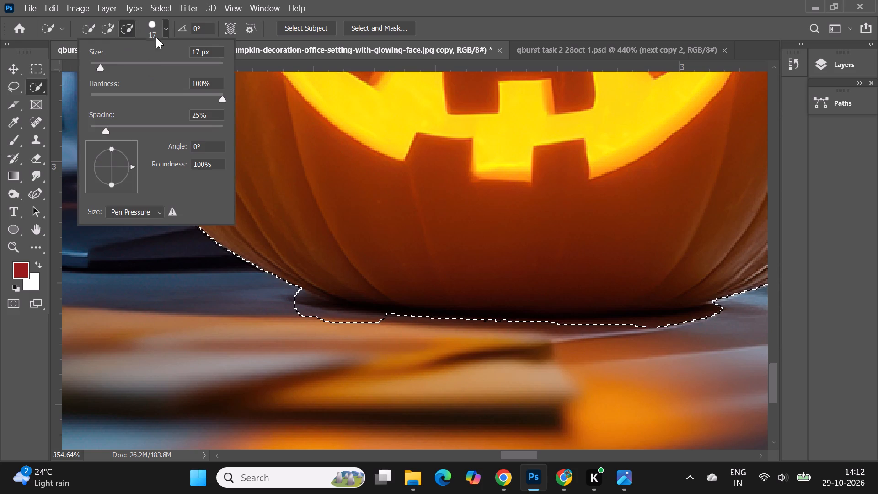
left_click(96, 64)
left_click(291, 308)
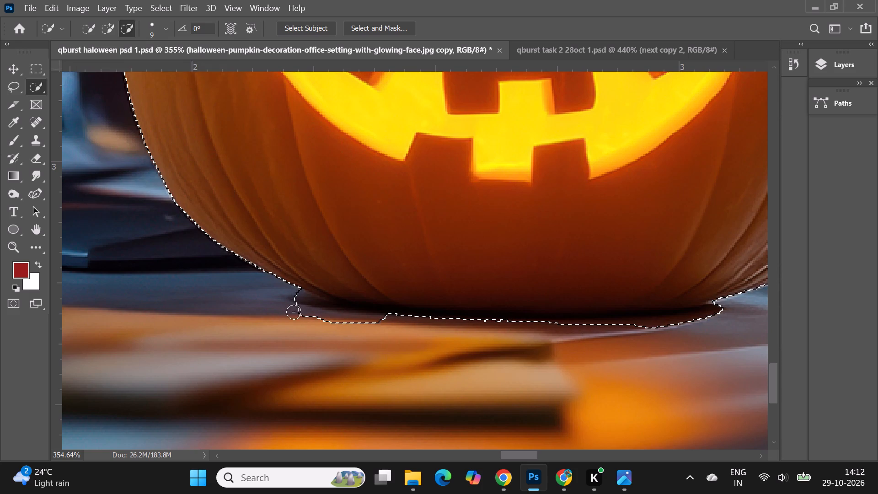
left_click_drag(295, 317, 421, 331)
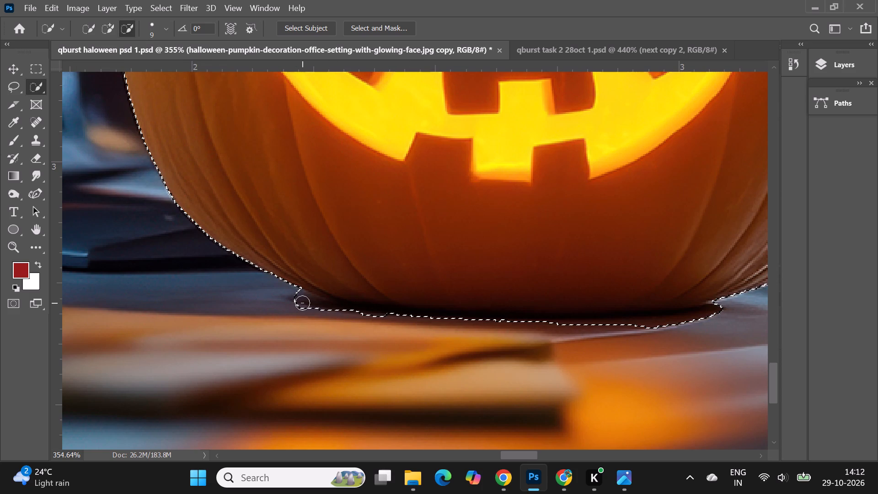
left_click_drag(296, 296, 733, 323)
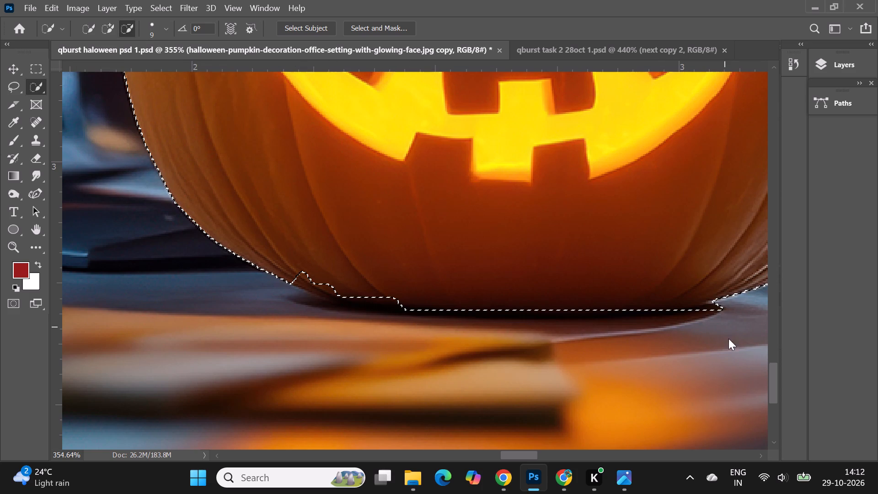
scroll(308, 293, "down", 2, "alt")
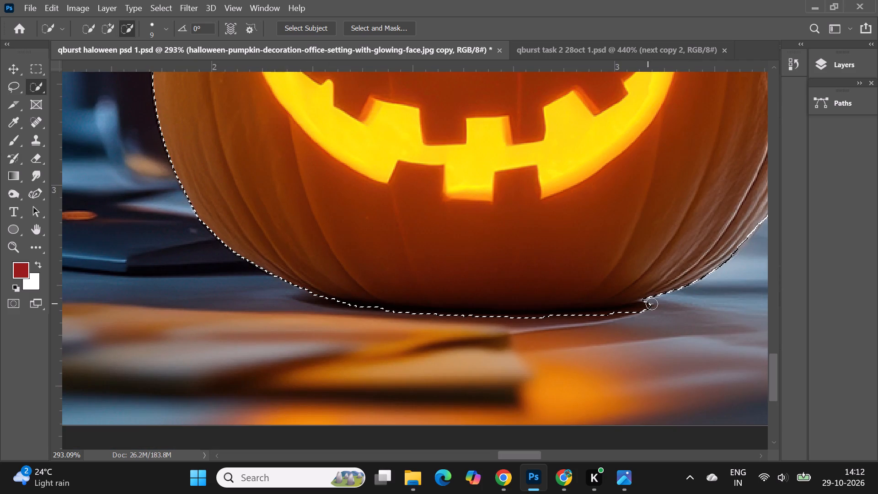
scroll(653, 305, "up", 1, "alt")
left_click_drag(653, 309, 429, 325)
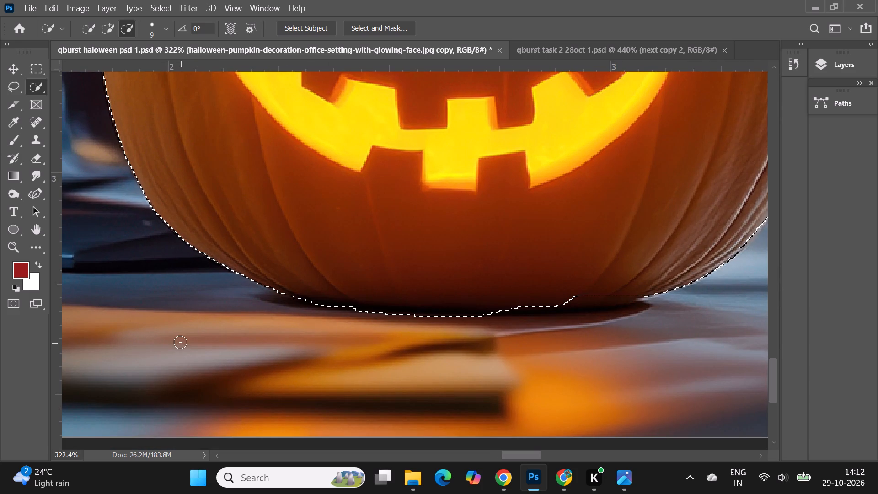
Add a bit of the missed top edge of the pumpkin left of the stem to the selection with a 4 px brush.
scroll(470, 318, "down", 5, "alt")
scroll(384, 314, "down", 5, "alt")
scroll(491, 338, "up", 1)
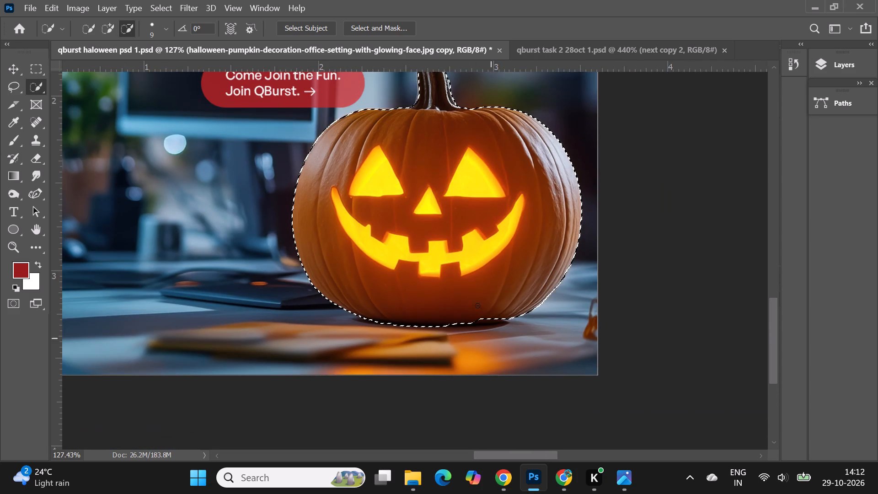
scroll(359, 112, "up", 5, "alt")
scroll(514, 164, "up", 2, "alt")
scroll(513, 254, "up", 14)
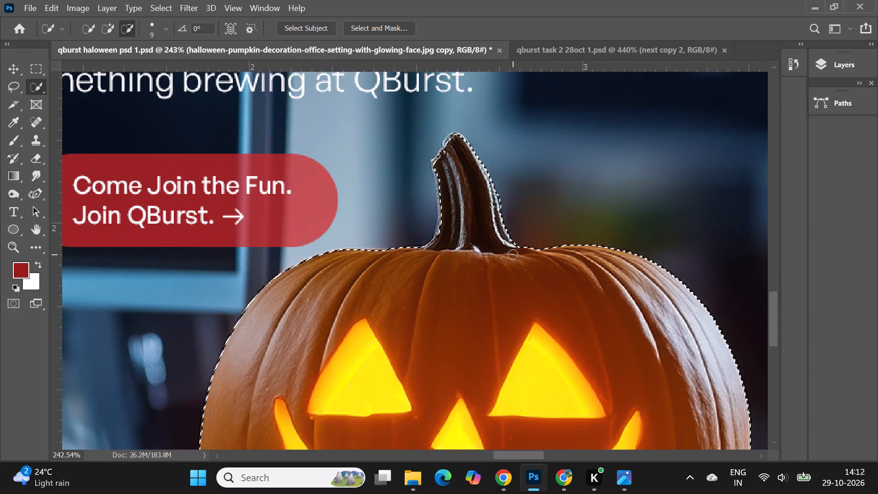
scroll(481, 209, "up", 6, "alt")
scroll(491, 128, "down", 6, "alt")
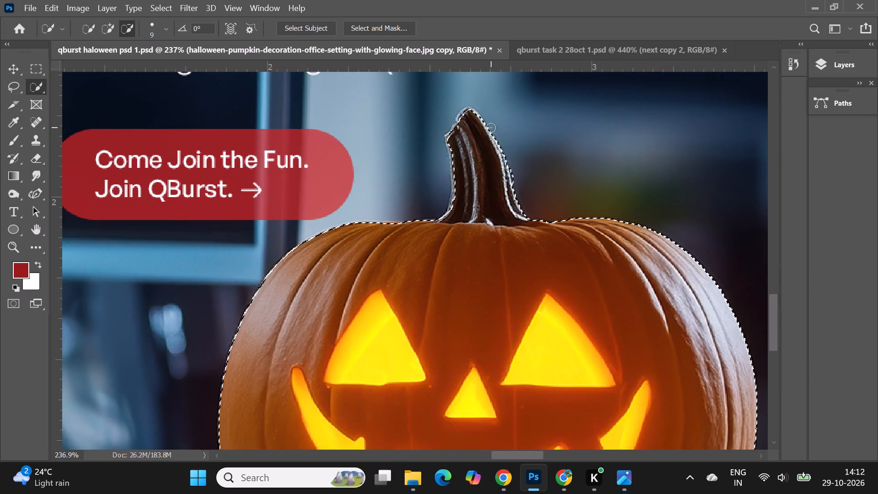
scroll(482, 193, "up", 5, "alt")
scroll(342, 196, "up", 3, "alt")
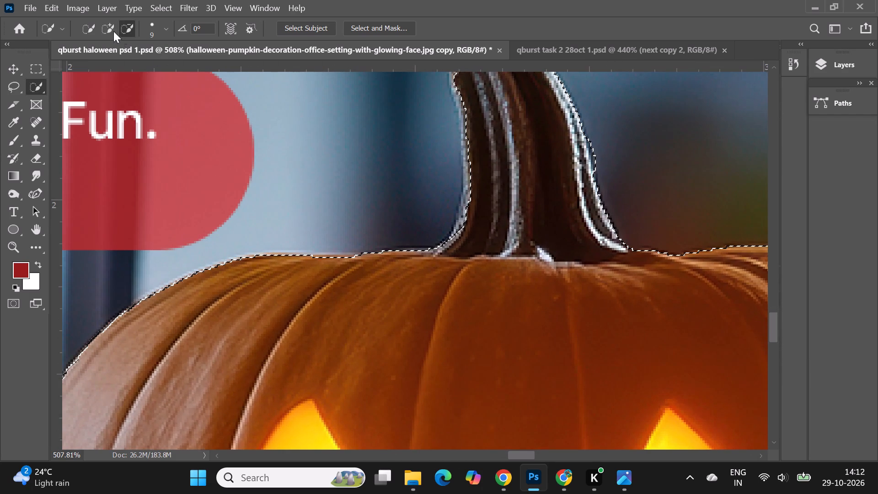
left_click(103, 24)
left_click(171, 30)
left_click(167, 29)
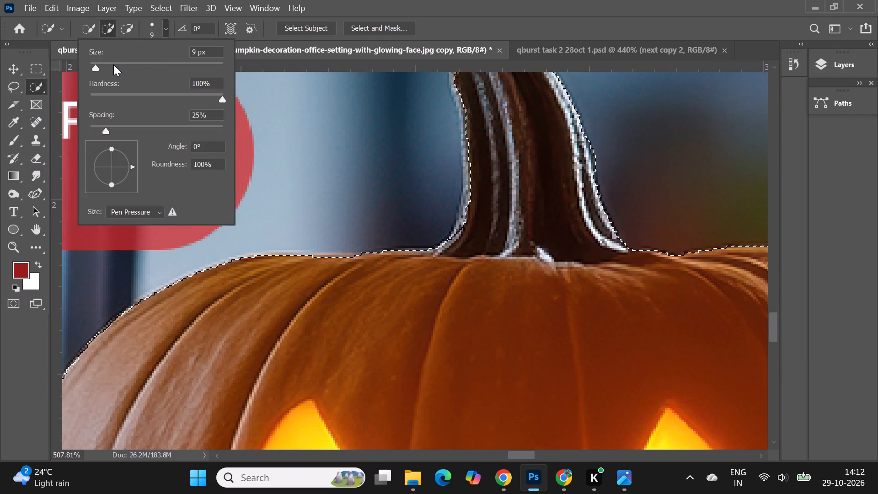
left_click(92, 63)
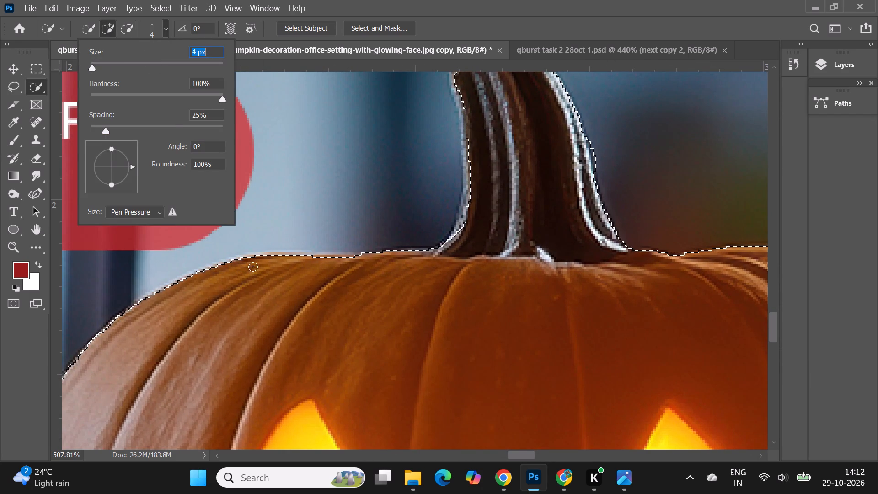
scroll(288, 277, "up", 6, "alt")
left_click(325, 261)
scroll(317, 267, "up", 6, "alt")
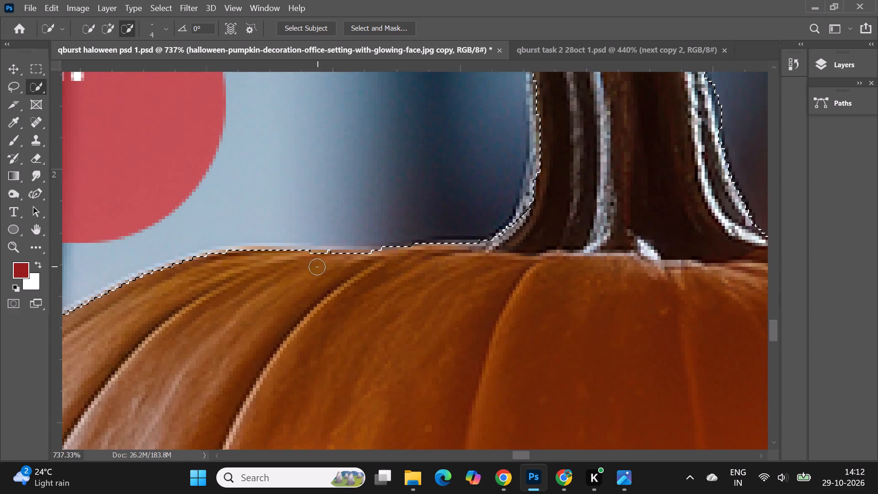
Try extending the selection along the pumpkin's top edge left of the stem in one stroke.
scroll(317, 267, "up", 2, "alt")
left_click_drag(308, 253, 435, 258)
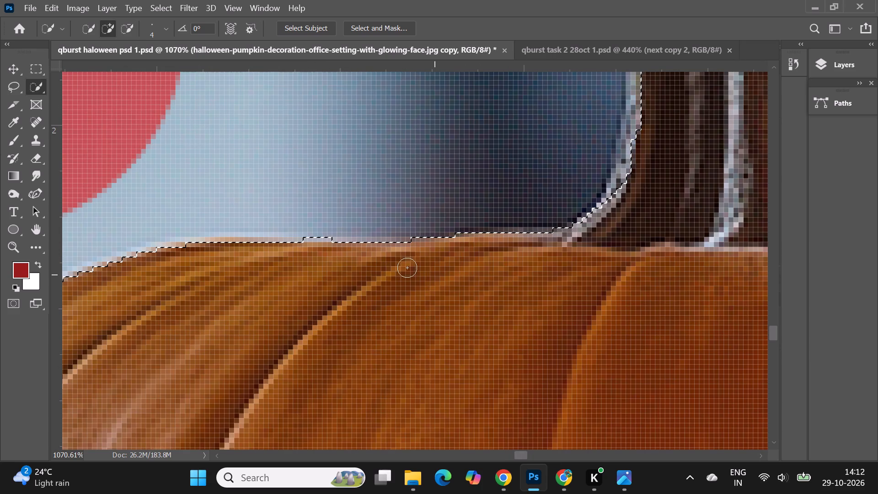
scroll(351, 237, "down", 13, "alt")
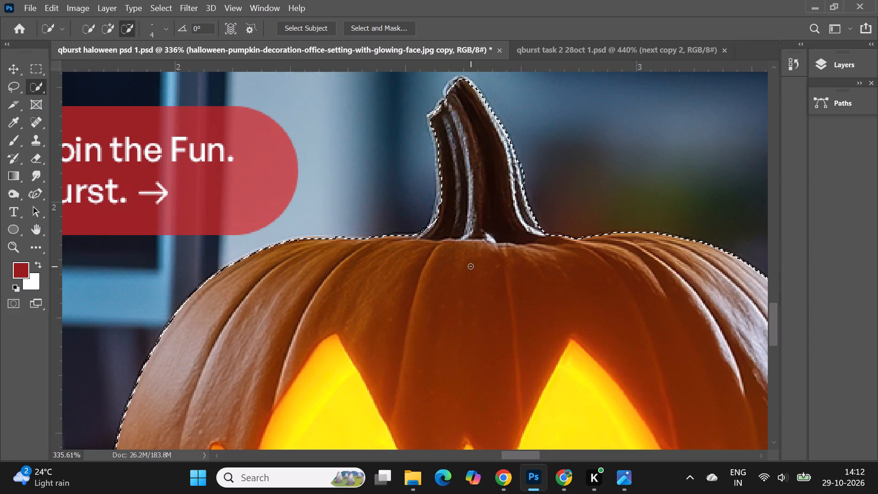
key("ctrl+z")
Add the missed strip of the pumpkin's top edge left of the stem to the selection in small touches.
scroll(368, 245, "up", 8, "alt")
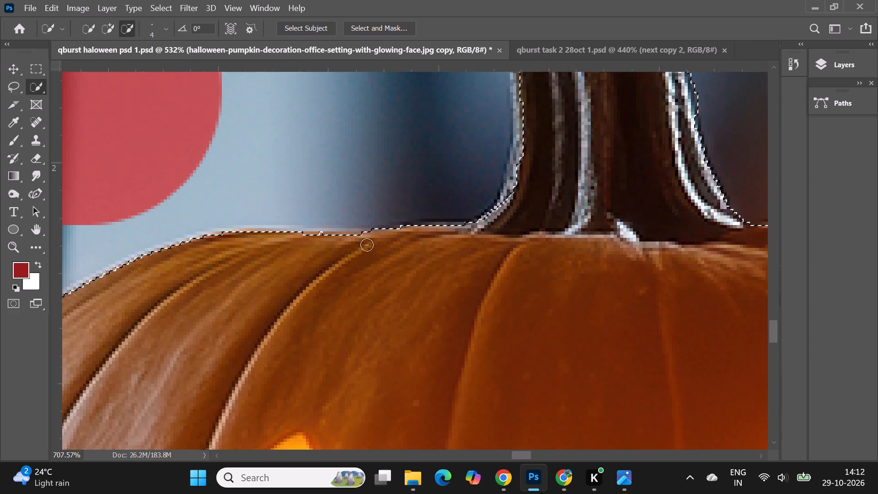
left_click(308, 239)
left_click(329, 241)
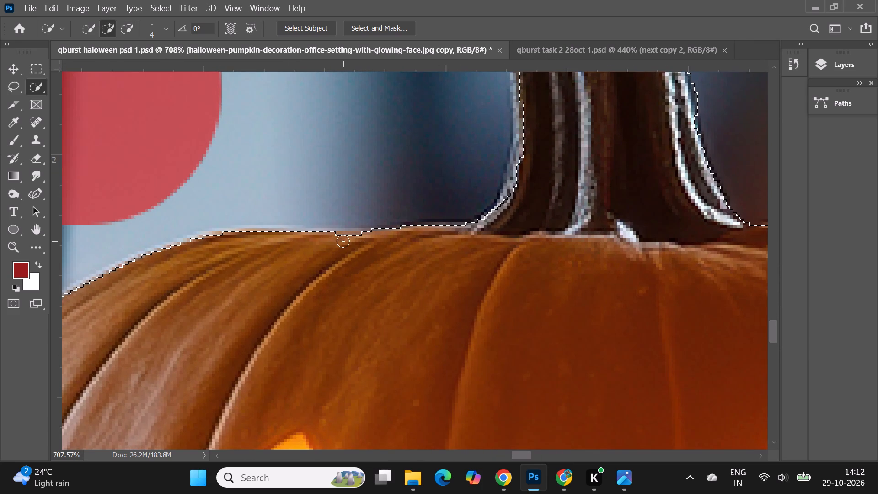
left_click(343, 239)
left_click(351, 238)
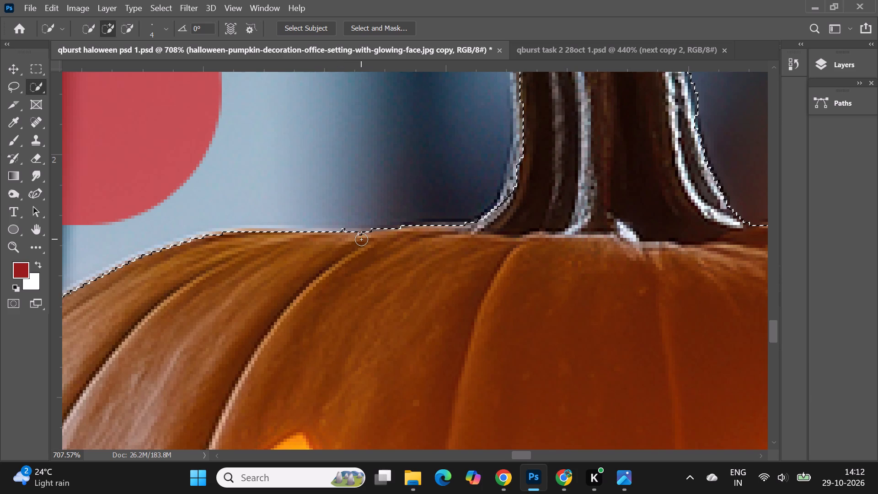
key("ctrl+z")
left_click(355, 239)
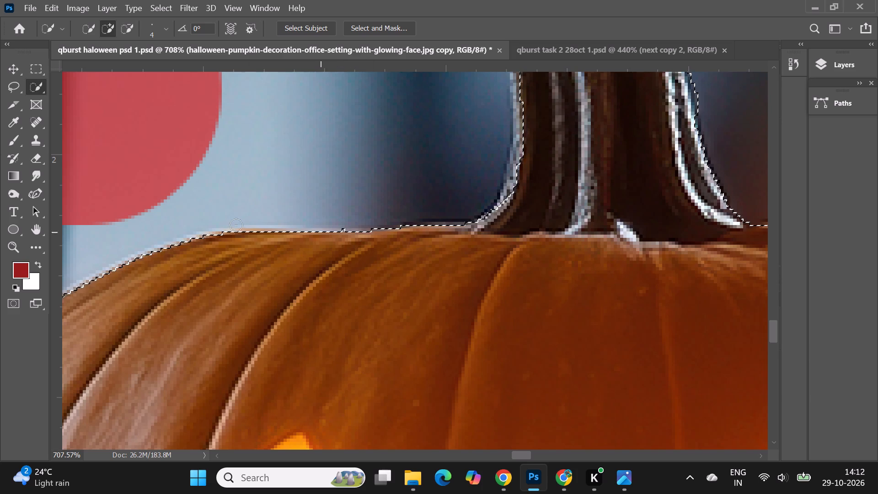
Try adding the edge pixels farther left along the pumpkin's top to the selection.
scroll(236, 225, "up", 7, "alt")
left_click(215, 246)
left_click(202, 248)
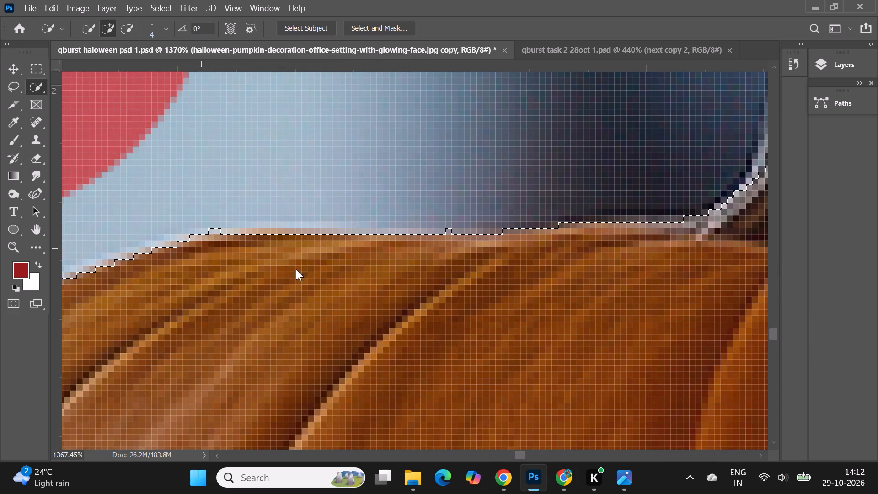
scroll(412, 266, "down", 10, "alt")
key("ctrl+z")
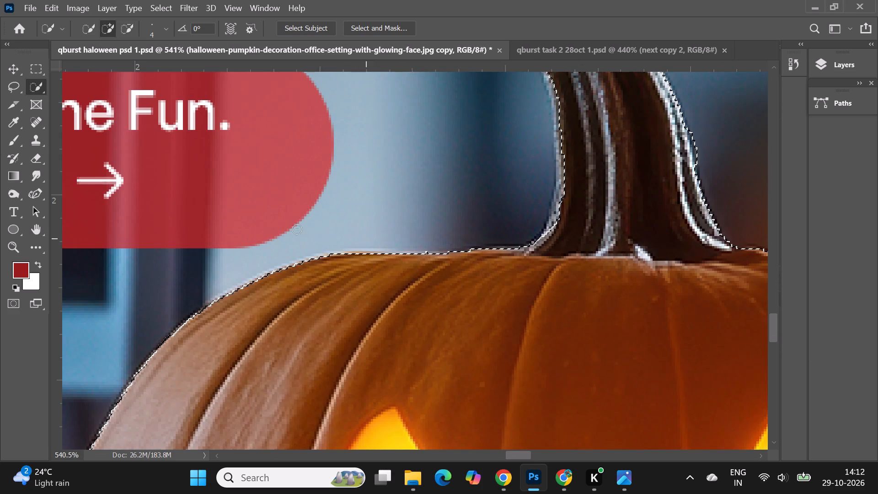
Add the pale left edge of the pumpkin's stem to the selection, from below its tip down to its base.
scroll(297, 229, "down", 5, "alt")
scroll(506, 164, "up", 4, "alt")
scroll(436, 119, "up", 3, "alt")
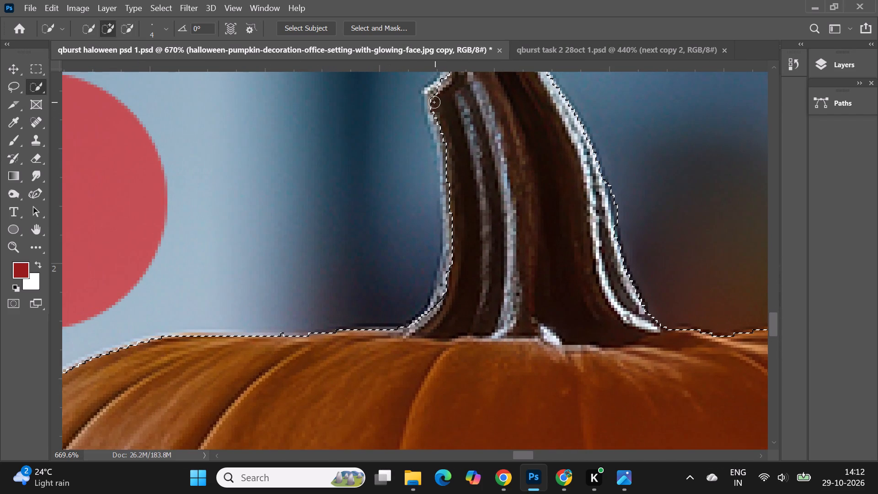
left_click_drag(434, 102, 466, 219)
left_click_drag(451, 152, 440, 313)
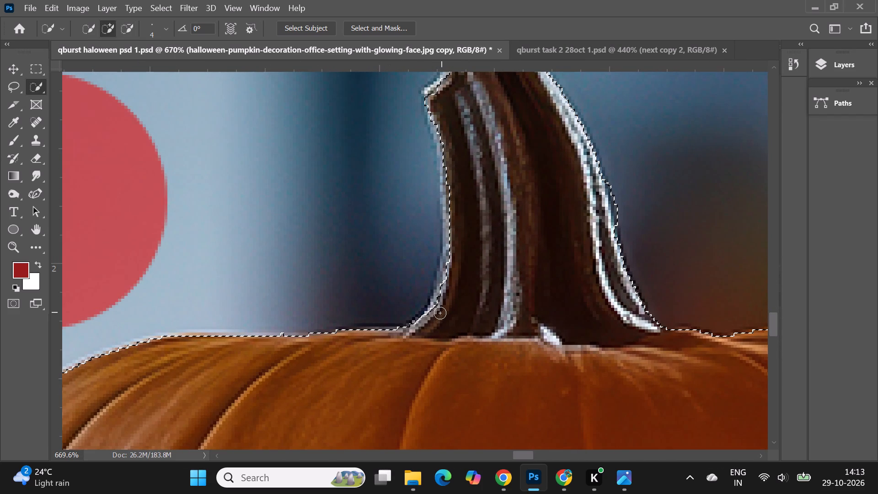
left_click_drag(440, 313, 427, 332)
scroll(375, 195, "down", 6, "alt")
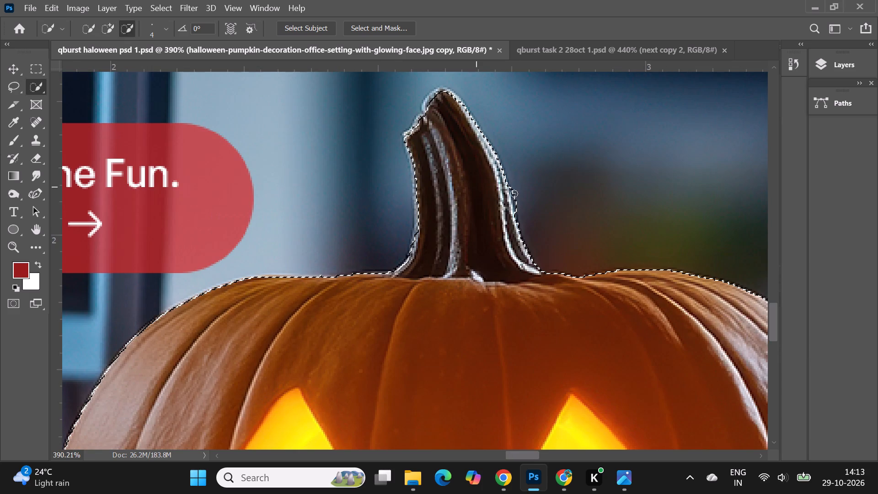
Add the missed pale edges of the stem's tip and its notched left corner to the selection.
scroll(514, 194, "up", 1, "alt")
scroll(425, 91, "up", 11, "alt")
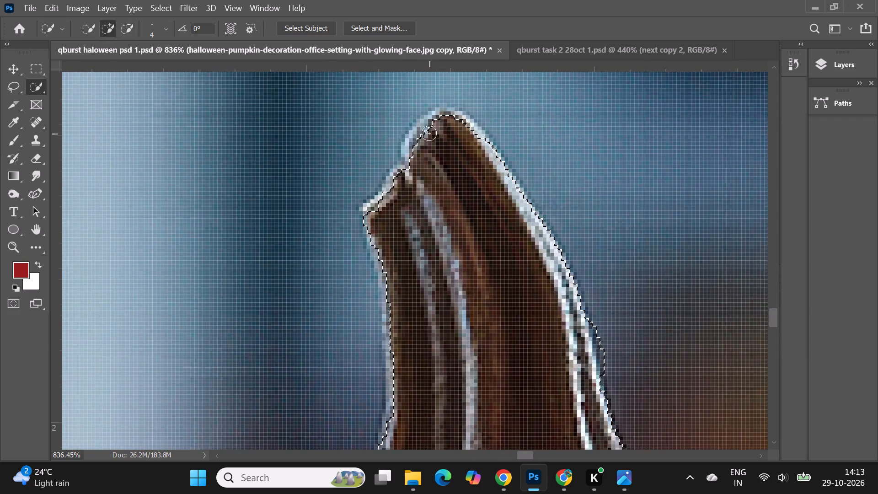
left_click_drag(422, 135, 421, 150)
left_click_drag(413, 150, 413, 153)
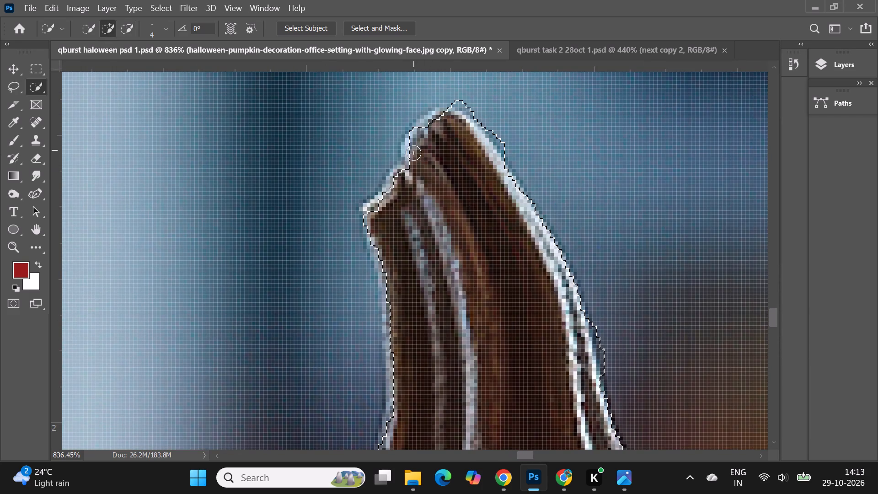
left_click_drag(413, 153, 418, 170)
left_click(429, 133)
left_click(431, 123)
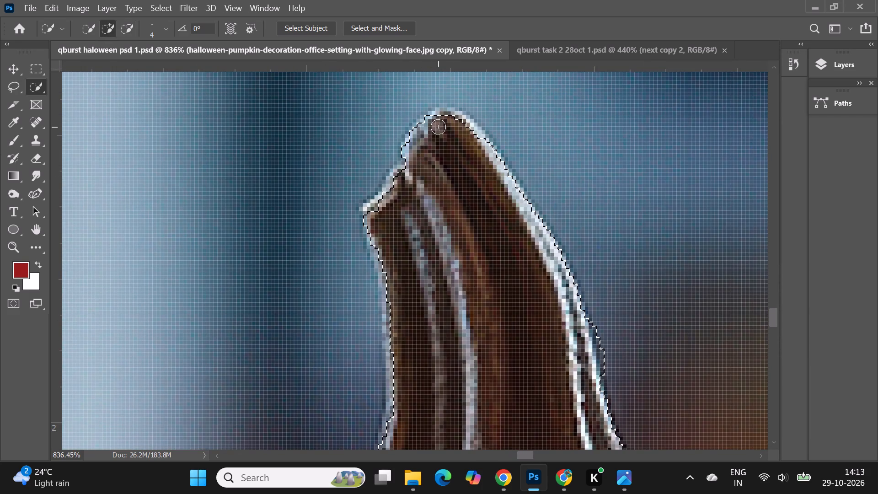
left_click(445, 120)
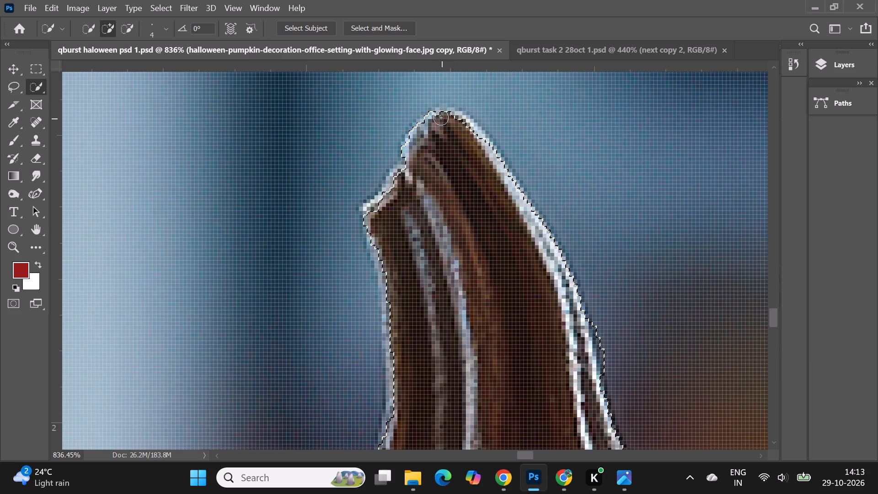
left_click(441, 118)
left_click(448, 120)
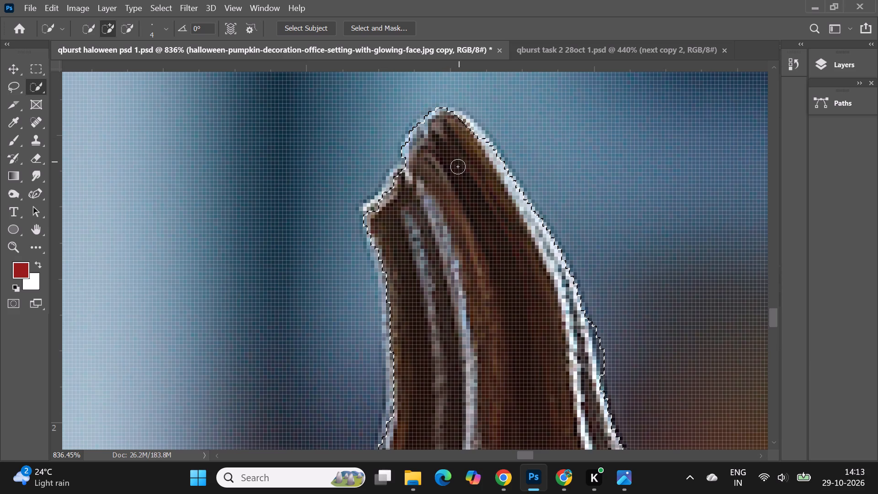
left_click(399, 177)
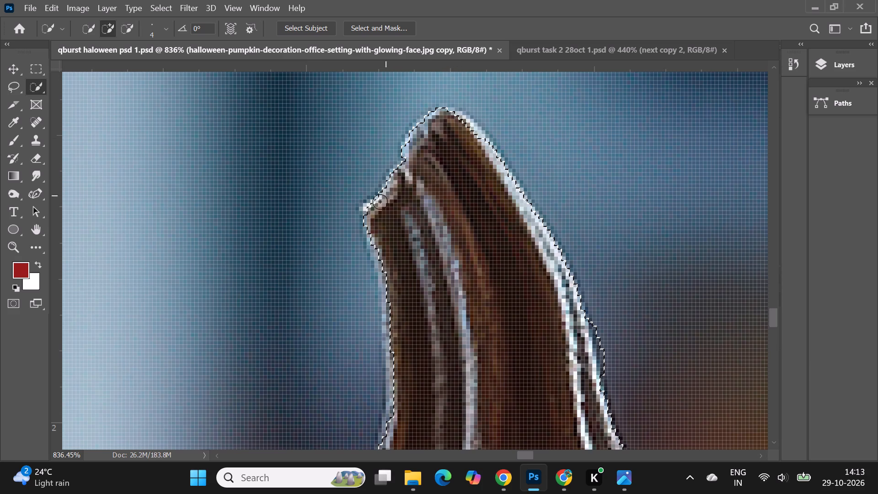
left_click(375, 211)
left_click(372, 215)
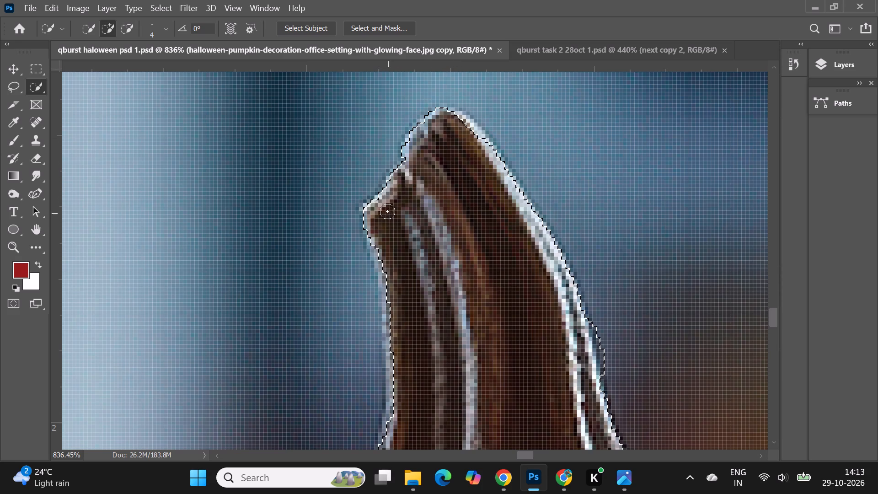
left_click(381, 203)
Subtract the tiny bump above the pumpkin's top edge, left of the stem, from the selection.
scroll(407, 131, "down", 6, "alt")
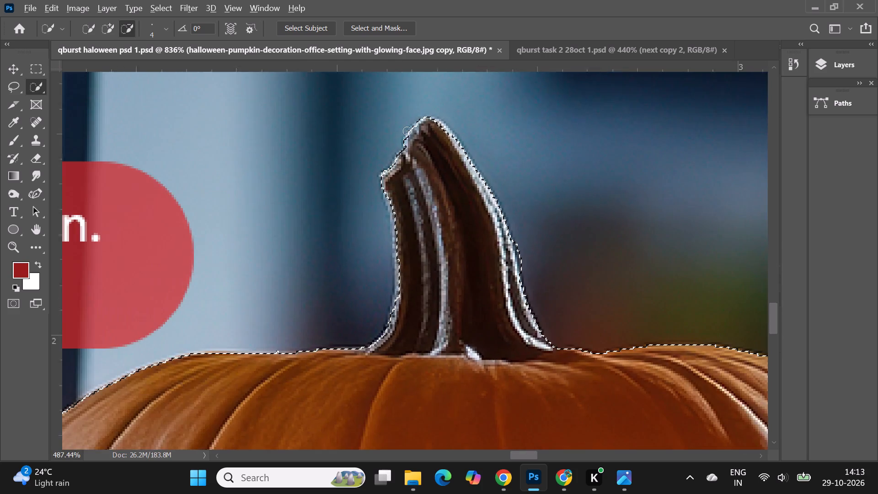
scroll(407, 130, "down", 6, "alt")
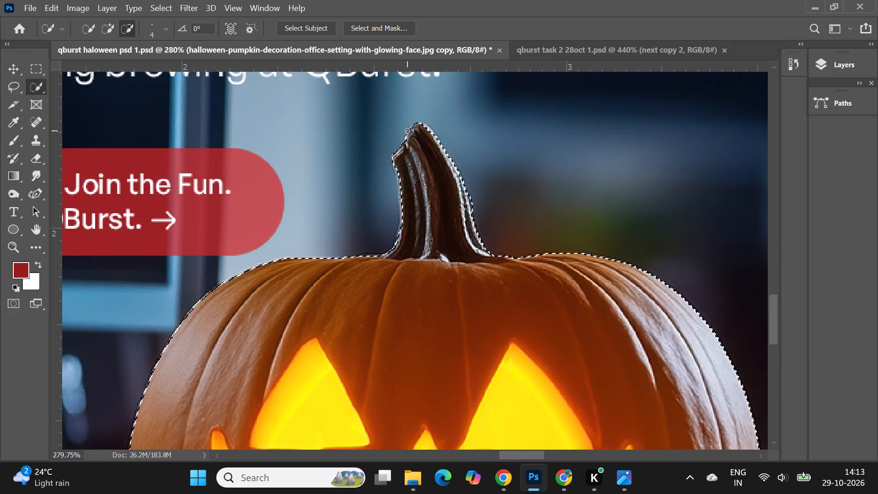
scroll(323, 247, "up", 16, "alt")
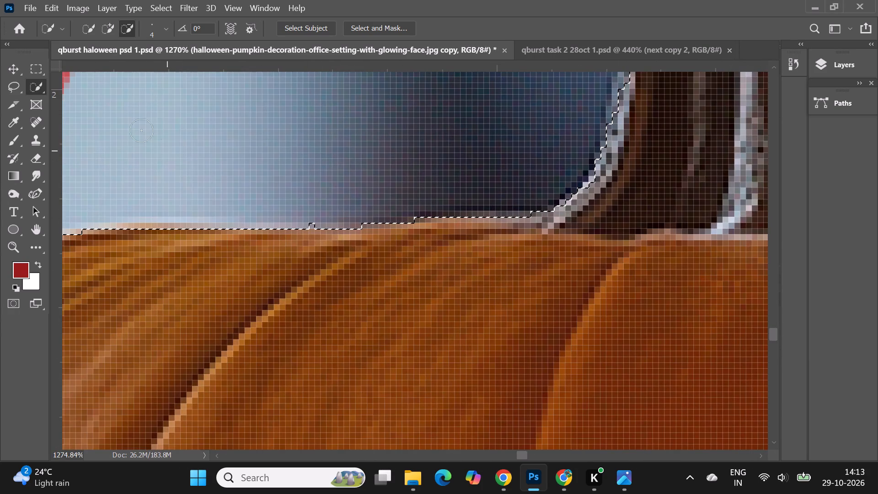
left_click(122, 32)
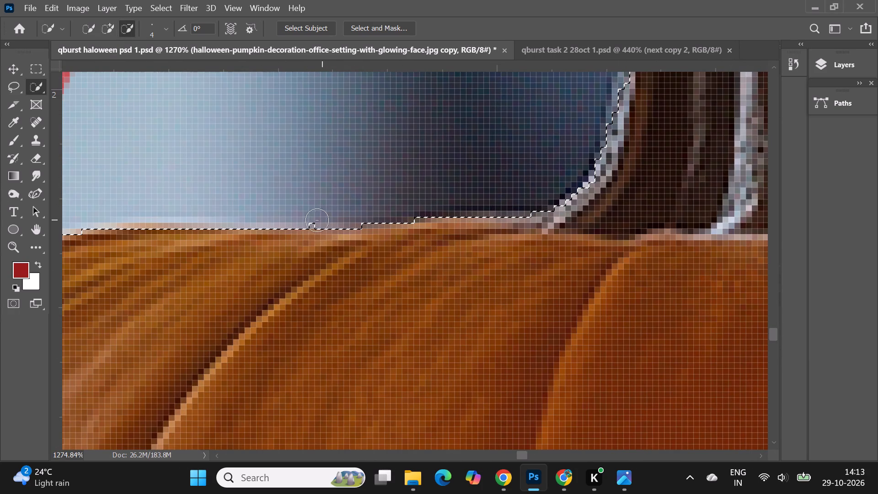
left_click(313, 220)
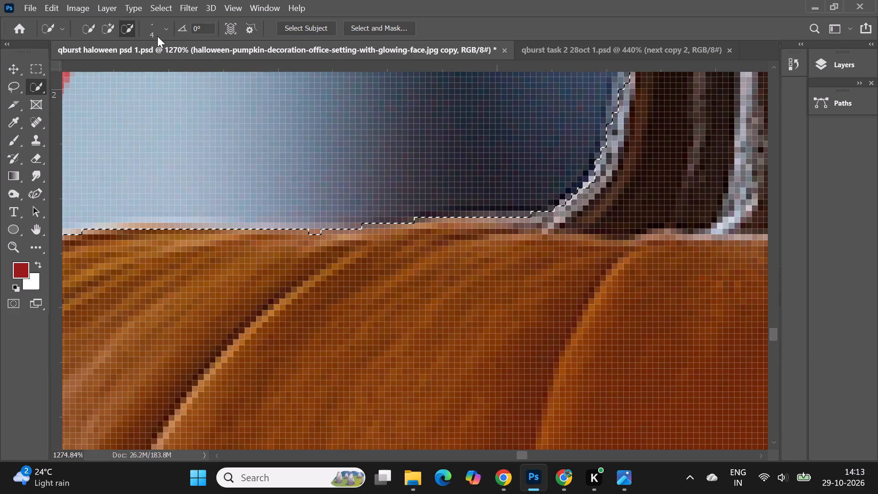
Set the Quick Selection brush size to 1 px and add the small notch in the top edge left of the stem.
left_click(108, 28)
left_click(168, 28)
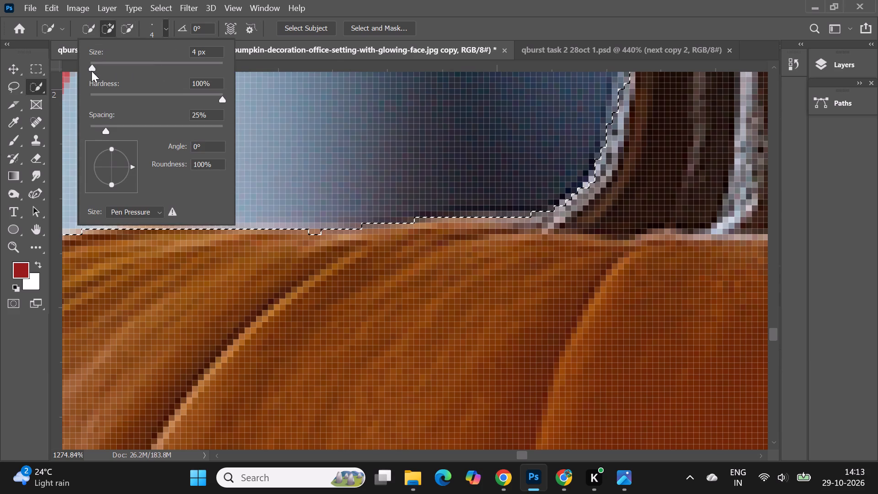
left_click_drag(89, 65, 75, 63)
left_click_drag(313, 236, 323, 235)
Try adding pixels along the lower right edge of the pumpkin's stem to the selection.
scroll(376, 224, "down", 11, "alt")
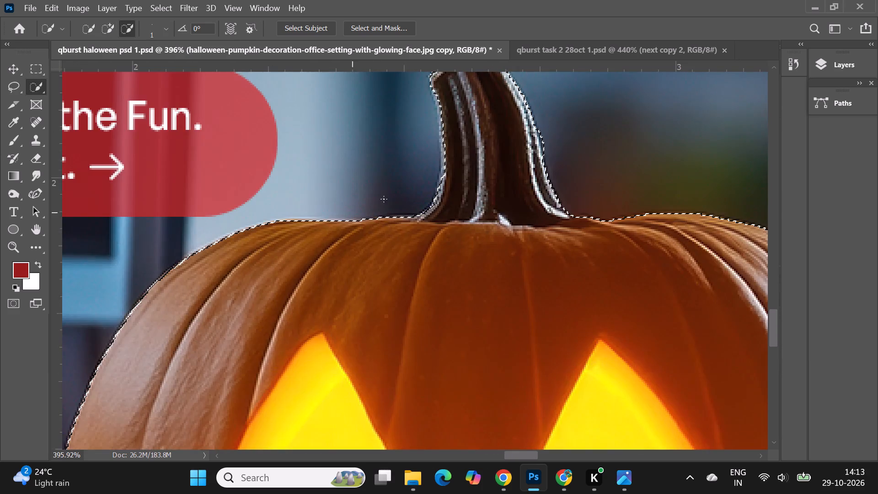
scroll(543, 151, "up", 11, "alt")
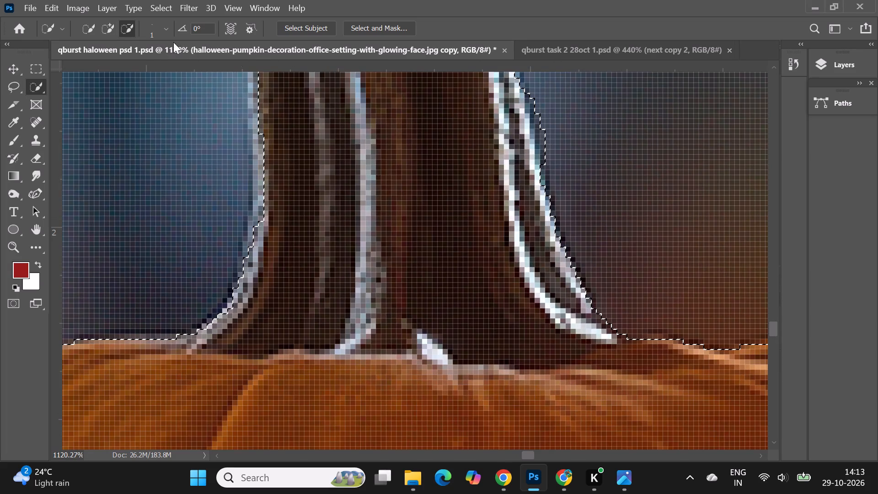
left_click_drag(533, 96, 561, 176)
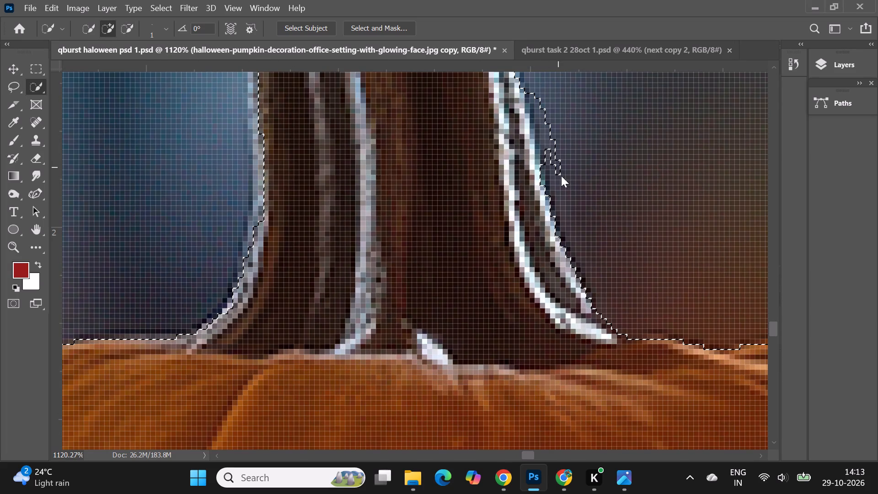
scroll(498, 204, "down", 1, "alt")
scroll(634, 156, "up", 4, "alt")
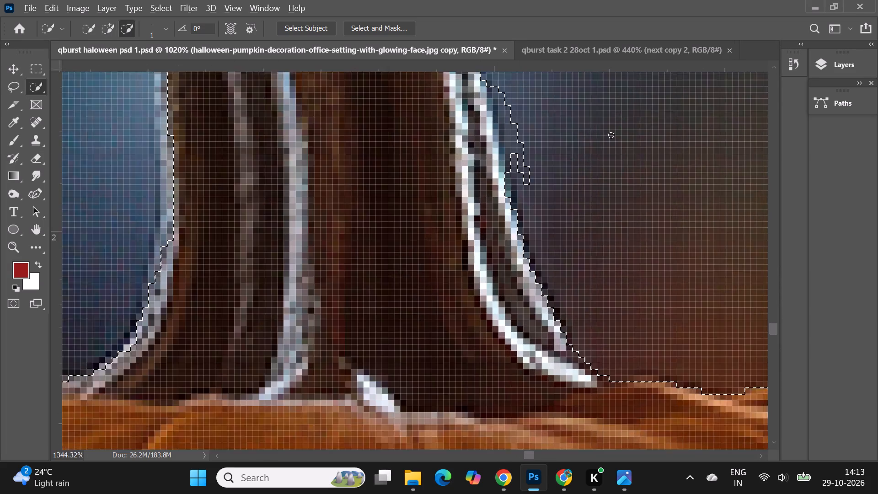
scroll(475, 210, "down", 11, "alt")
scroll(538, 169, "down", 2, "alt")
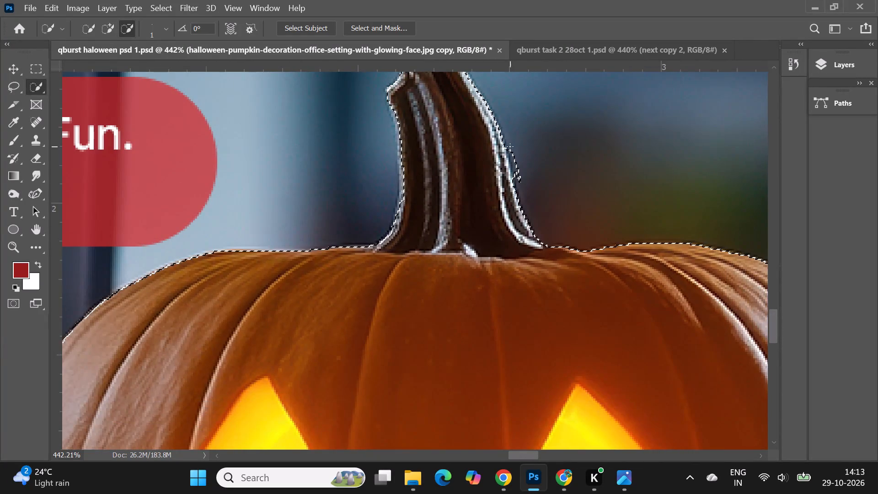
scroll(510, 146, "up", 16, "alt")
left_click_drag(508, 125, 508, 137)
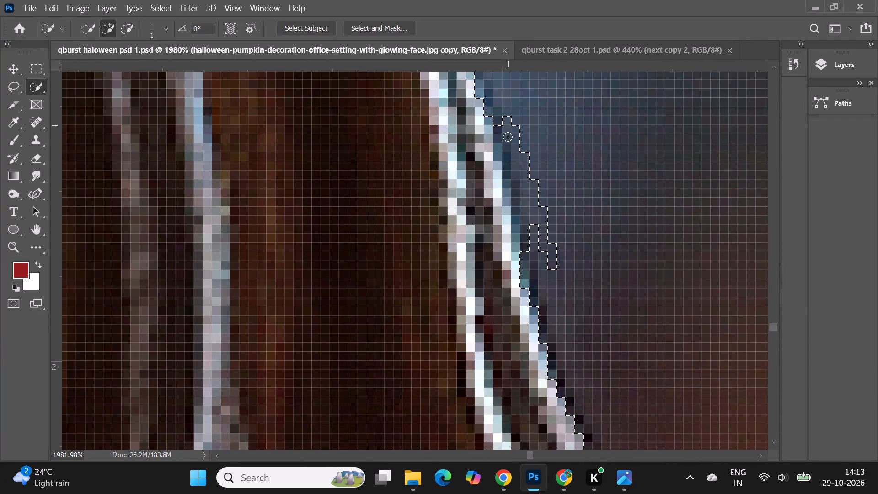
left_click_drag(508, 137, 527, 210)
Subtract the strip of background bulging beyond the stem's lower right edge from the selection.
left_click(127, 30)
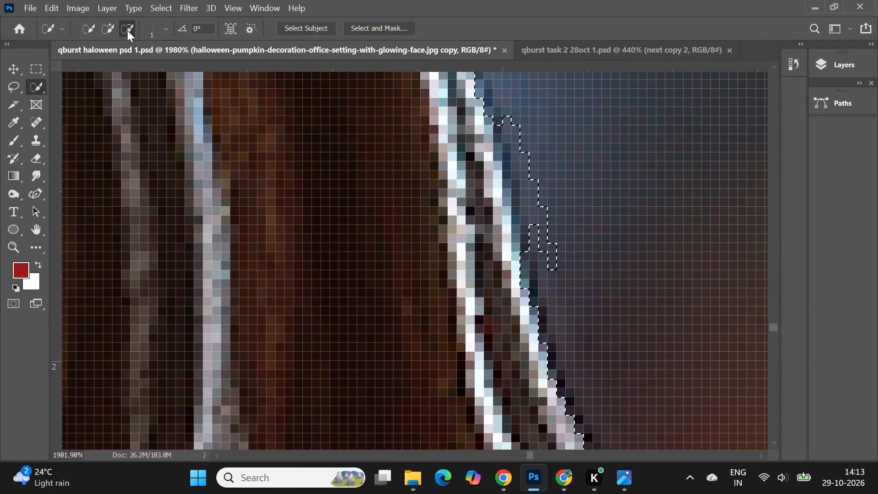
left_click_drag(511, 113, 537, 217)
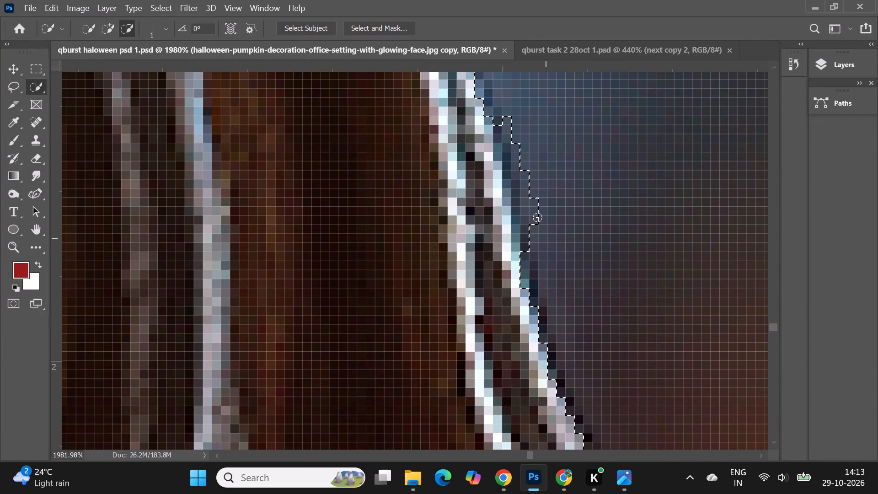
left_click_drag(537, 217, 553, 286)
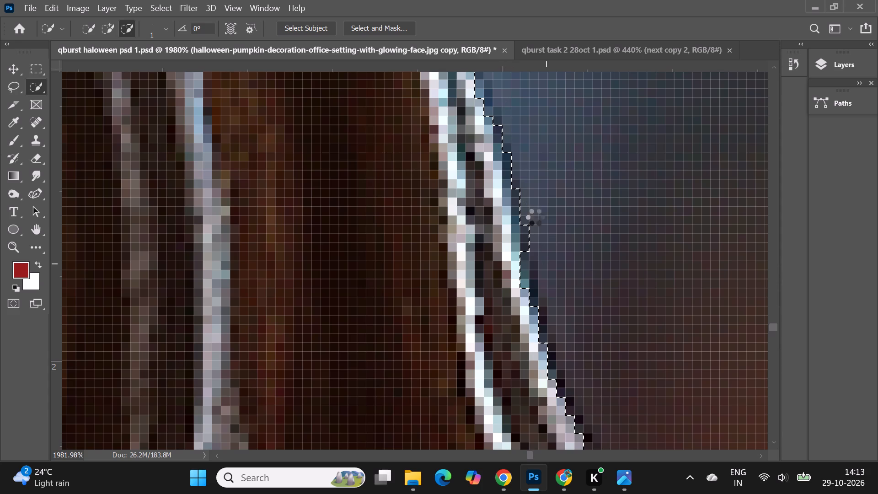
scroll(525, 203, "down", 13, "alt")
scroll(542, 228, "up", 9, "alt")
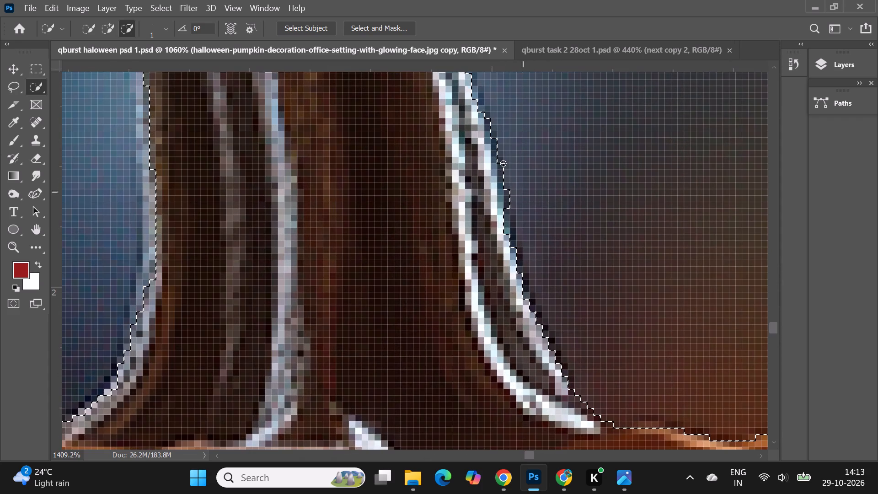
left_click_drag(501, 134, 504, 172)
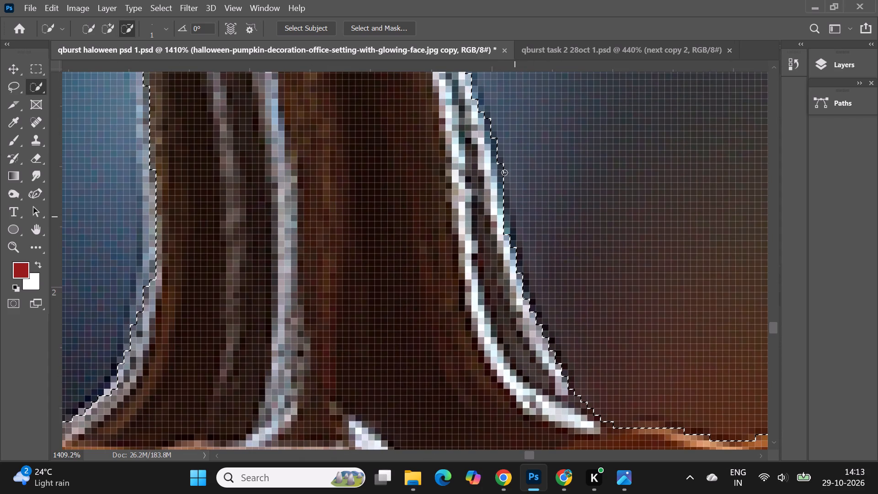
left_click_drag(504, 172, 483, 84)
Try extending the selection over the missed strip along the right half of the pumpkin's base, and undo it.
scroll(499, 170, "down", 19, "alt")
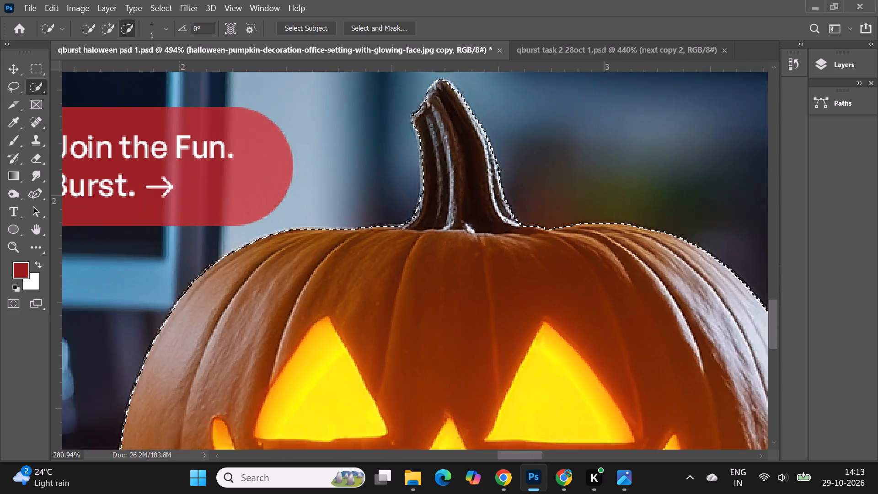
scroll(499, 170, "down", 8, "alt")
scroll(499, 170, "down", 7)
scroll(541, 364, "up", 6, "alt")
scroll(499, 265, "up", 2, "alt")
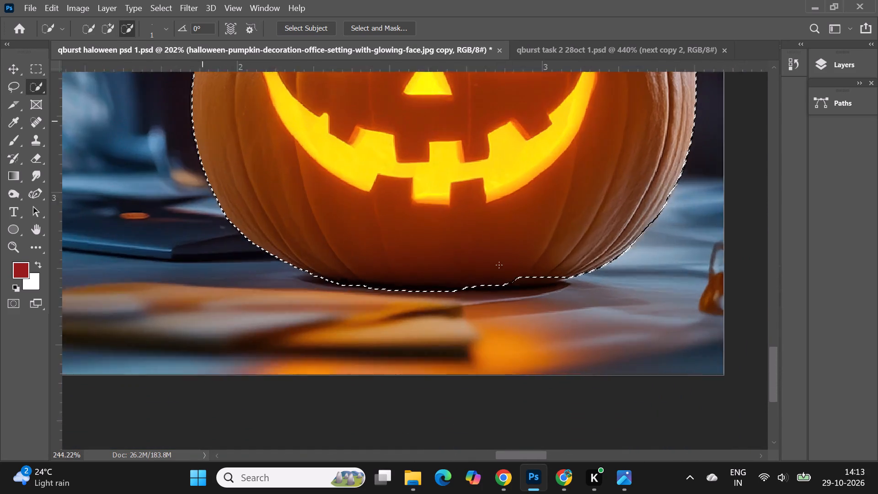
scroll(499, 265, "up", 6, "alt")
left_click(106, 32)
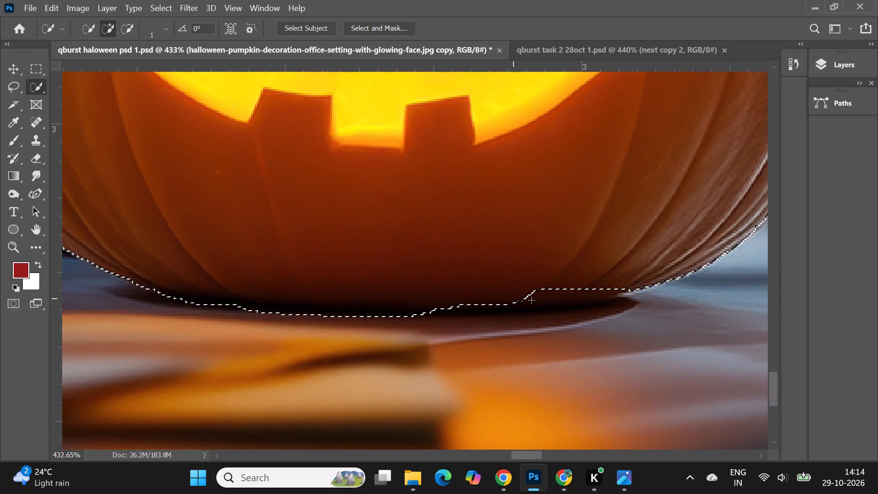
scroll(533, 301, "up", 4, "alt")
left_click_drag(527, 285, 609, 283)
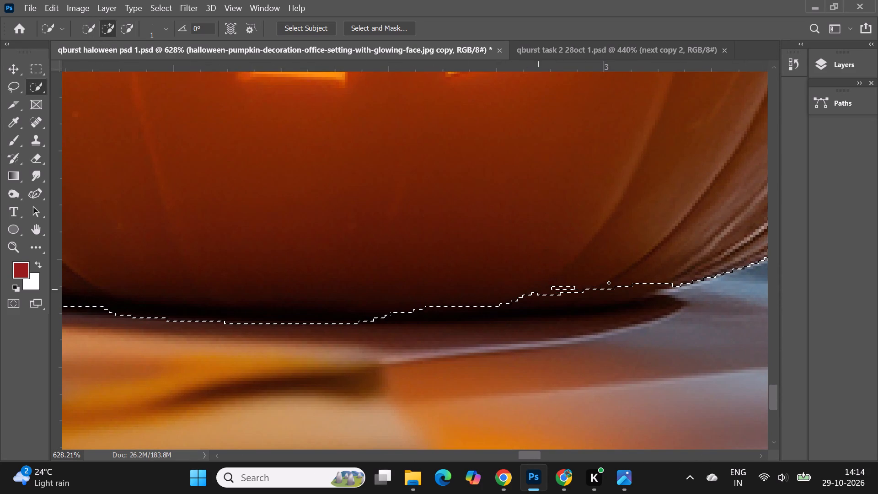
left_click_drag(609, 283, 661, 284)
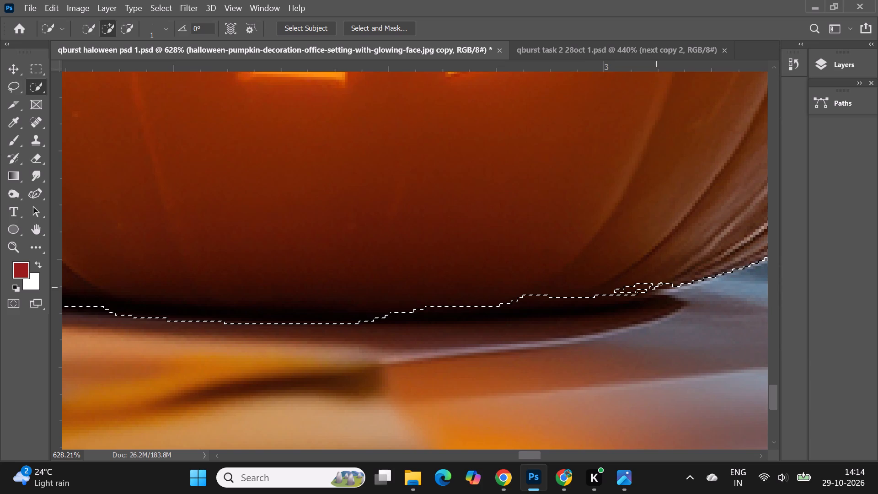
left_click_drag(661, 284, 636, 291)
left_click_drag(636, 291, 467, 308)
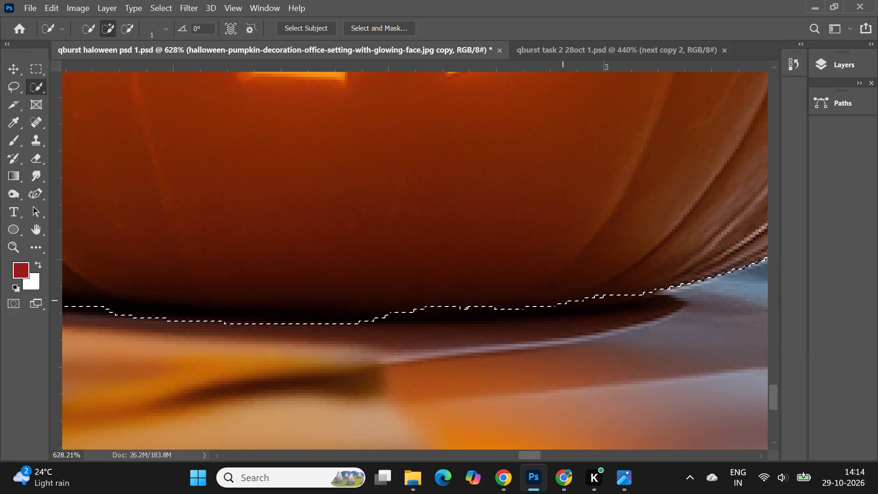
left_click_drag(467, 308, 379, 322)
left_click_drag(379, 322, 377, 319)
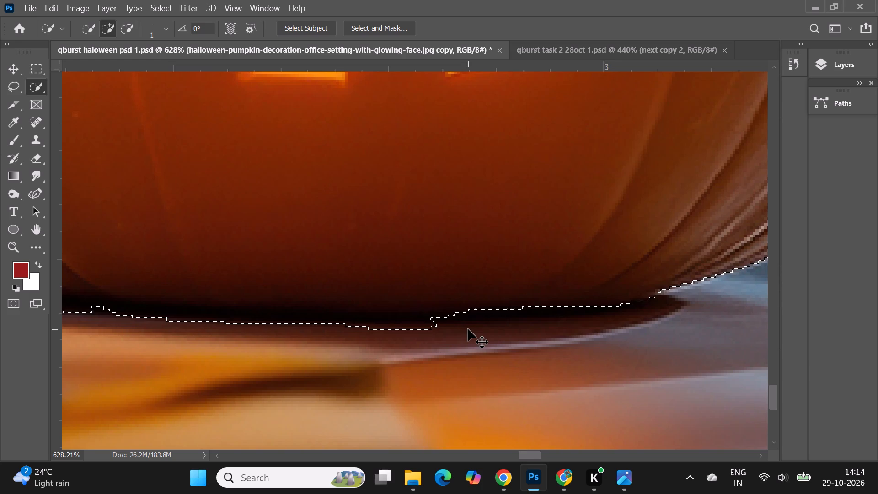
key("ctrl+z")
Add the missed dark strip along the right half of the pumpkin's base to the selection, following its bottom edge.
left_click_drag(527, 295, 580, 282)
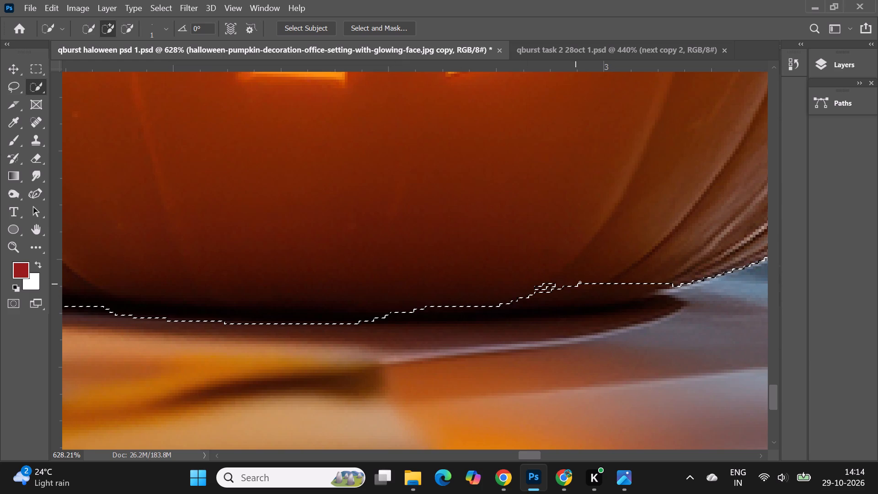
left_click_drag(580, 282, 616, 294)
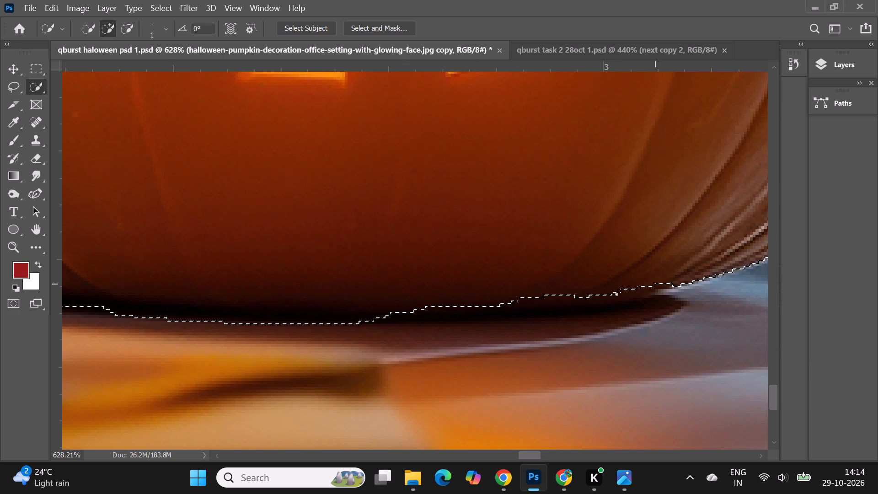
left_click_drag(616, 294, 469, 298)
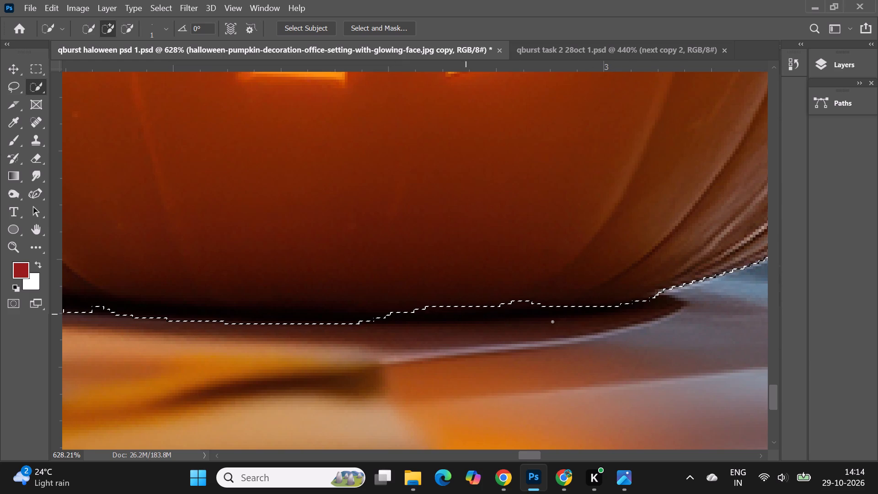
left_click_drag(514, 301, 422, 305)
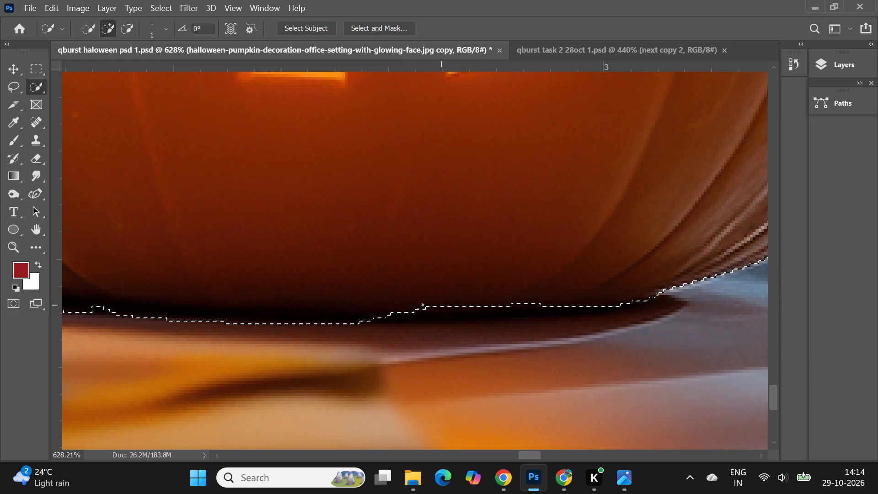
left_click_drag(422, 305, 435, 311)
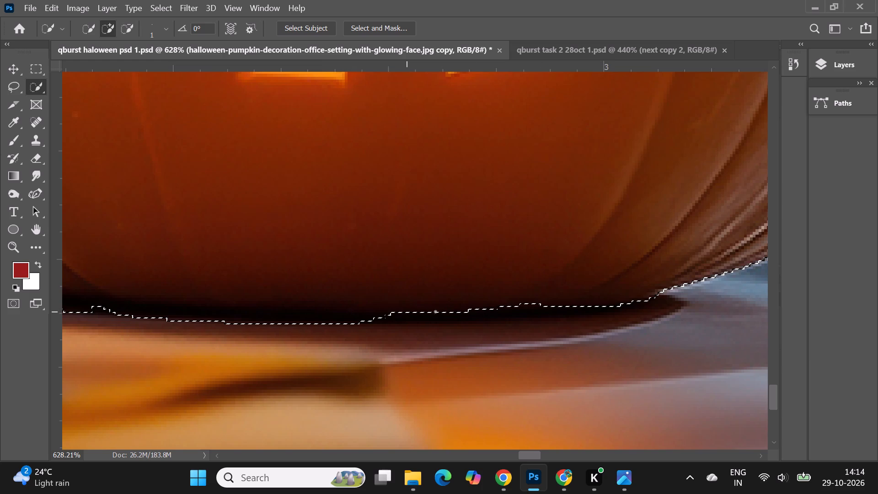
left_click_drag(435, 311, 410, 309)
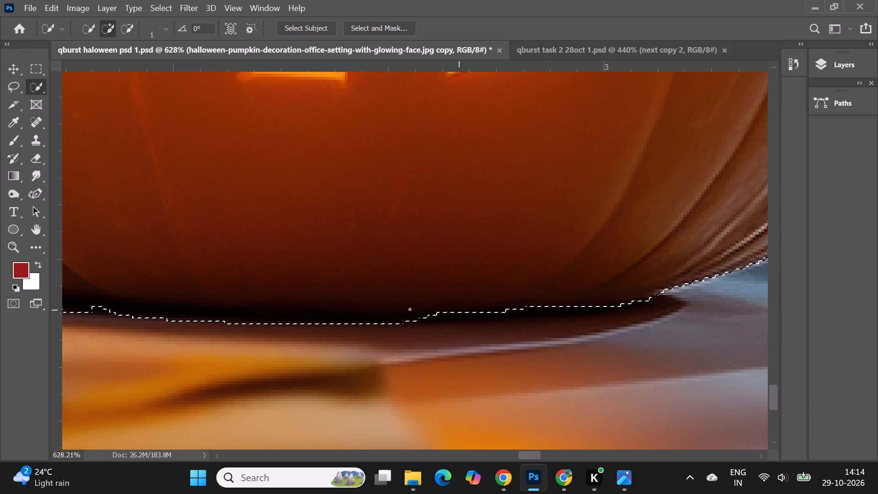
left_click_drag(410, 309, 515, 307)
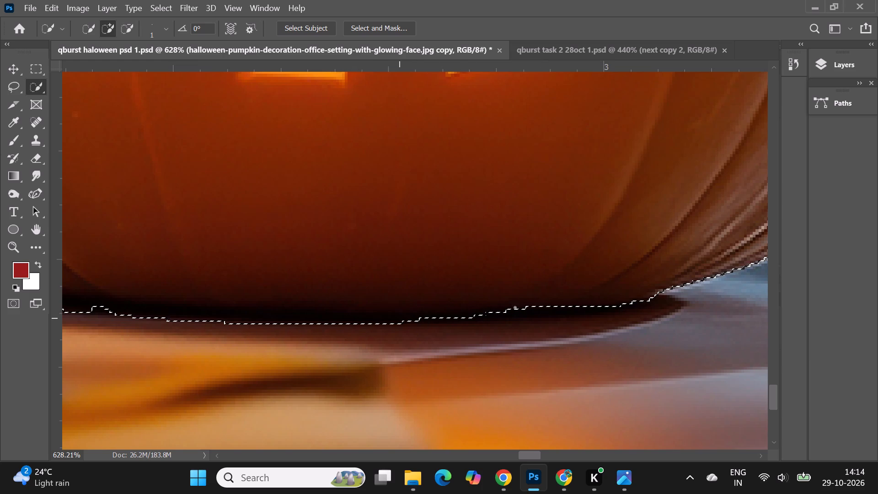
left_click_drag(515, 307, 576, 298)
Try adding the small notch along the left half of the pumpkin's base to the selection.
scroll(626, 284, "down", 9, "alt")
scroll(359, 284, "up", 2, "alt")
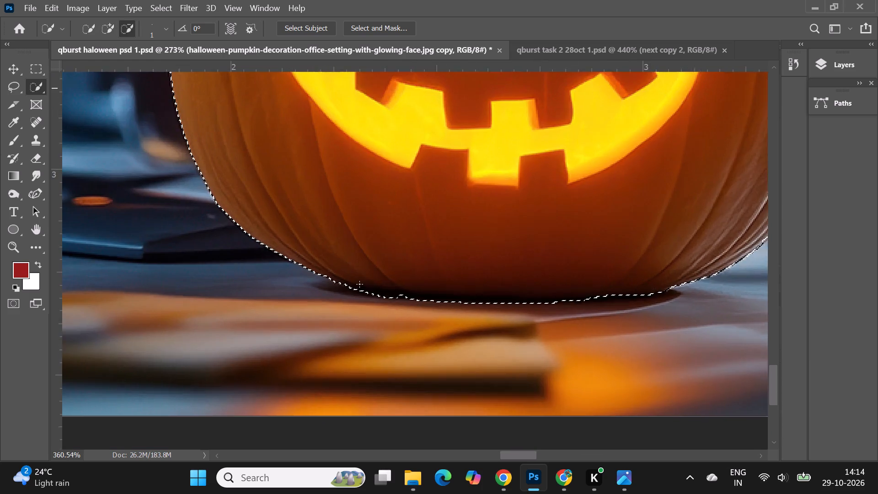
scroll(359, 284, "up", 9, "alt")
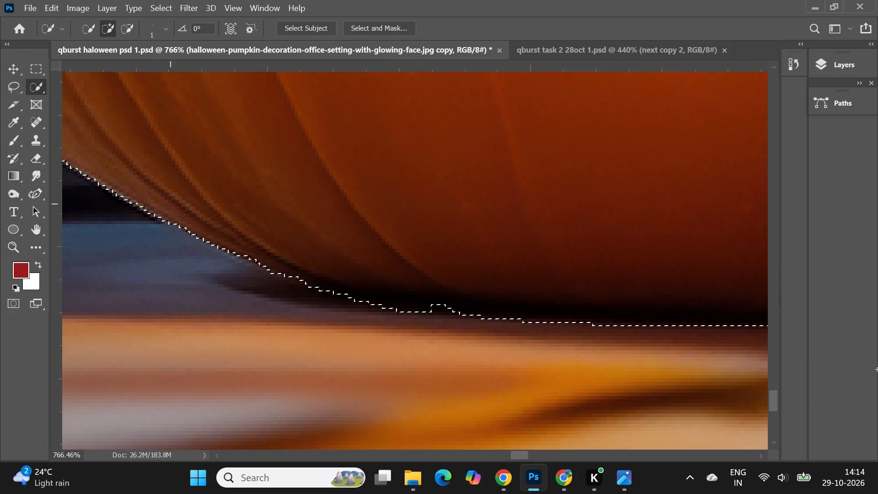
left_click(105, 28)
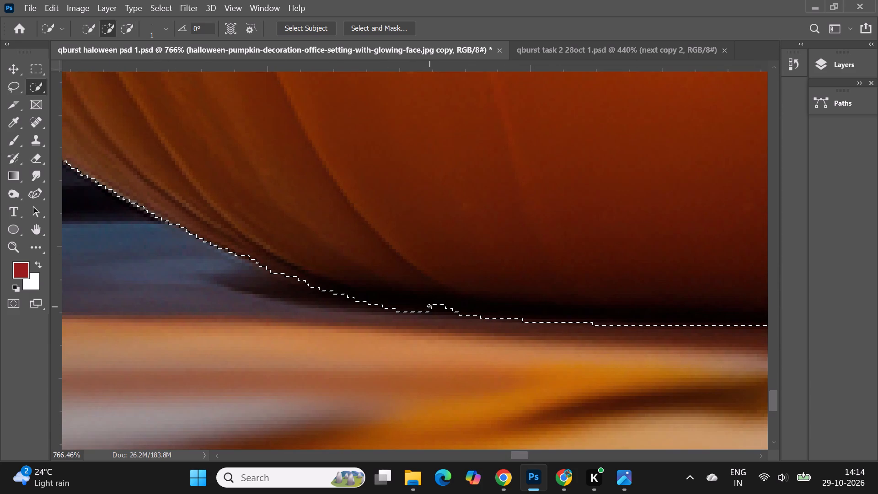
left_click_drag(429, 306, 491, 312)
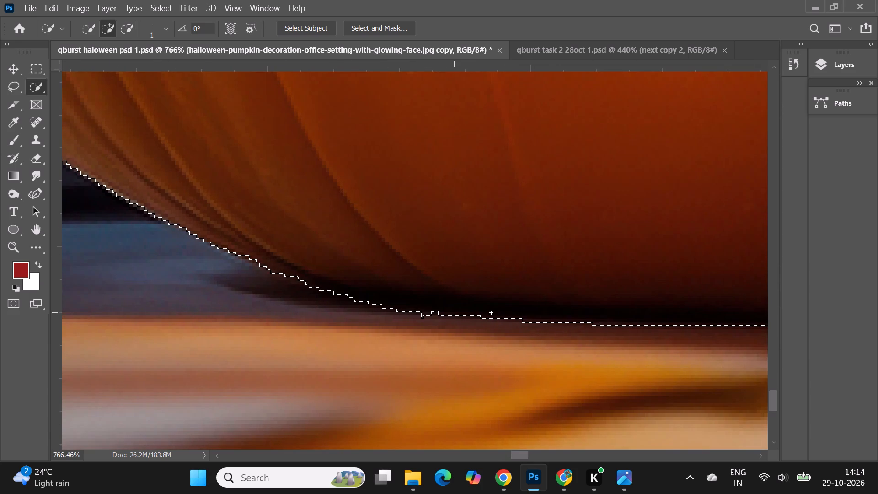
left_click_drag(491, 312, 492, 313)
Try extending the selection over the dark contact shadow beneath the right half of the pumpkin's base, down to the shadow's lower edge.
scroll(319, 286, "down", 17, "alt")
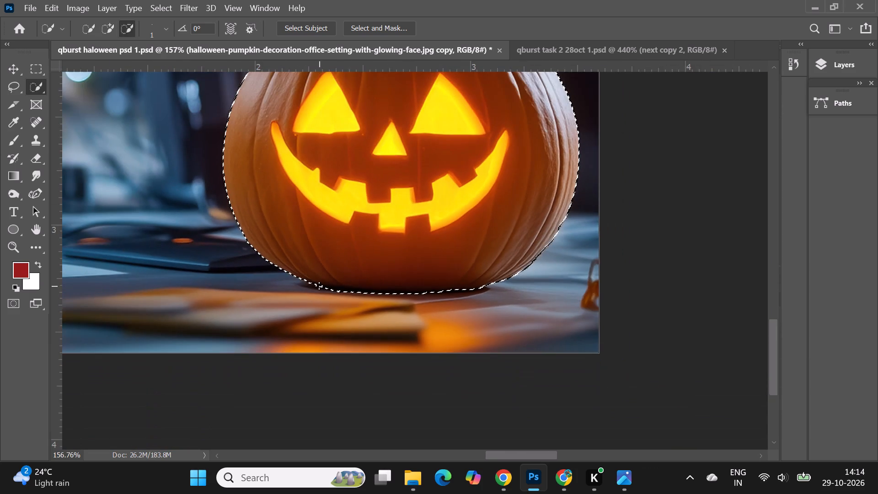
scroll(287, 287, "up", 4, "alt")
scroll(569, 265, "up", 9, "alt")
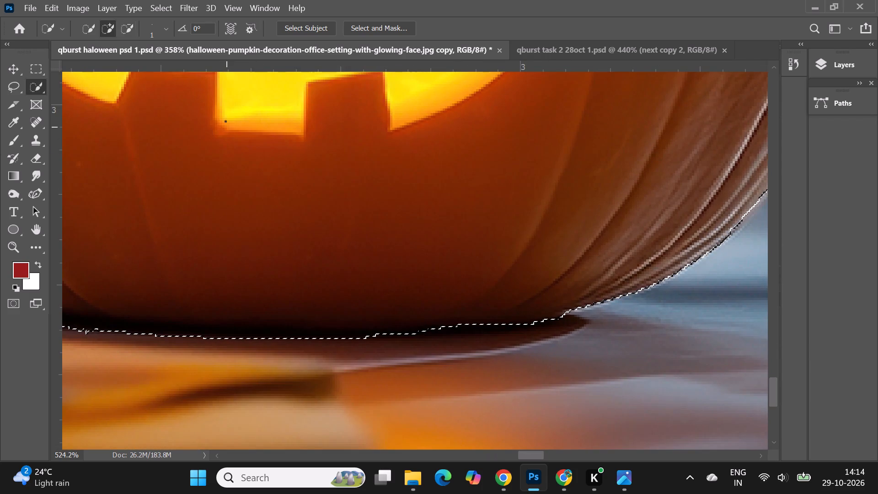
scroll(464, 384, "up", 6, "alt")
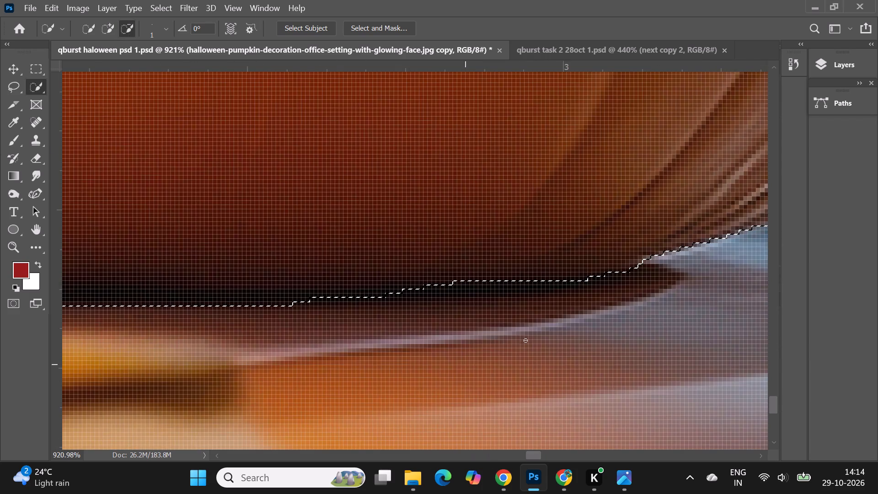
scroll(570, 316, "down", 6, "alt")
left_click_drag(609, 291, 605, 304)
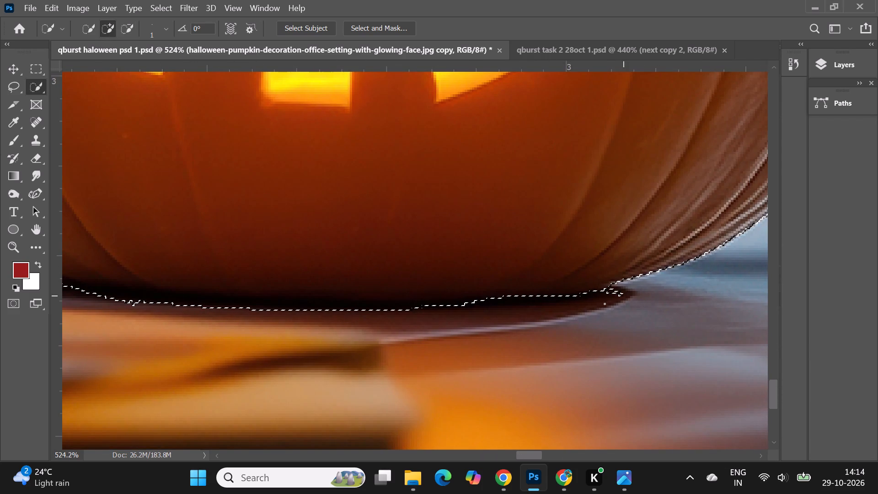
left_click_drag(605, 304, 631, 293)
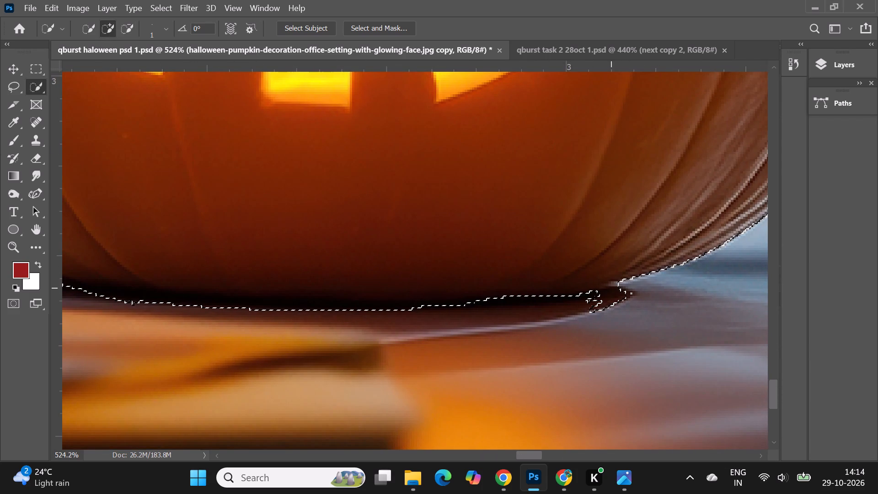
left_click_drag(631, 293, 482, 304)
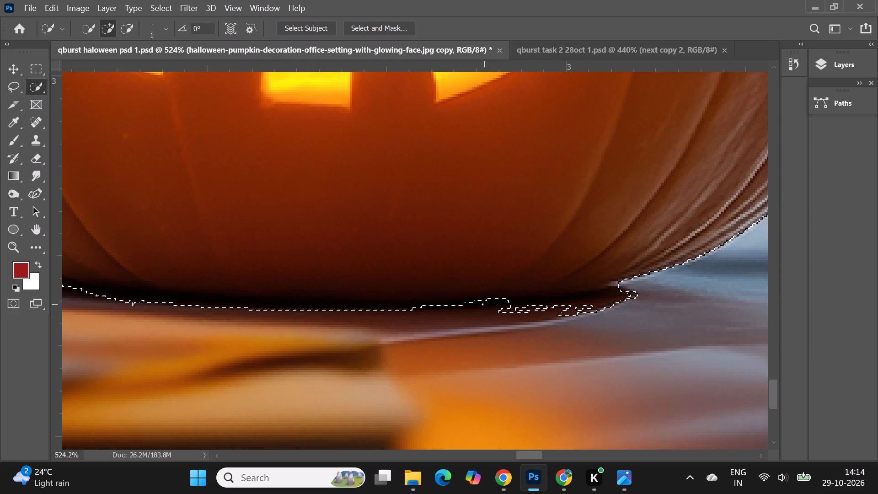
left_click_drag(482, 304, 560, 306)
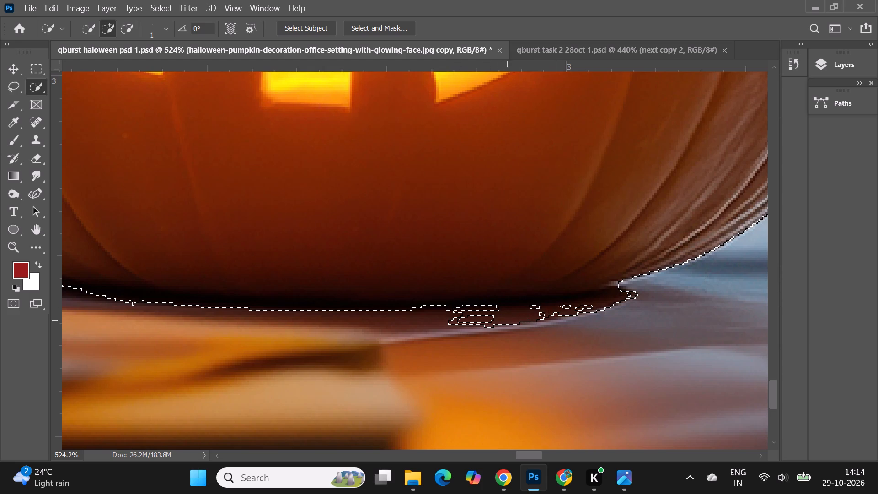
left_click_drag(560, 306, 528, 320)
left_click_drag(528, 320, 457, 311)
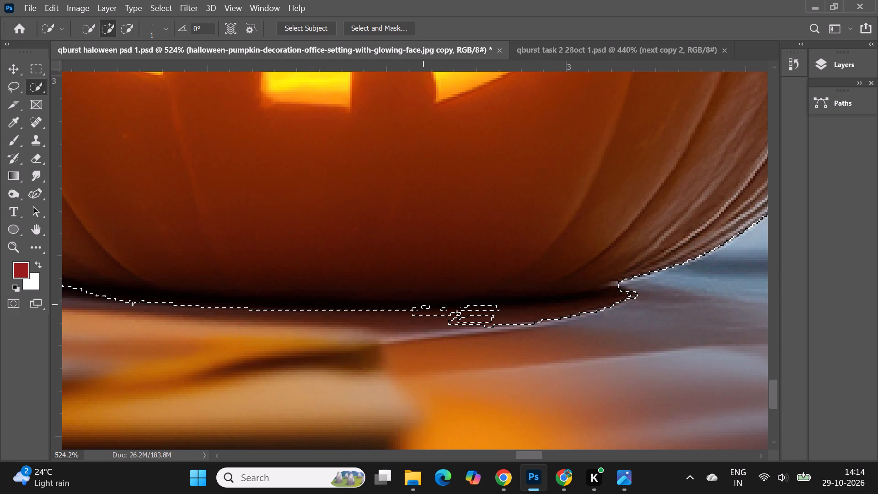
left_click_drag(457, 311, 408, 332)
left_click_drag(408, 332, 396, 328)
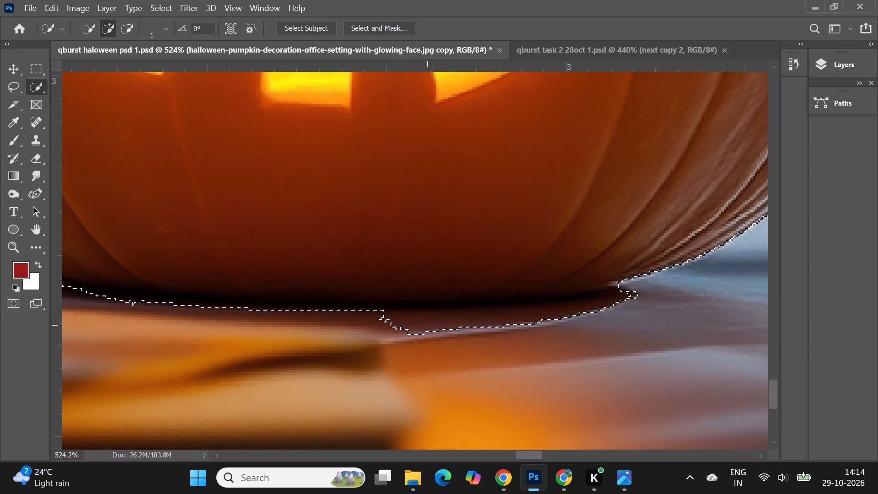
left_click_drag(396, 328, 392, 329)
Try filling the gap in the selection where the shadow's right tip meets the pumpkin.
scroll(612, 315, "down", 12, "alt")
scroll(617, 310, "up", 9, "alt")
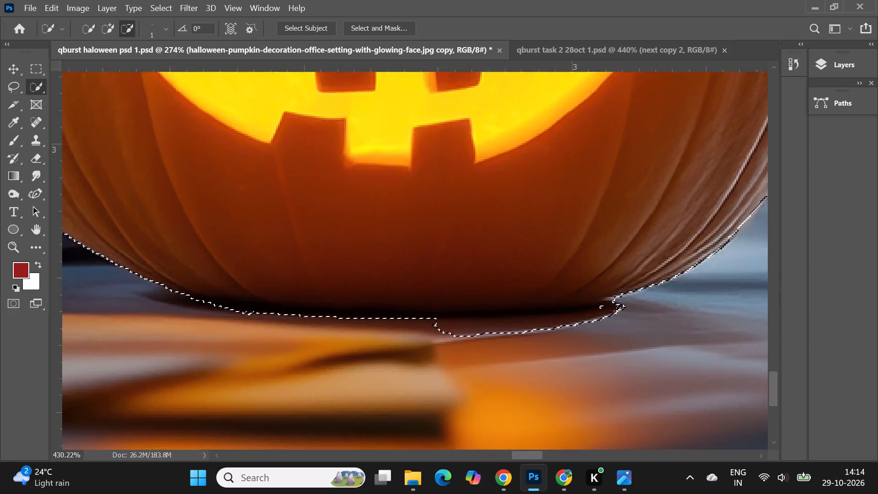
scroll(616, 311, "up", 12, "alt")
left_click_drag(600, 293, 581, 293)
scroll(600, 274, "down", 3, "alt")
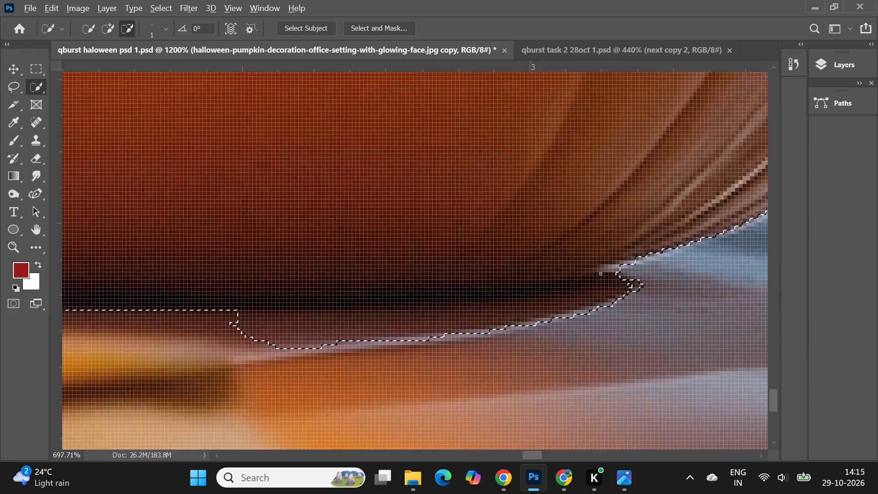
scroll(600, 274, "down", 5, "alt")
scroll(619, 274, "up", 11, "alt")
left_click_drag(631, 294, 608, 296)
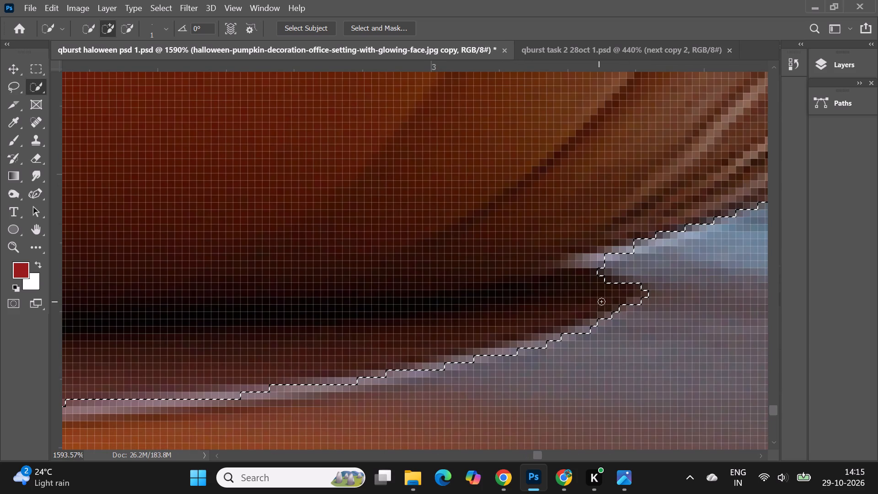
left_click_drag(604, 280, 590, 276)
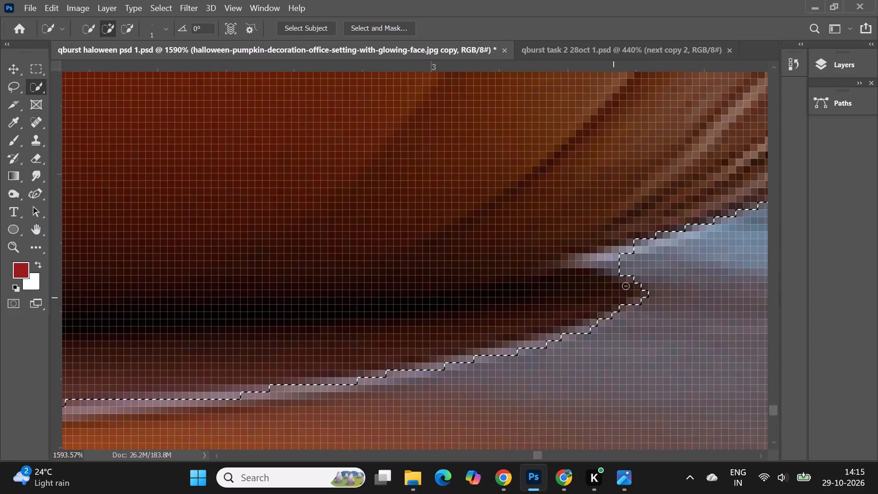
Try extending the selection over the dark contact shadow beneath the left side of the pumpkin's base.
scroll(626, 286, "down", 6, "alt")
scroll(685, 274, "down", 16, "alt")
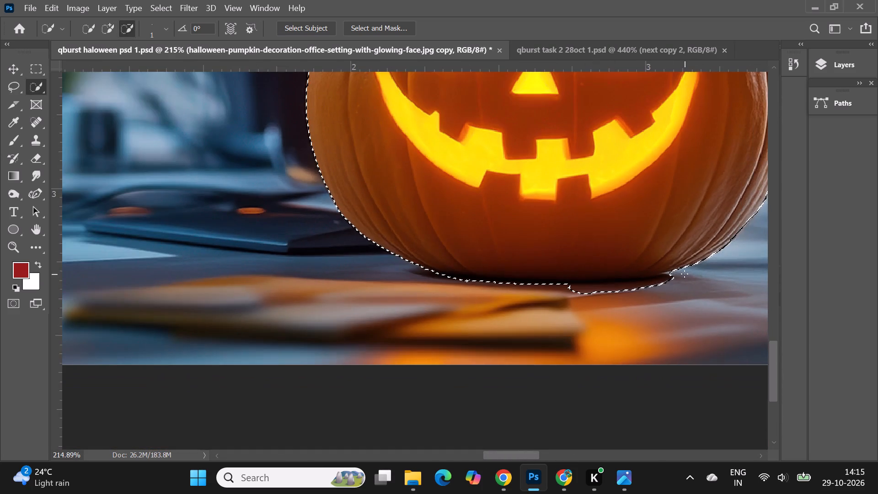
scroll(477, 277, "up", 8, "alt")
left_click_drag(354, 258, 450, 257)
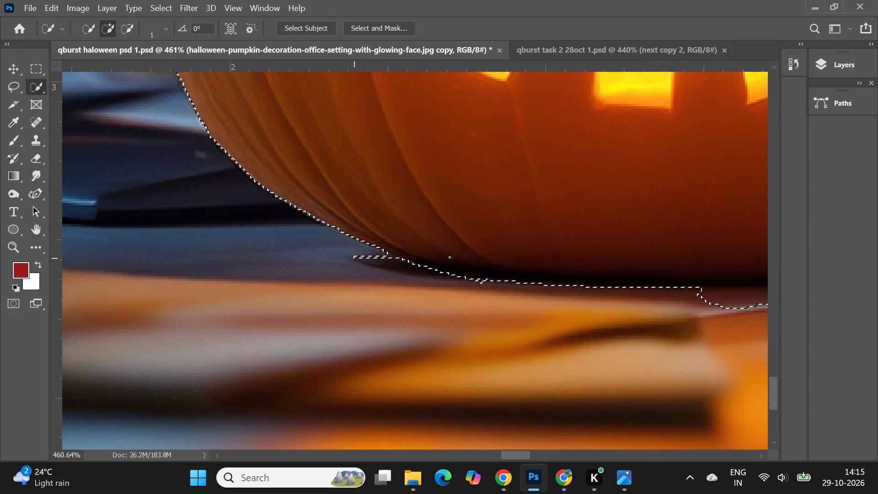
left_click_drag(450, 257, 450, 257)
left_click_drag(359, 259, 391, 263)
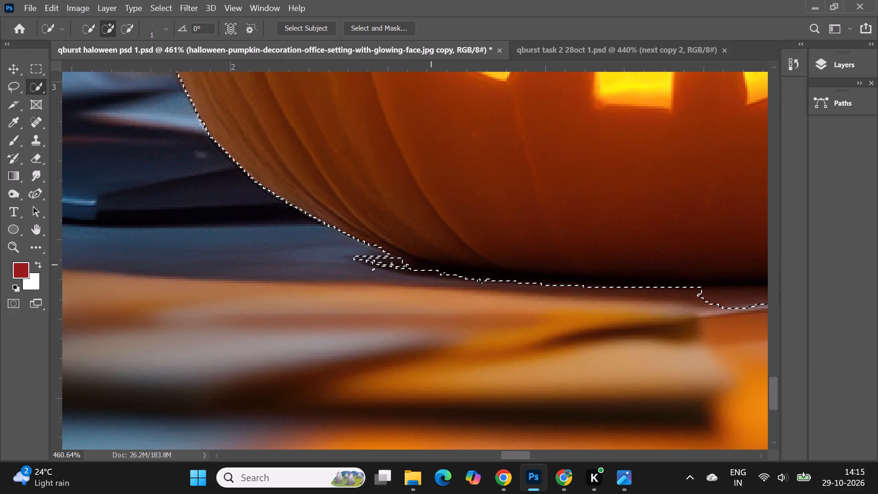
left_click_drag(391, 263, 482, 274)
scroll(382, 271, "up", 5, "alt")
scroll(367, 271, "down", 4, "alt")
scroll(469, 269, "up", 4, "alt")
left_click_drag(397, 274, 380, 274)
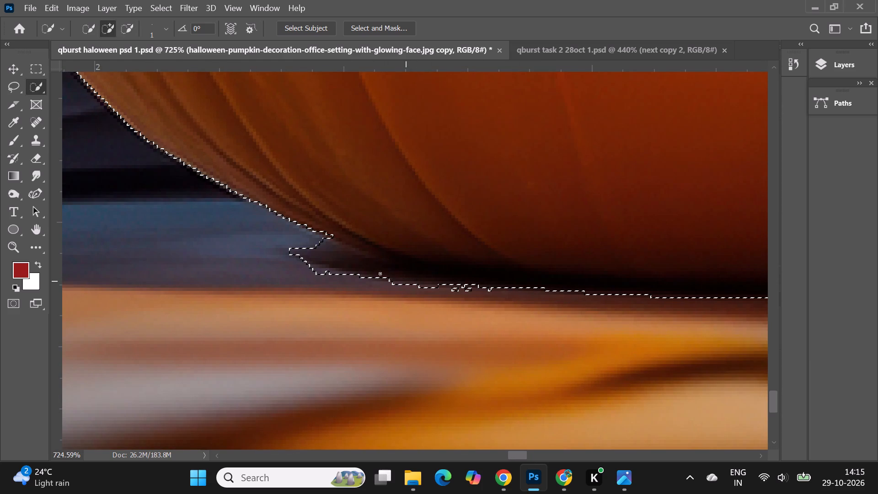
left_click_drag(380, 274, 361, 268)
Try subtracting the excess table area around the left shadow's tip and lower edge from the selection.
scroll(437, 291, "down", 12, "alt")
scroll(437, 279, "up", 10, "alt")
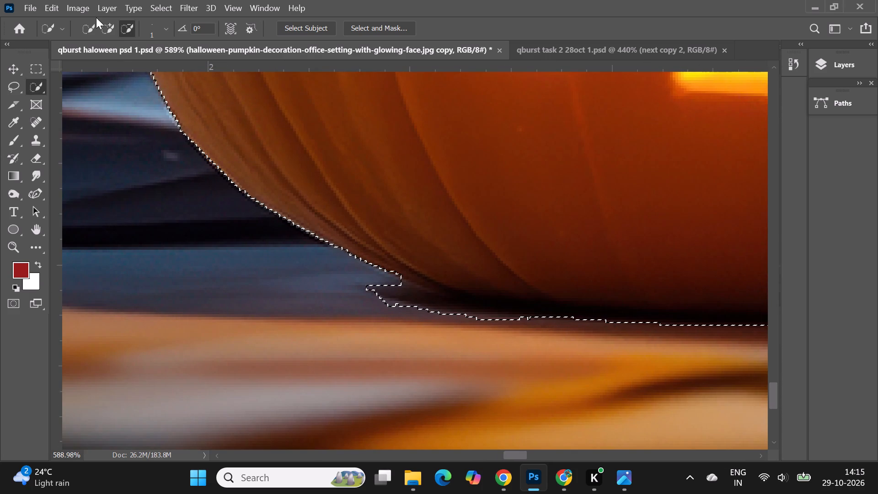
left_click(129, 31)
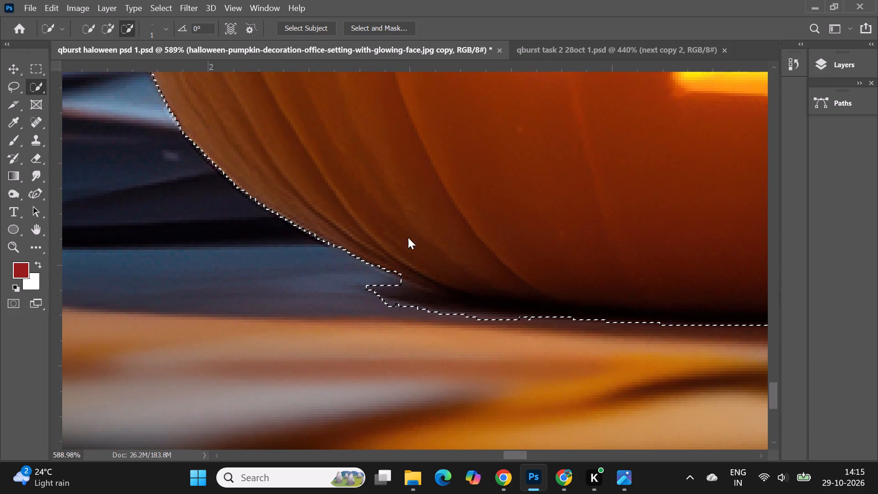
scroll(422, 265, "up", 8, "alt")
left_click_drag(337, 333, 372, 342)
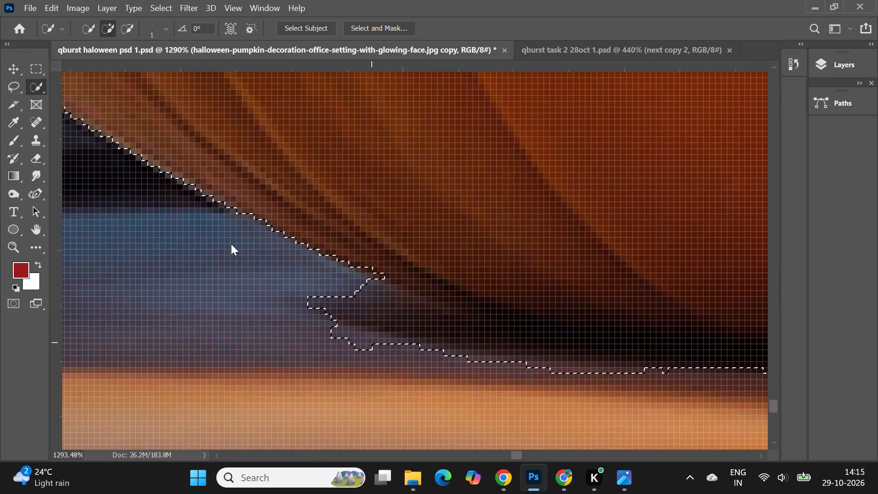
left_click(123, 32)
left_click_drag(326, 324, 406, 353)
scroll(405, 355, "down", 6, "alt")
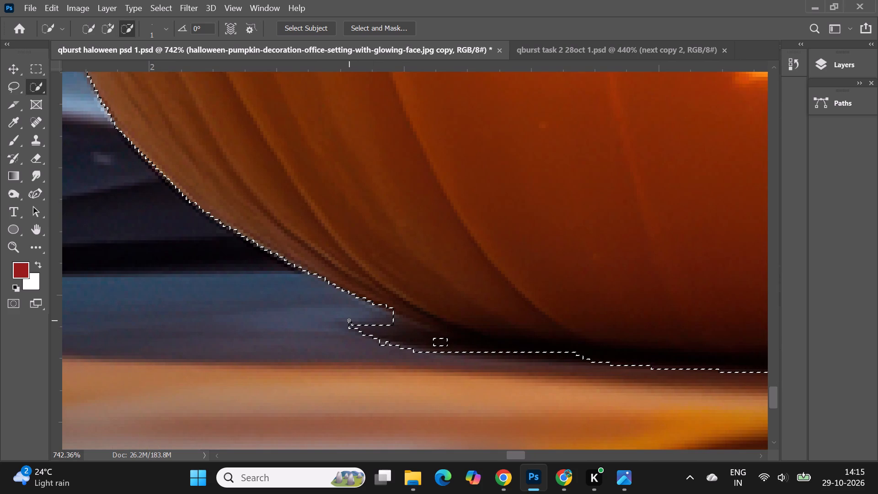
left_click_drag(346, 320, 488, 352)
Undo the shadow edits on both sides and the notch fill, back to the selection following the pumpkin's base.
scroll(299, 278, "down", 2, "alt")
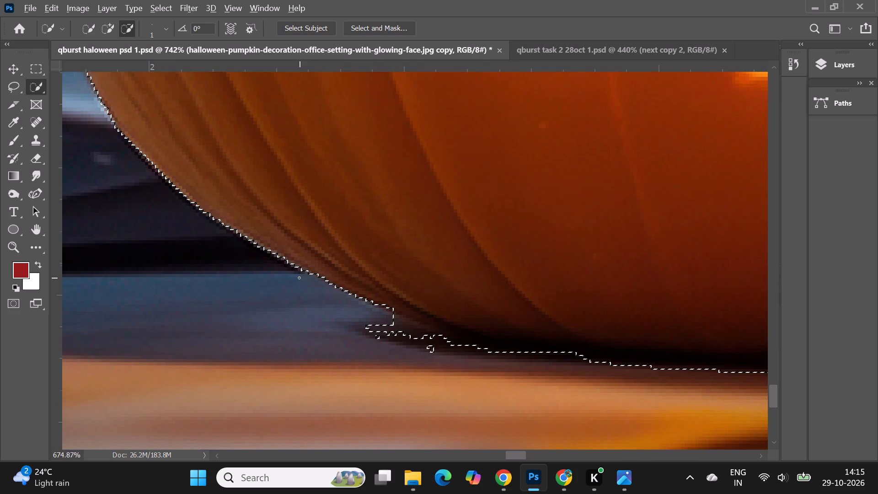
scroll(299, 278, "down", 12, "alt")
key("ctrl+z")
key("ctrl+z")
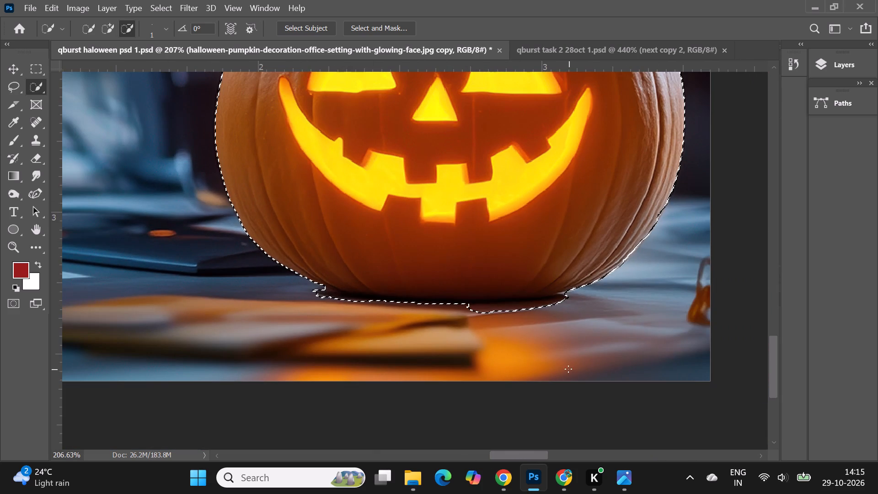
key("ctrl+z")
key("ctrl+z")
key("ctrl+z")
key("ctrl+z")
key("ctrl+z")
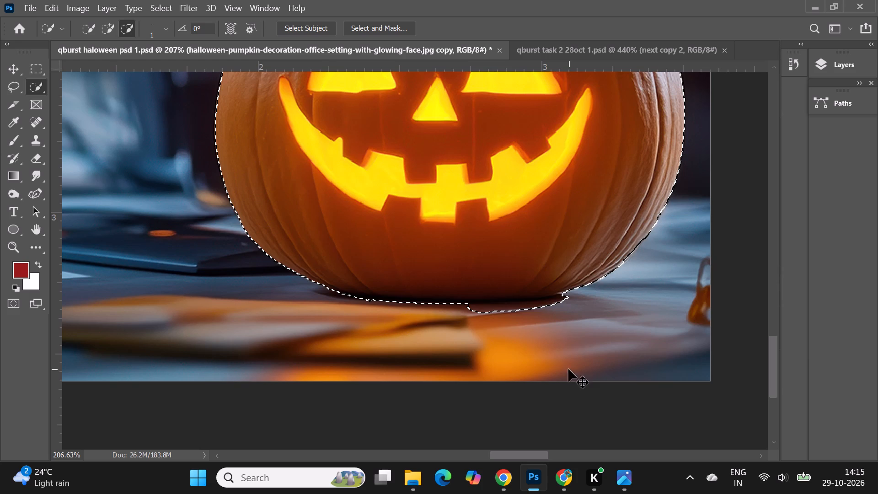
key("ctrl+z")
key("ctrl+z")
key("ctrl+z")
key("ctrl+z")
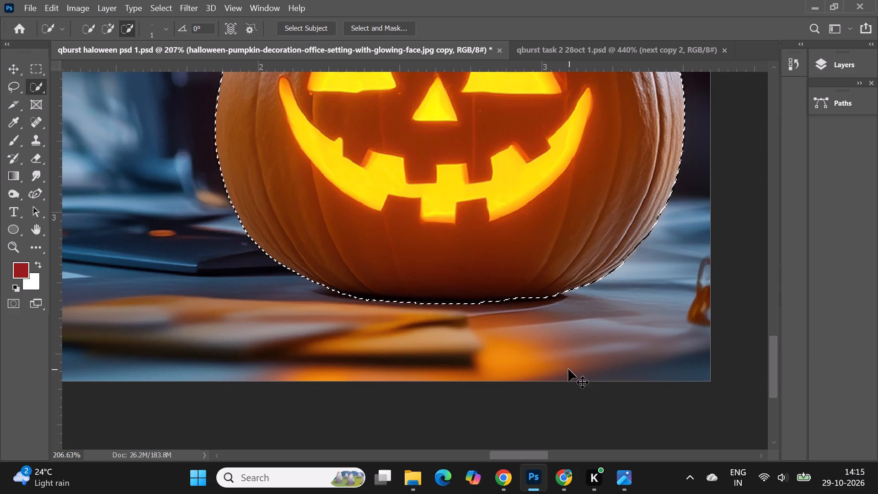
Add the small notch along the left half of the pumpkin's base to the selection, evening out its bottom edge.
scroll(462, 339, "up", 14, "alt")
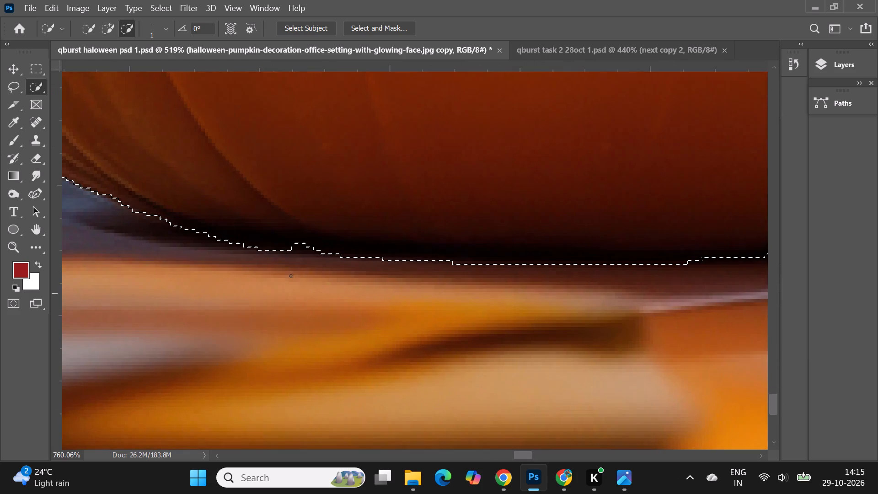
scroll(427, 274, "down", 5, "alt")
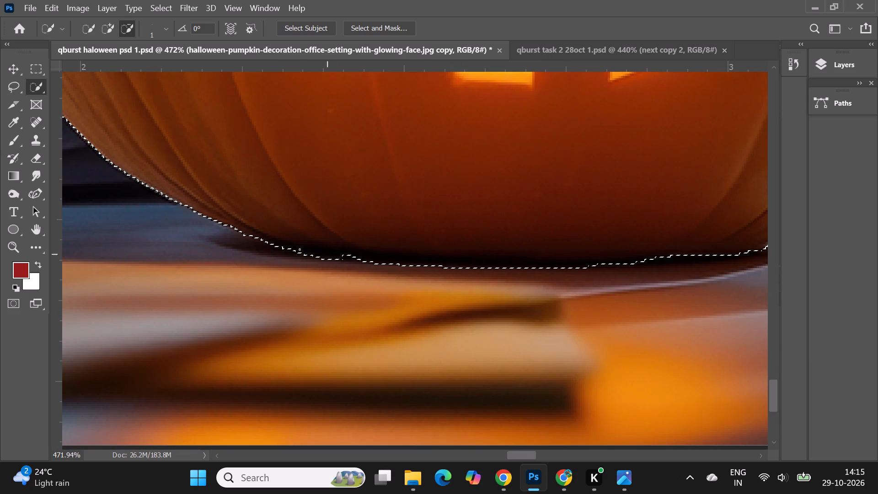
scroll(300, 249, "up", 7, "alt")
left_click(111, 24)
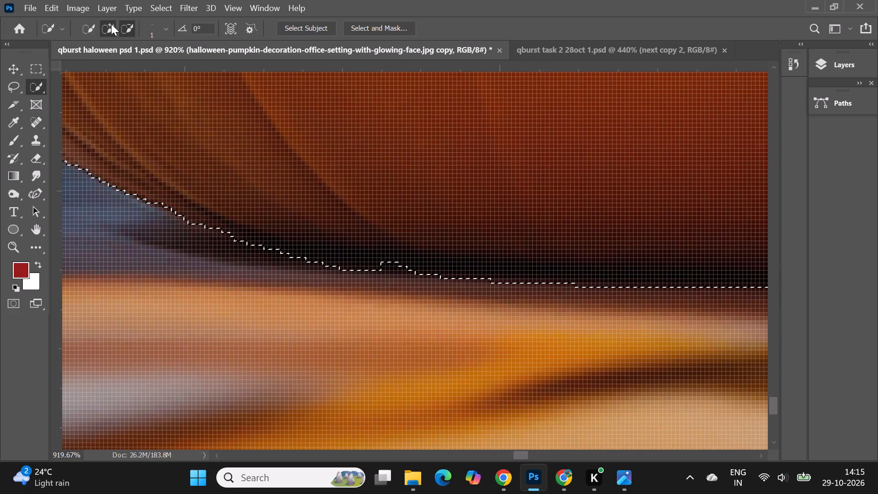
left_click_drag(384, 264, 379, 267)
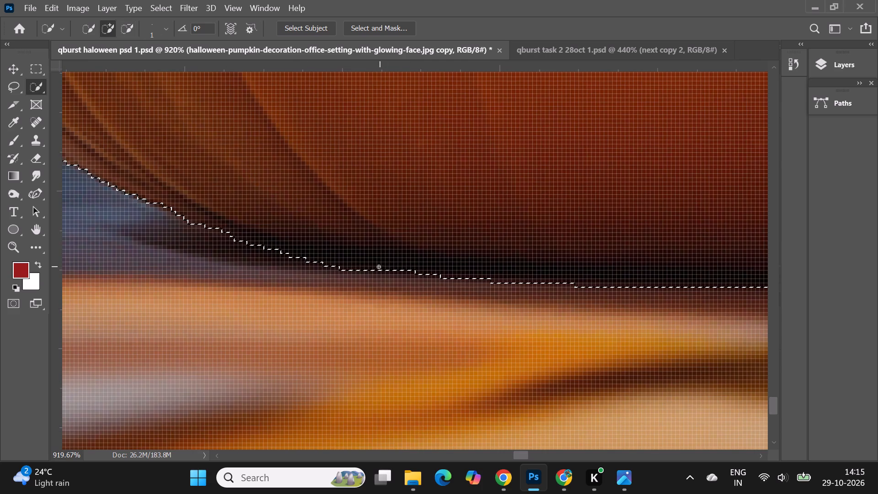
Add the thin dark strip along the left half of the pumpkin's base to the selection, smoothing its bottom edge.
left_click_drag(379, 267, 437, 271)
left_click_drag(359, 266, 386, 269)
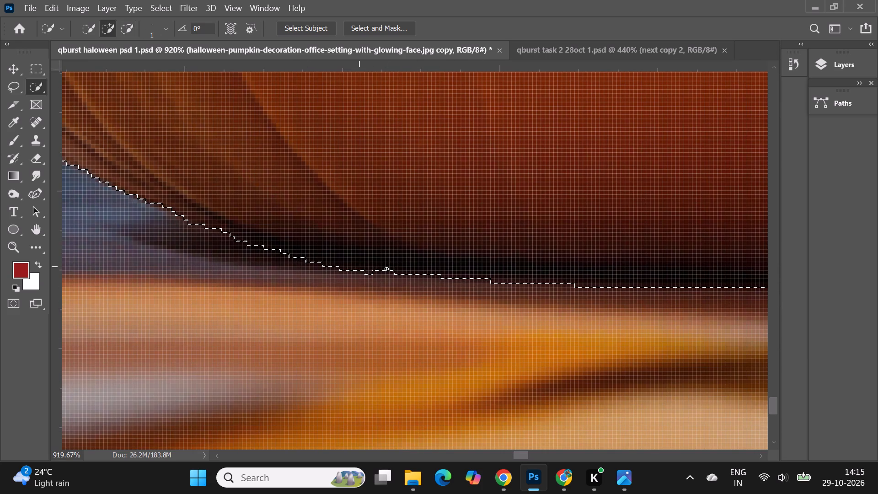
left_click_drag(386, 269, 413, 271)
left_click_drag(379, 271, 387, 271)
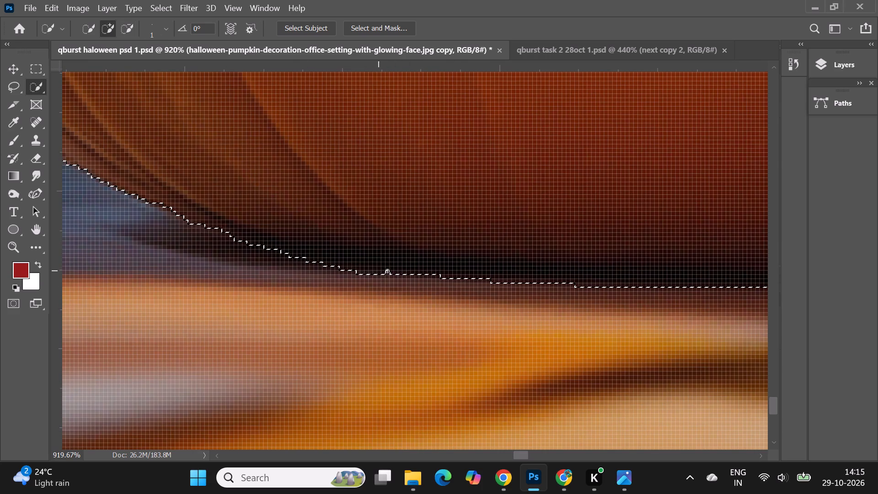
left_click_drag(387, 271, 393, 271)
scroll(354, 276, "down", 9, "alt")
Add the stepped dark strip just right of the base's centre to the selection, undoing the stroke that overreaches.
scroll(664, 238, "up", 5, "alt")
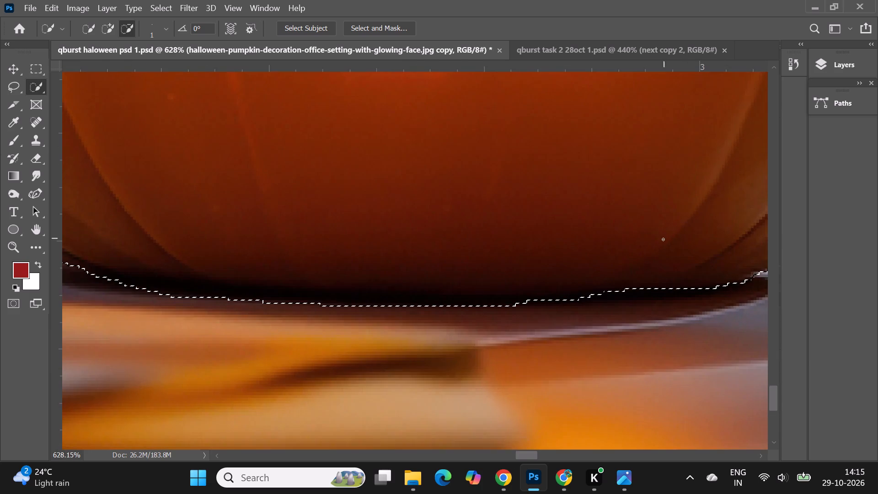
scroll(649, 266, "up", 2, "alt")
left_click_drag(496, 308, 487, 308)
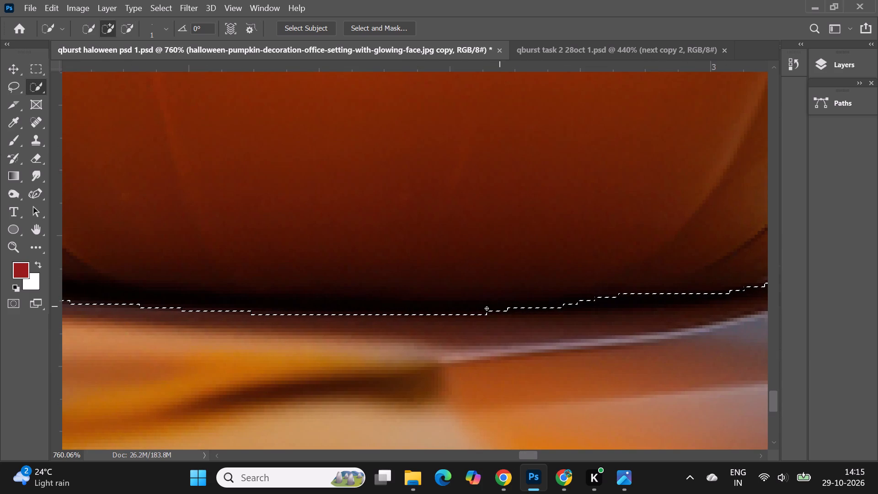
left_click_drag(487, 308, 540, 309)
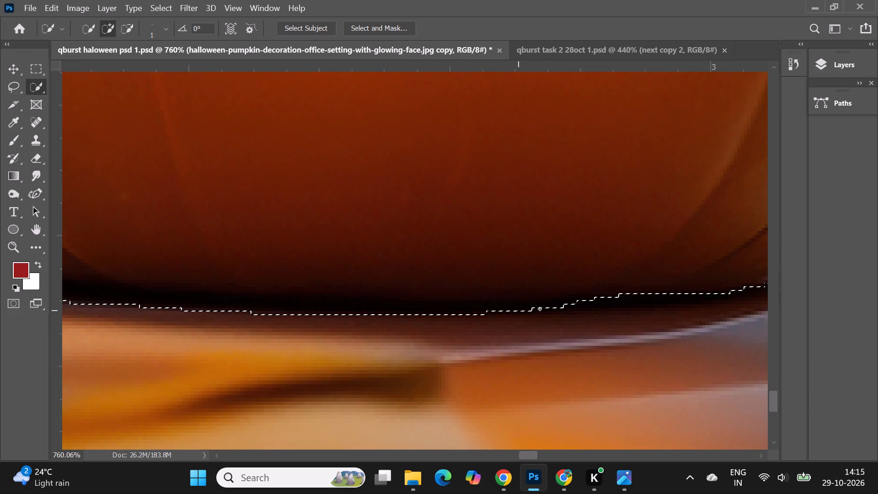
left_click_drag(540, 309, 472, 311)
key("ctrl+z")
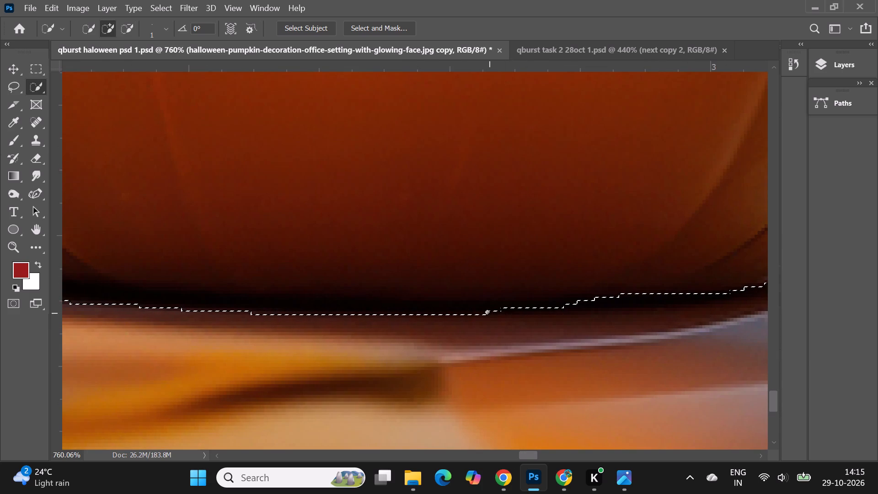
left_click_drag(485, 311, 541, 303)
Extend the selection along the dark underside on the right half of the pumpkin's base.
scroll(430, 311, "down", 3, "alt")
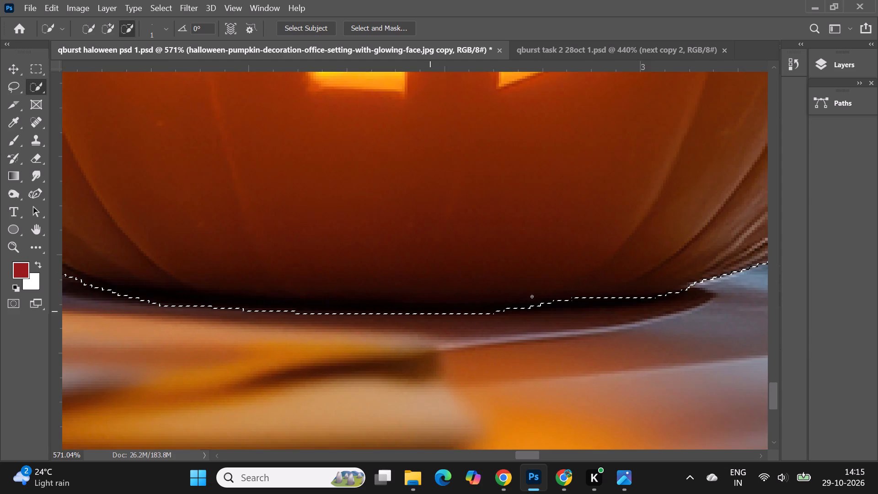
scroll(689, 267, "up", 4, "alt")
left_click_drag(489, 317, 515, 312)
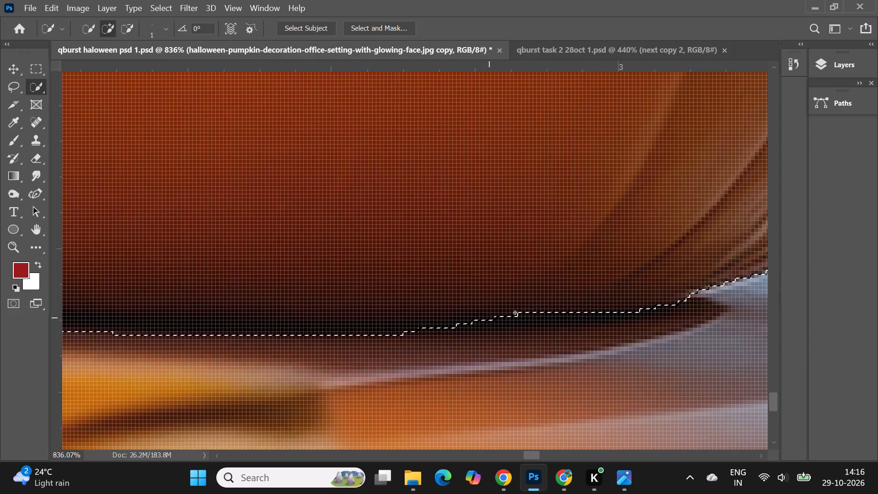
left_click_drag(515, 312, 418, 321)
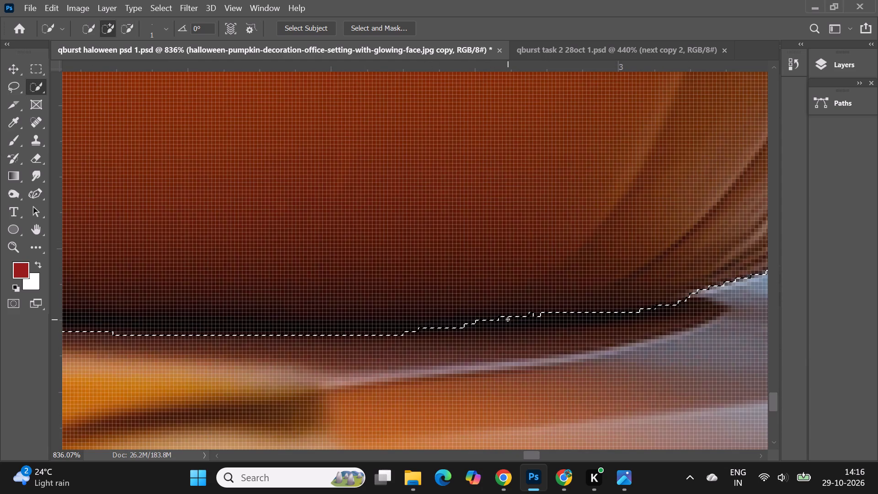
left_click_drag(521, 312, 604, 307)
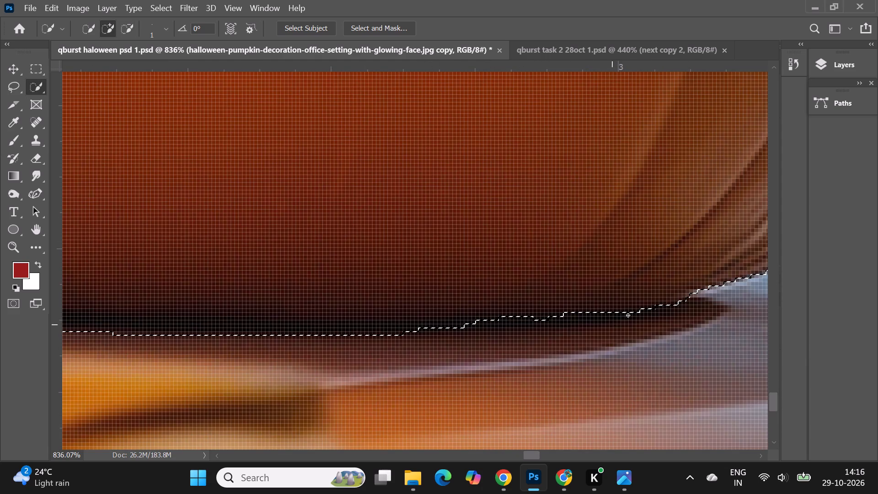
Fill the remaining notches in the selection along the right half of the pumpkin's base, following its curve.
scroll(636, 312, "down", 12, "alt")
scroll(636, 312, "up", 9, "alt")
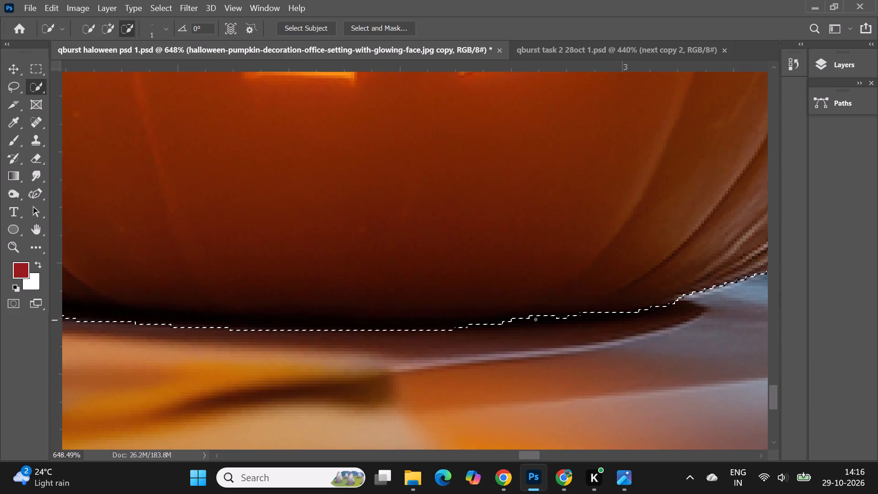
left_click_drag(524, 316, 449, 321)
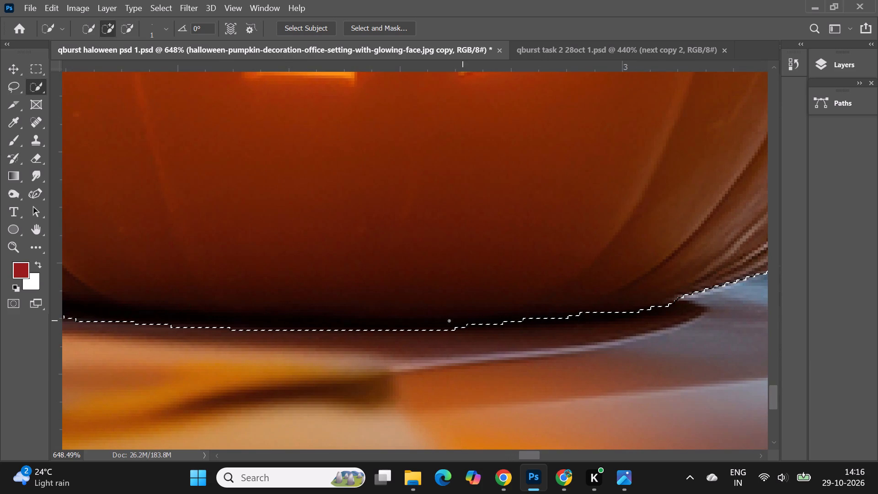
left_click_drag(449, 321, 444, 321)
scroll(628, 352, "up", 4, "alt")
left_click_drag(369, 314, 402, 313)
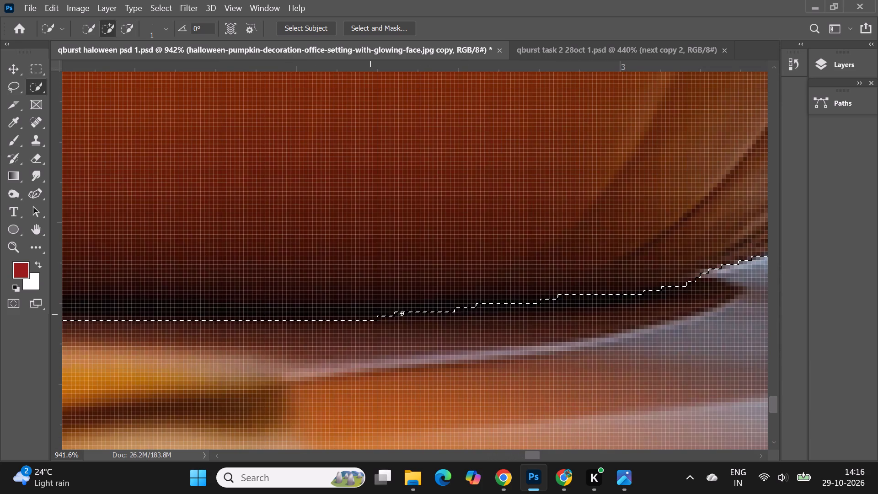
left_click_drag(402, 313, 607, 286)
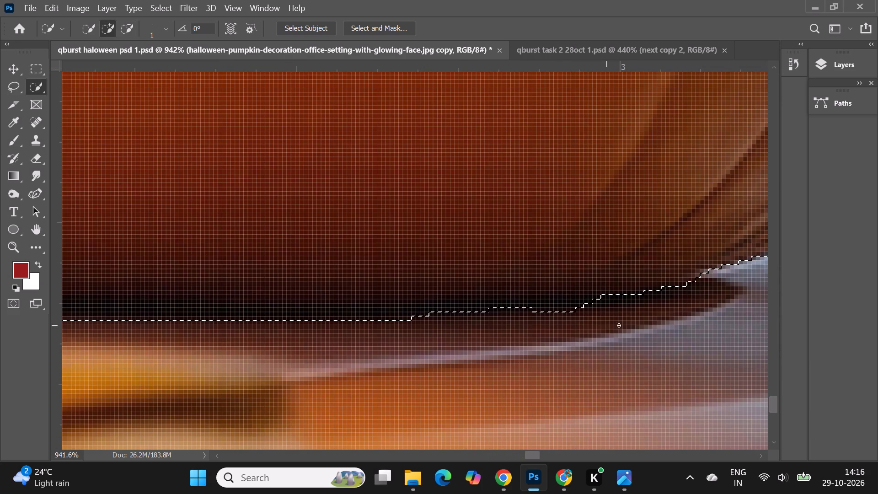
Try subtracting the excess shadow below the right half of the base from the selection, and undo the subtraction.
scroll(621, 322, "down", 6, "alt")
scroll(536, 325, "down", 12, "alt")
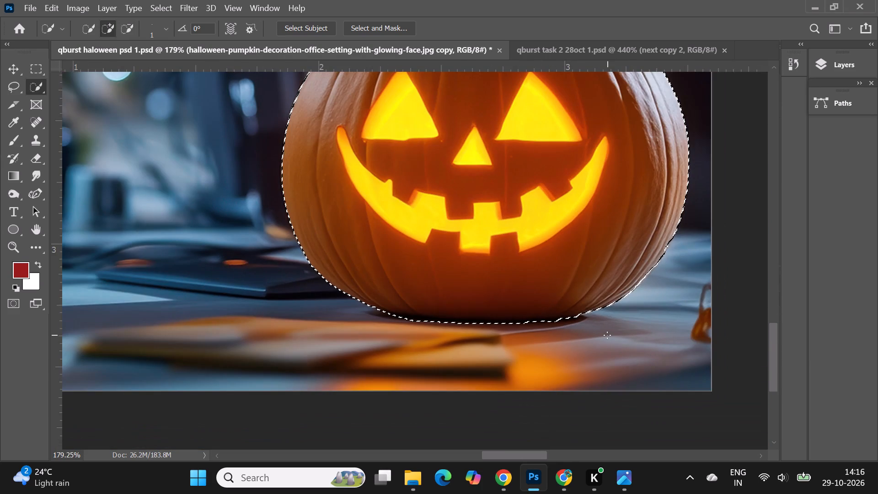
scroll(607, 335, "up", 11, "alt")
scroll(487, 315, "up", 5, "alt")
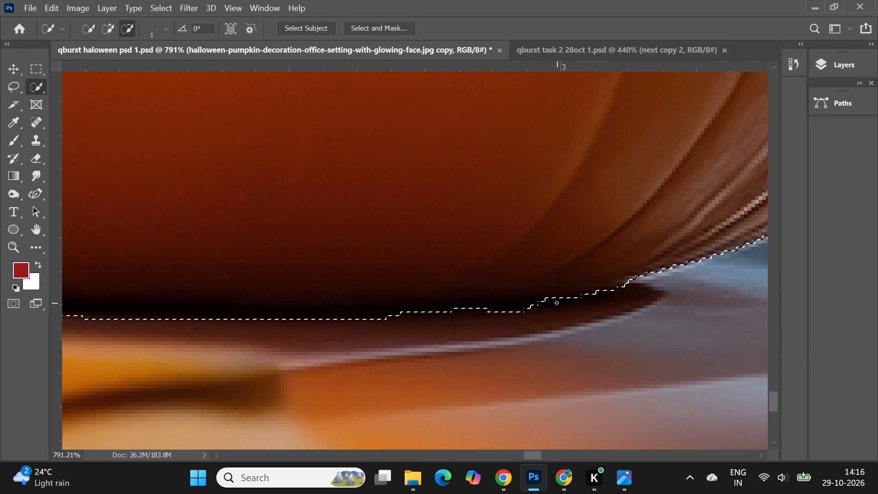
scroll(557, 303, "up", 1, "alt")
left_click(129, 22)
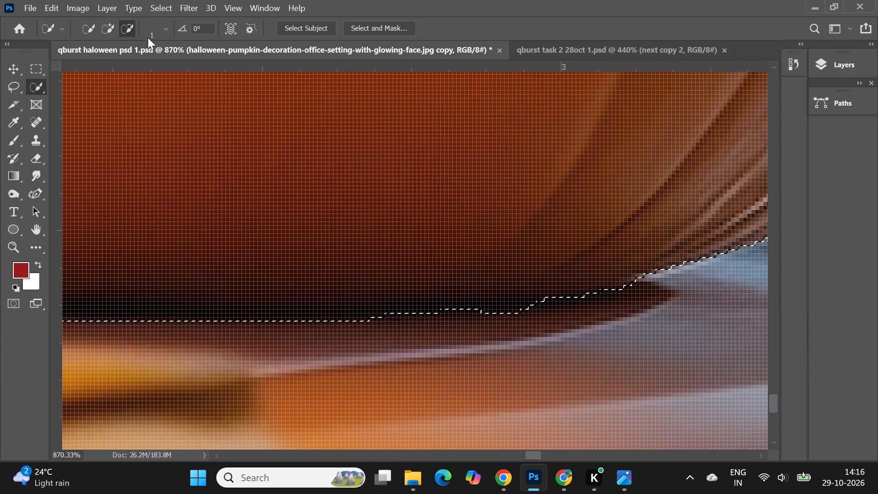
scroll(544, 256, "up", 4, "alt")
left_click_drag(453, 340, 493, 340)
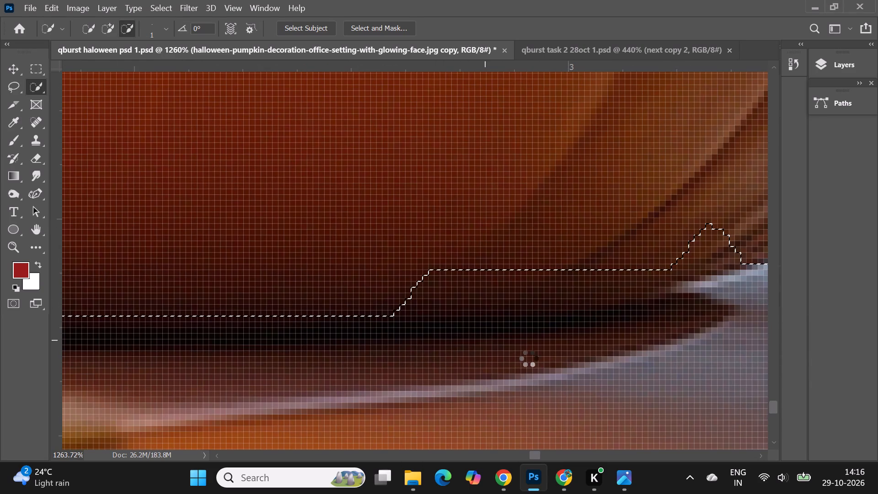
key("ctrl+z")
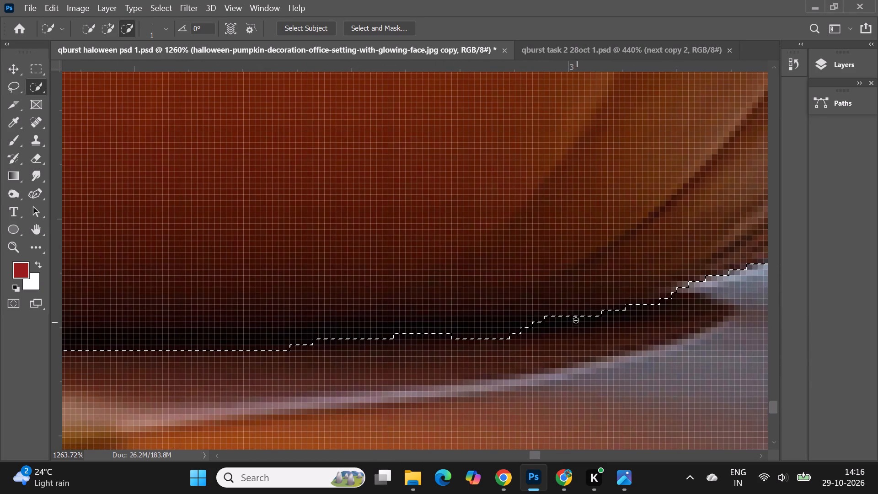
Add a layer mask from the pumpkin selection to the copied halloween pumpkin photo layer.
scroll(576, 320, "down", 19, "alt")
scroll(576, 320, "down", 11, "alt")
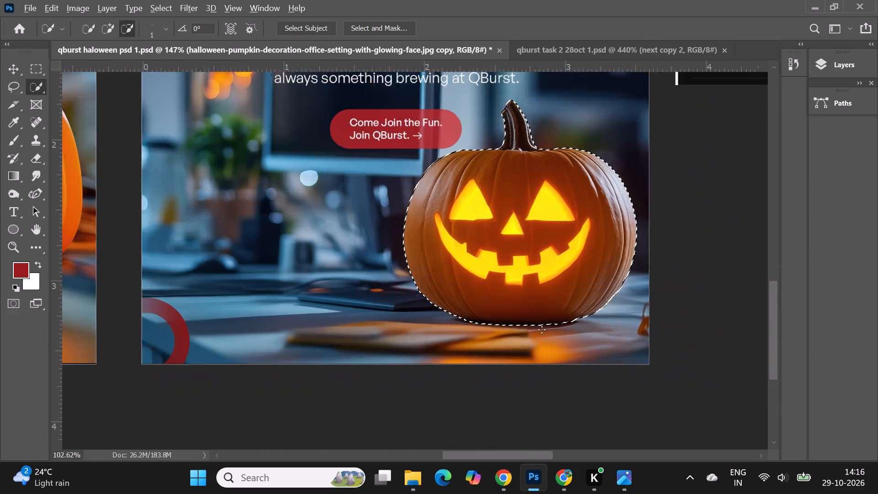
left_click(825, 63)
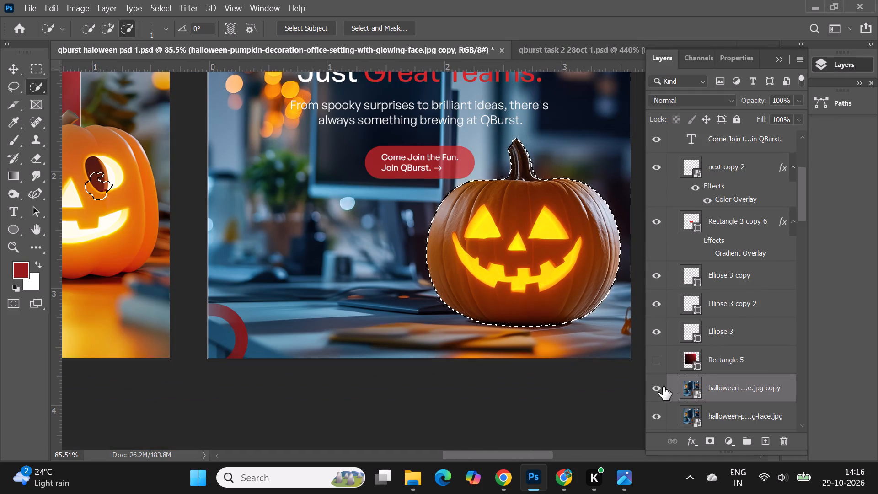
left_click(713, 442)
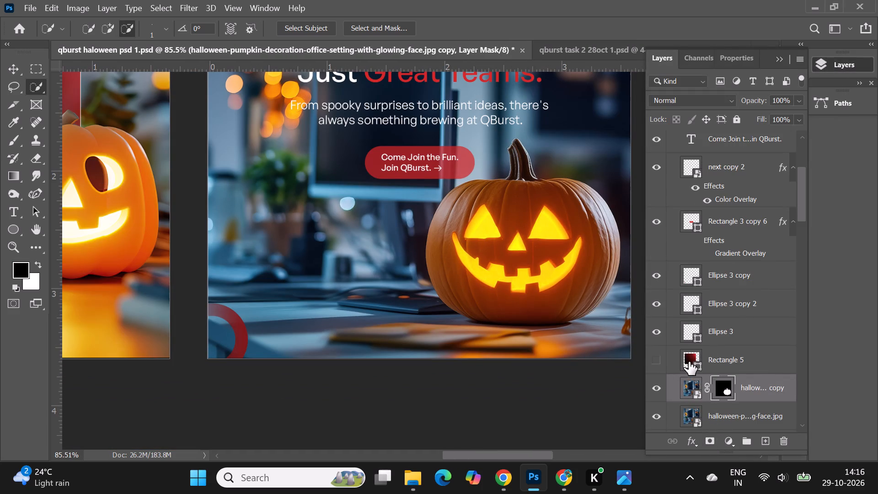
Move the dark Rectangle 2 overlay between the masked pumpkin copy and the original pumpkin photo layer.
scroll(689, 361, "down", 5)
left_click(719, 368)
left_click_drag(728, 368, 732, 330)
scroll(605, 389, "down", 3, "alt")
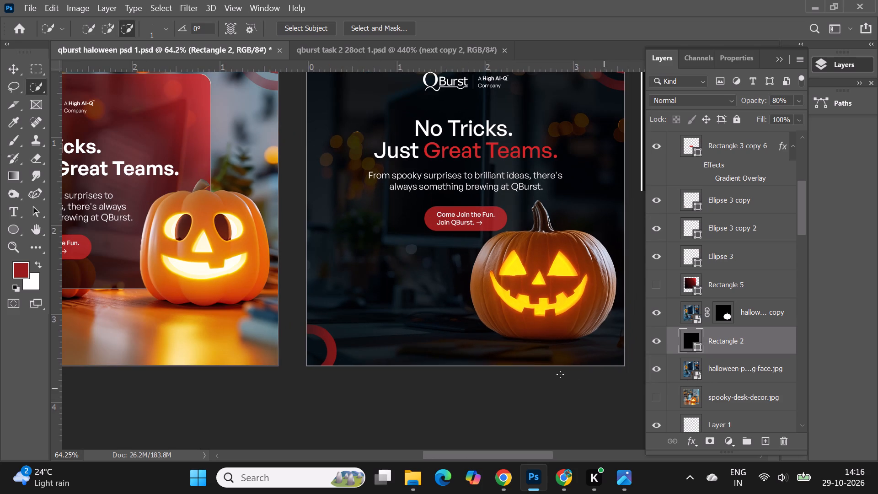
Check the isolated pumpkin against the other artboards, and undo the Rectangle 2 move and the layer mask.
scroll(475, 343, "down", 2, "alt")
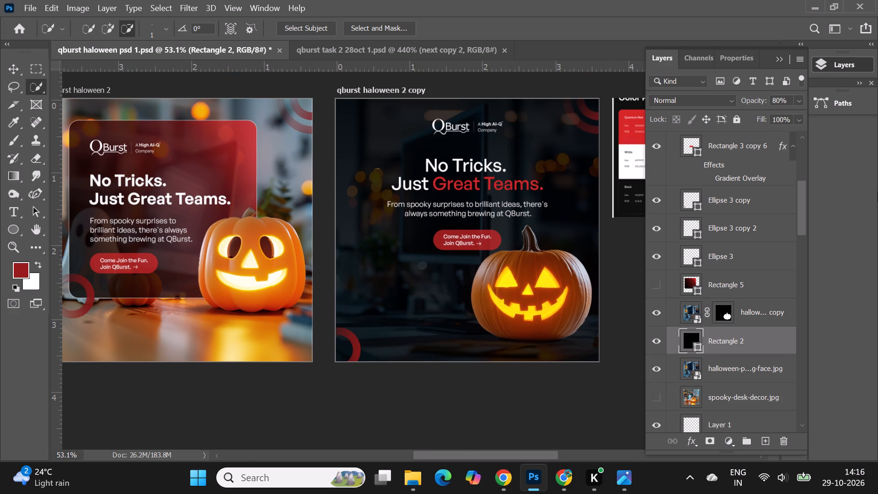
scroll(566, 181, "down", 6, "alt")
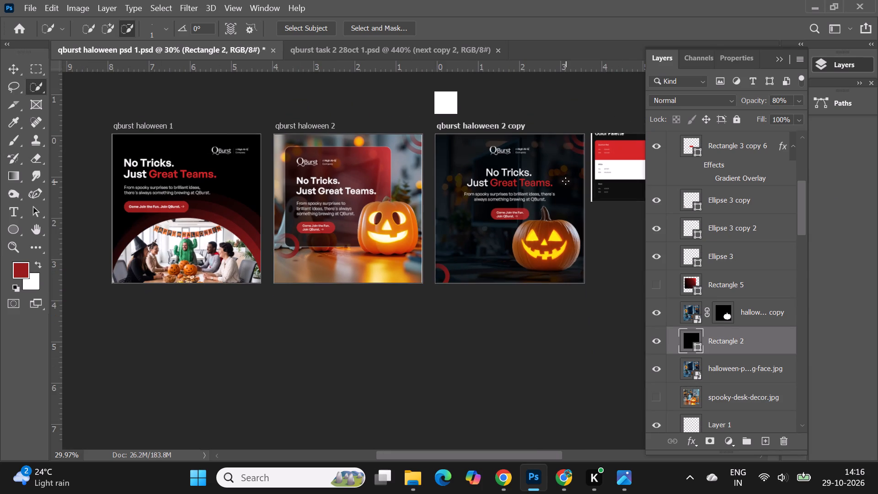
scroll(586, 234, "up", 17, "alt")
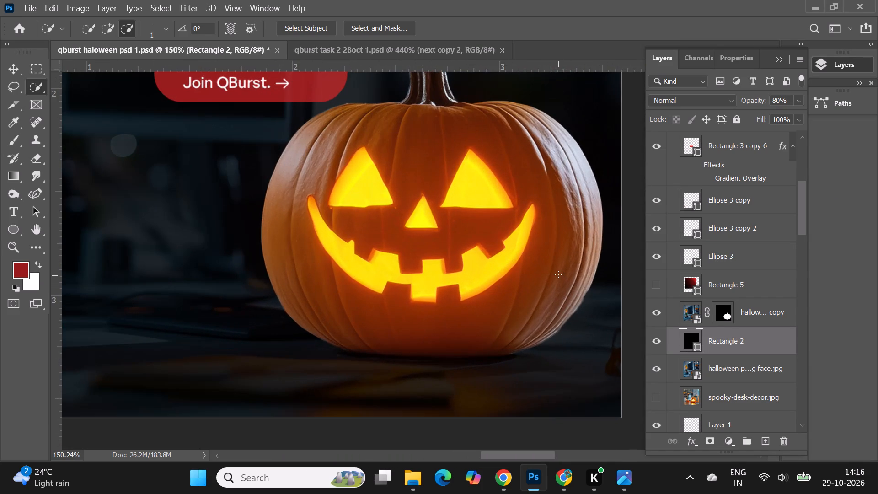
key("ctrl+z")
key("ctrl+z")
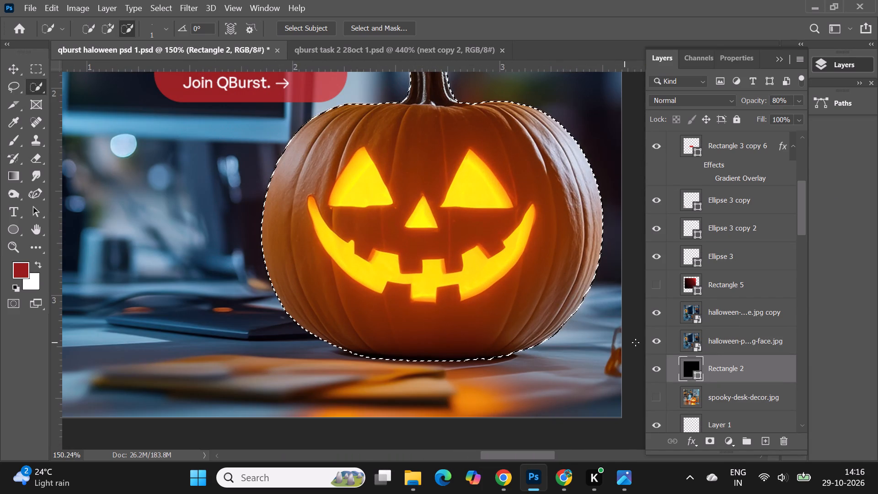
Add the missed sliver of skin on the pumpkin's lower right side to the selection.
scroll(364, 270, "down", 2, "alt")
scroll(584, 310, "up", 4, "alt")
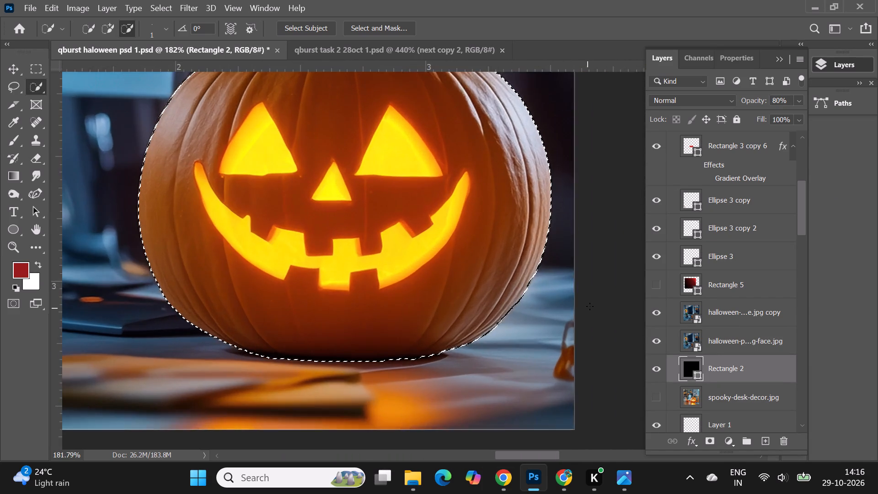
scroll(590, 306, "up", 4, "alt")
scroll(549, 258, "up", 9, "alt")
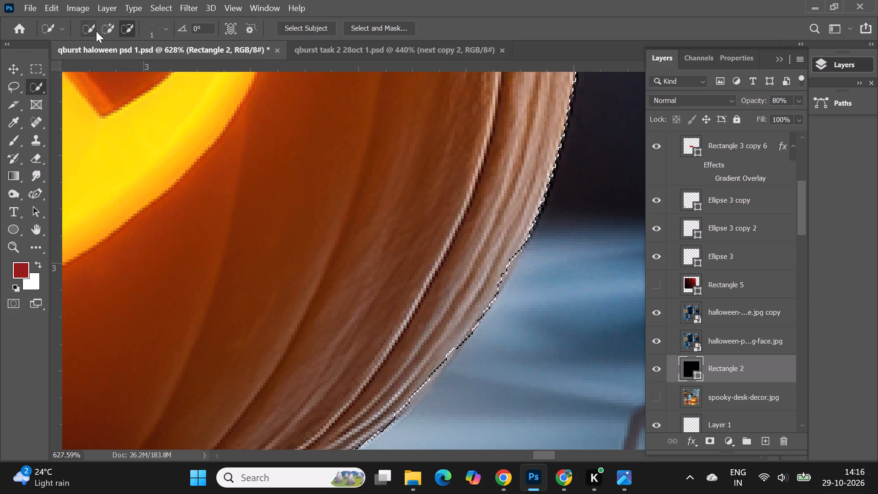
left_click(107, 27)
scroll(492, 251, "up", 7, "alt")
left_click_drag(530, 247, 530, 247)
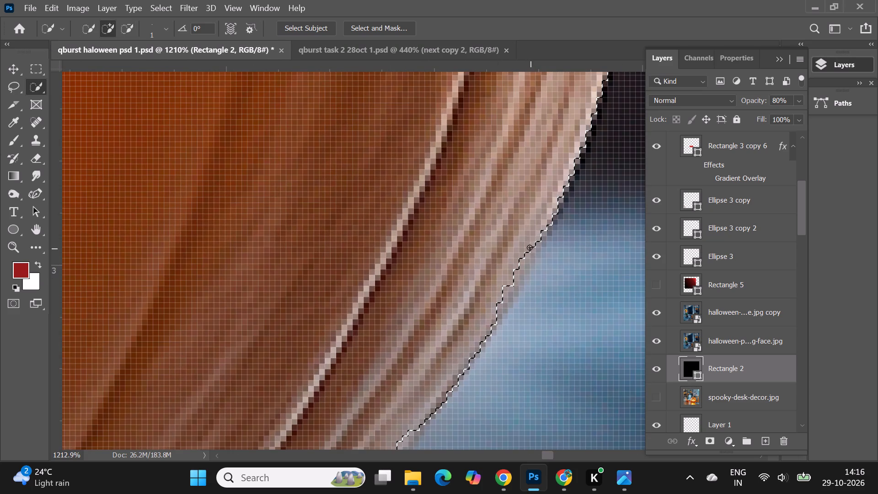
left_click_drag(530, 247, 482, 326)
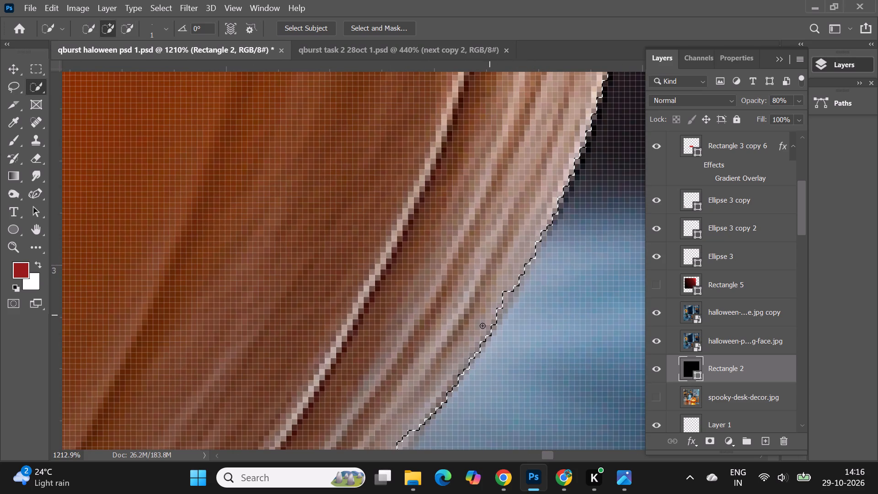
left_click_drag(482, 326, 481, 335)
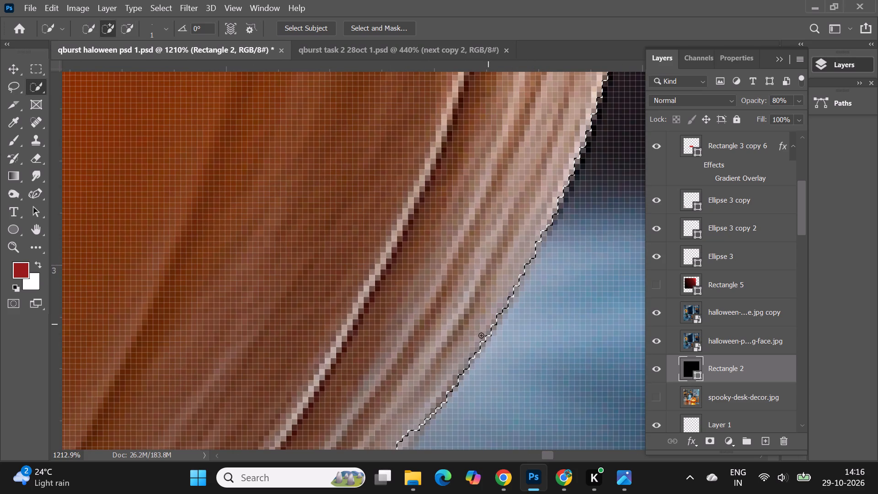
left_click_drag(481, 335, 479, 339)
Add the missed strip of pale skin along the pumpkin's lower right edge to the selection.
scroll(520, 237, "down", 5, "alt")
scroll(503, 282, "up", 5, "alt")
left_click_drag(509, 279, 504, 292)
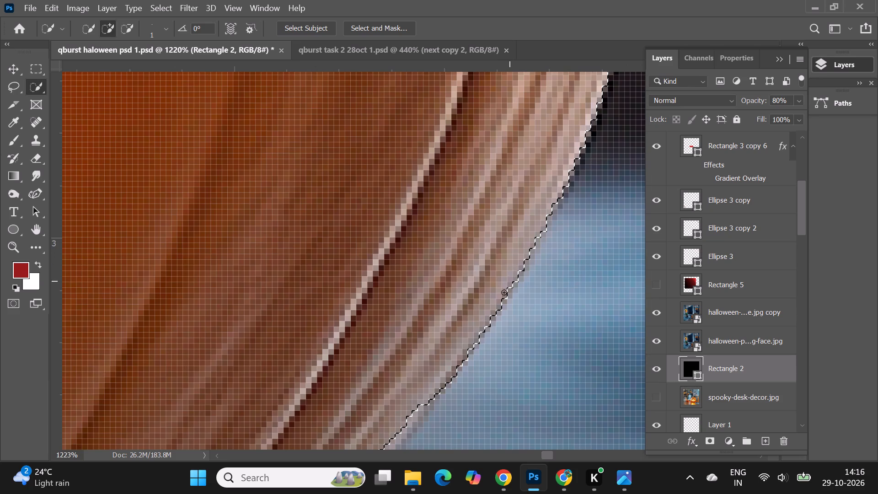
left_click_drag(504, 292, 518, 259)
scroll(521, 245, "down", 6, "alt")
scroll(502, 293, "down", 4)
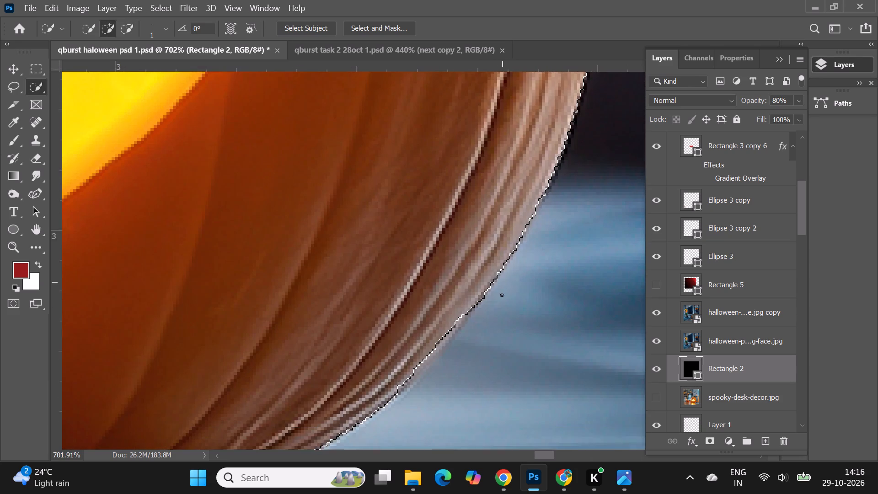
scroll(502, 295, "down", 1)
left_click_drag(464, 277, 410, 343)
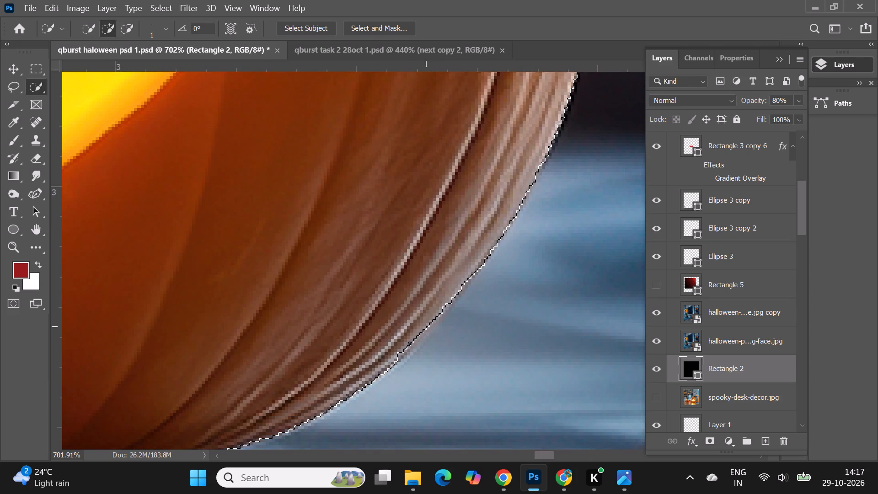
left_click_drag(410, 343, 456, 261)
Add the unselected skin farther down the pumpkin's lower right curve to the selection, filling the gap along the edge.
scroll(493, 229, "down", 2, "alt")
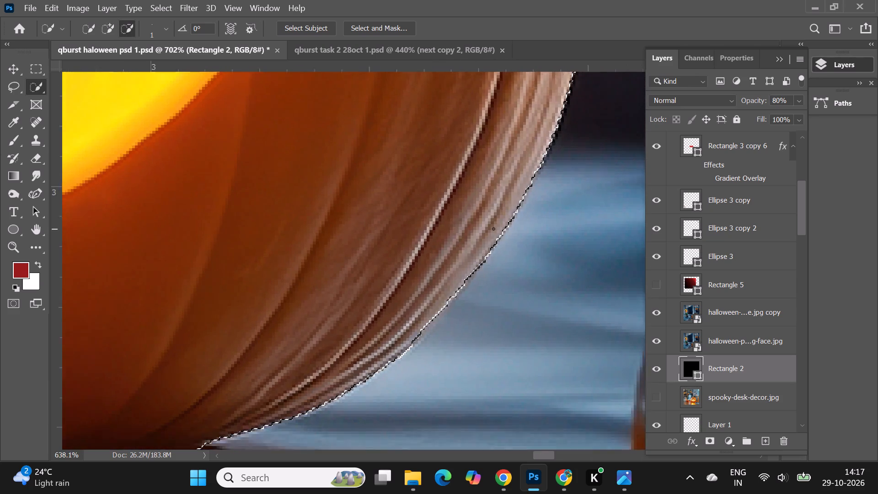
scroll(493, 229, "down", 6, "alt")
scroll(481, 256, "up", 15, "alt")
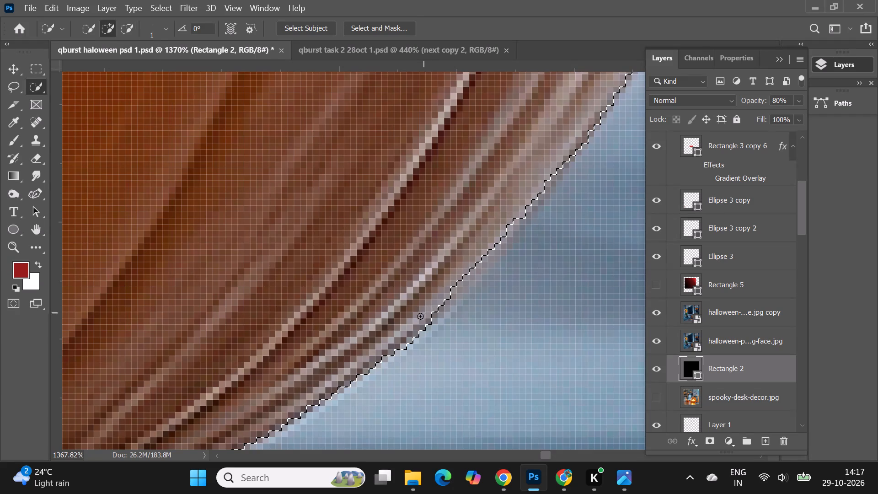
left_click_drag(427, 317, 486, 261)
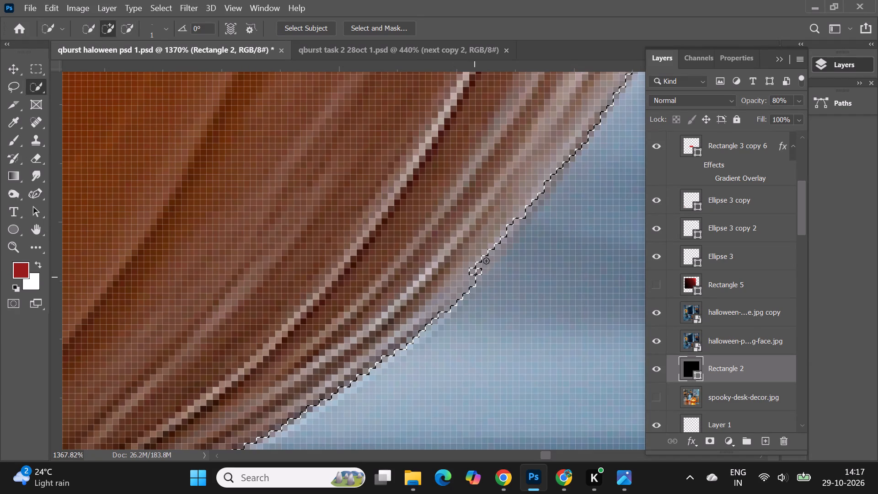
left_click_drag(486, 261, 526, 192)
left_click(483, 258)
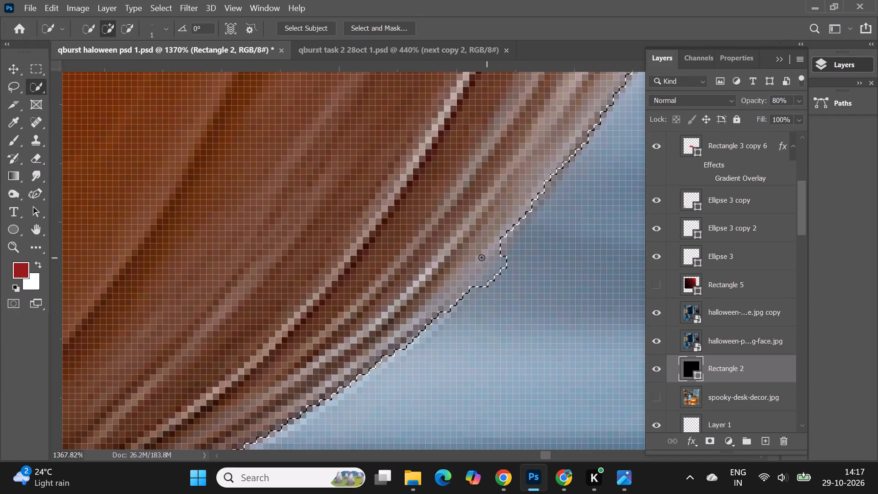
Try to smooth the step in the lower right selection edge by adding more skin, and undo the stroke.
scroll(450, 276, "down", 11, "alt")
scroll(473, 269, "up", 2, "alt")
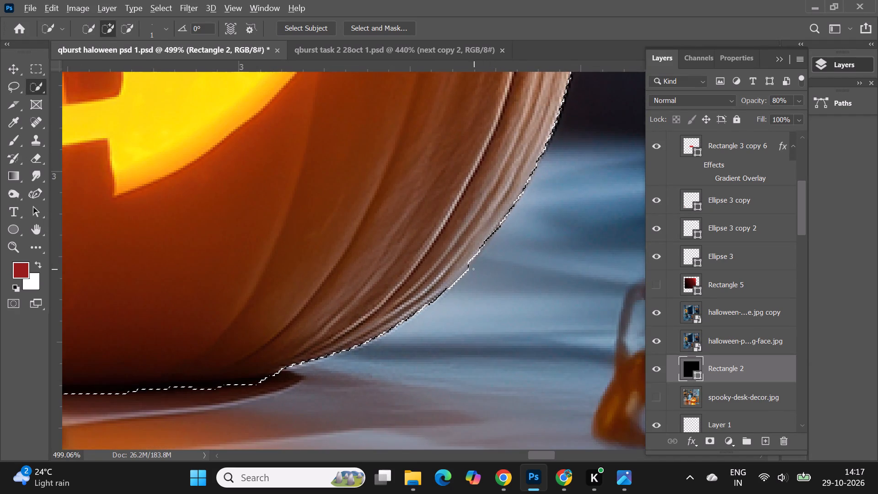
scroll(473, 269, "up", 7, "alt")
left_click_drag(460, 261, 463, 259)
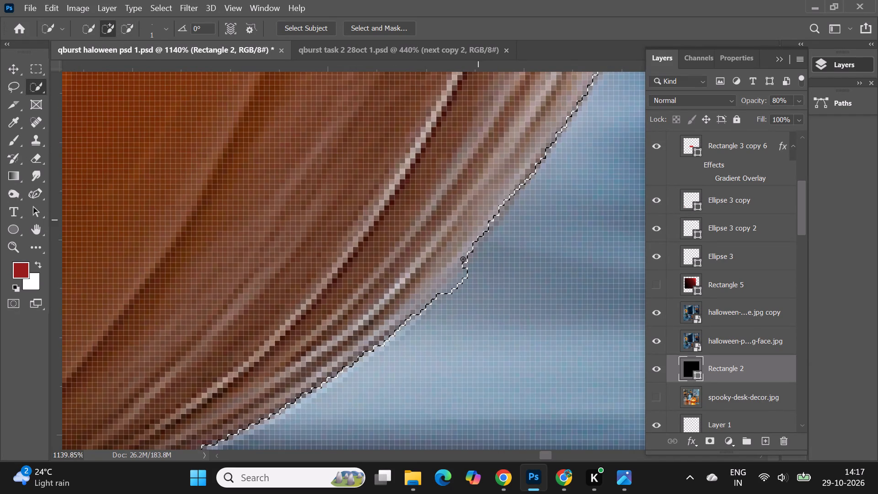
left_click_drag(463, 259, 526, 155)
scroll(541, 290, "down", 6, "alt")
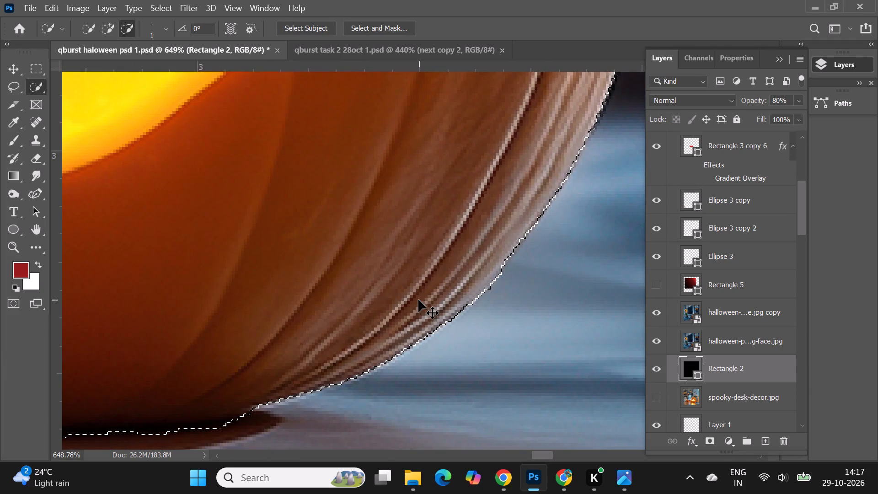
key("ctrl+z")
Extend the selection over the remaining pale skin from the dark background boundary down to the step in the lower right edge.
scroll(538, 299, "up", 5, "alt")
scroll(466, 295, "down", 8, "alt")
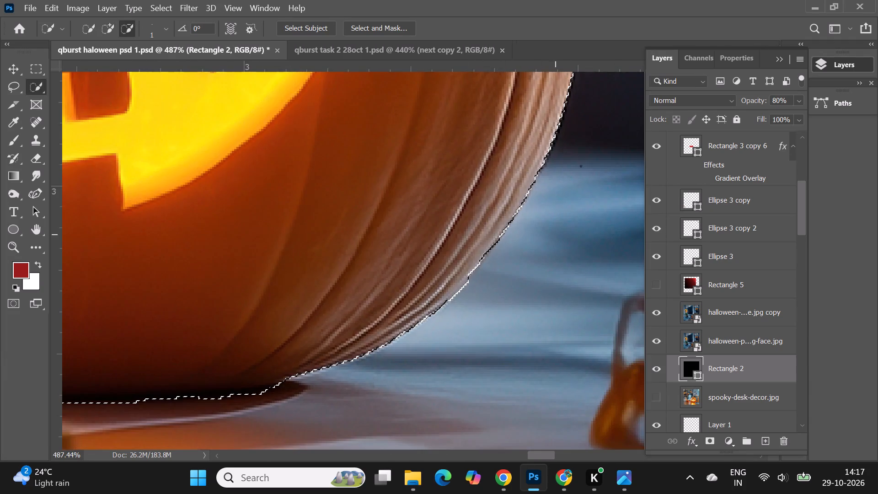
scroll(576, 123, "up", 10, "alt")
scroll(569, 126, "down", 6)
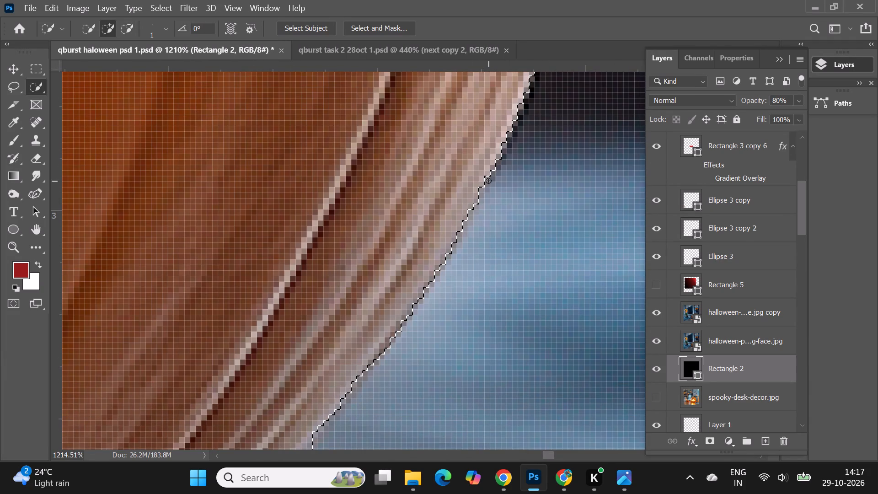
left_click_drag(485, 174, 416, 307)
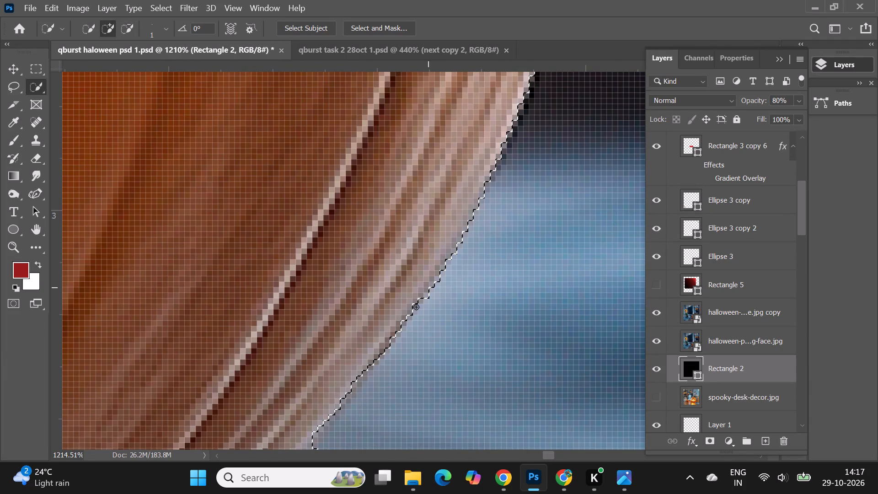
left_click_drag(416, 307, 385, 345)
scroll(470, 213, "down", 11)
scroll(508, 200, "down", 2, "alt")
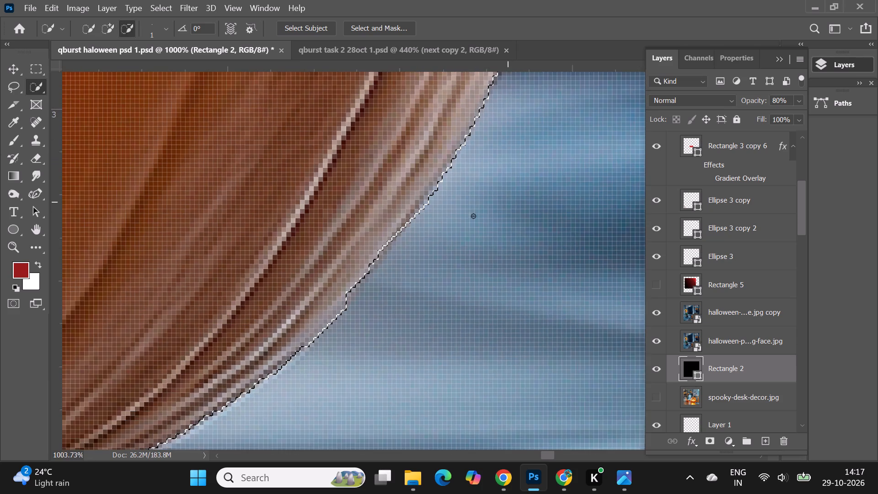
scroll(392, 246, "up", 4, "alt")
left_click_drag(422, 209, 342, 286)
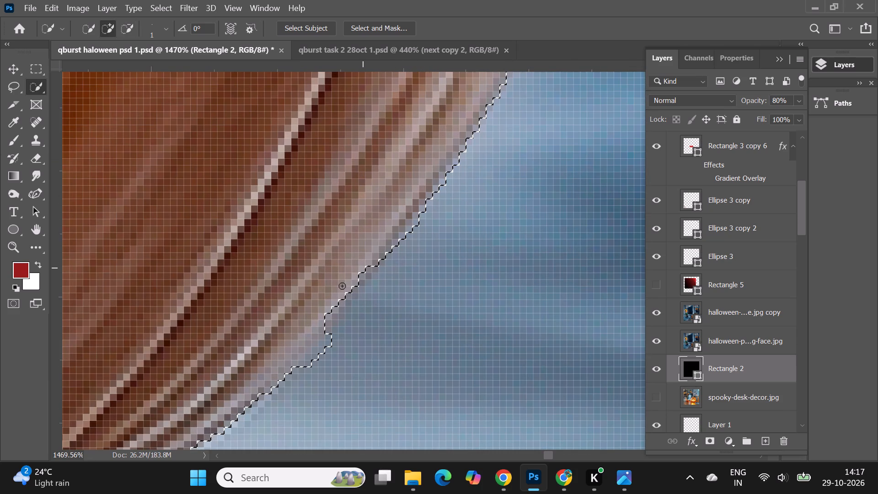
left_click_drag(342, 286, 311, 325)
scroll(447, 228, "down", 4, "alt")
scroll(380, 247, "up", 2, "alt")
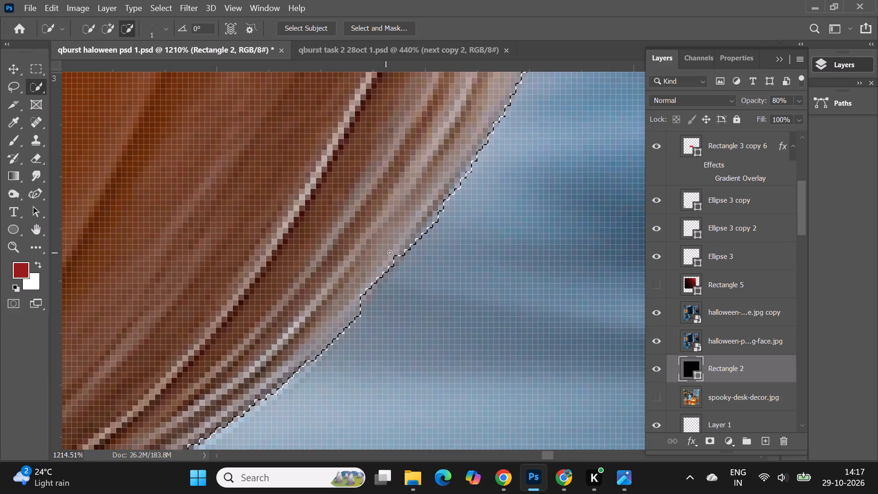
left_click_drag(400, 248, 377, 278)
Subtract the blue background that bulges into the selection along the pumpkin's lower right edge.
scroll(469, 246, "down", 12, "alt")
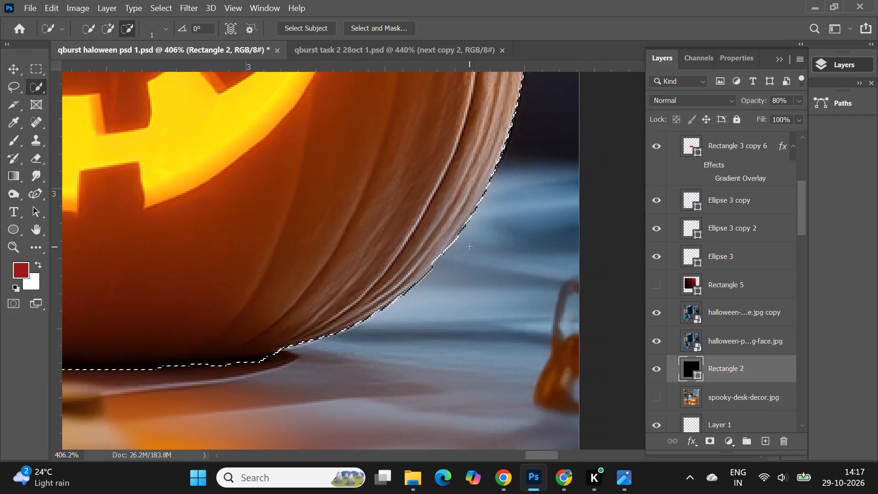
scroll(497, 267, "down", 4, "alt")
scroll(466, 282, "up", 13, "alt")
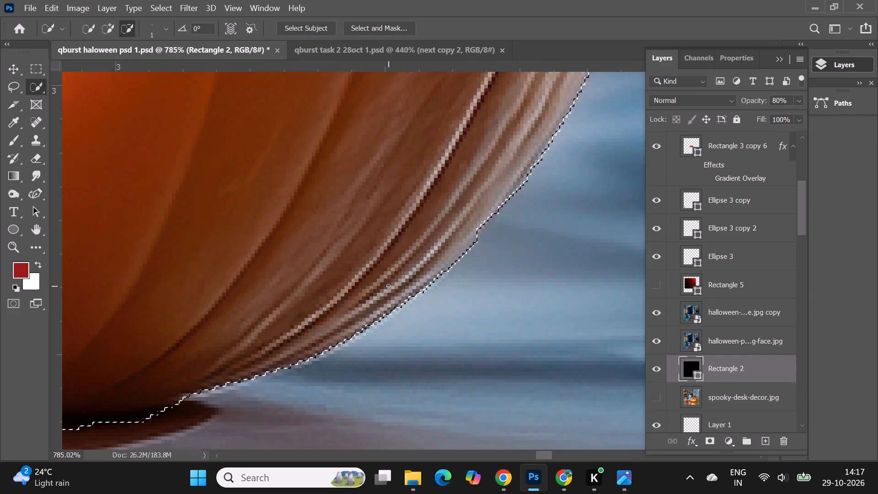
scroll(388, 286, "up", 2, "alt")
scroll(535, 258, "up", 3, "alt")
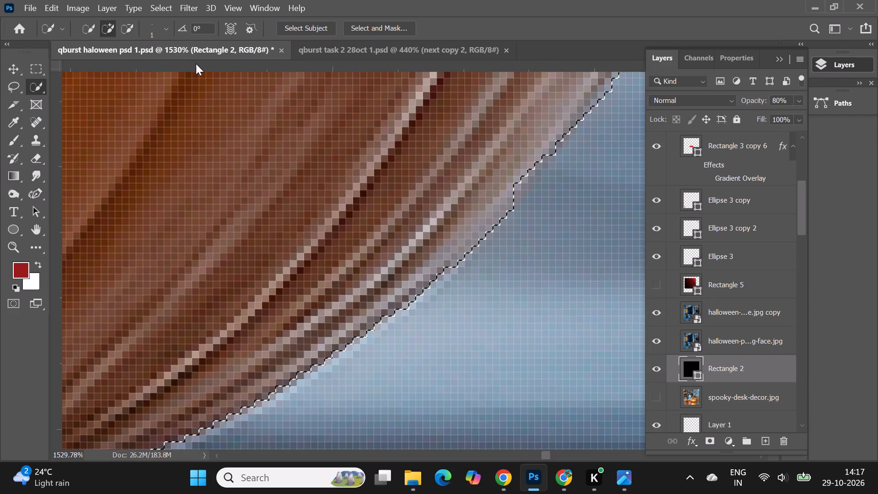
left_click(123, 26)
left_click_drag(519, 196, 517, 197)
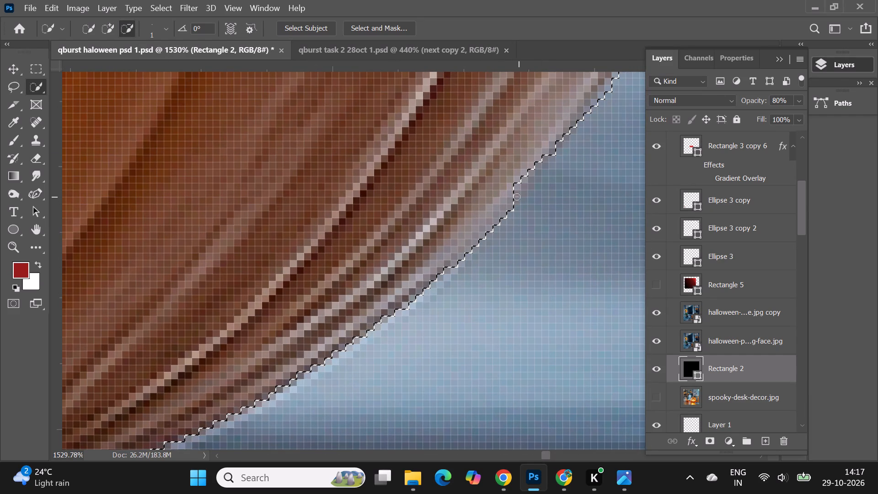
left_click_drag(517, 197, 374, 336)
Add the missed strip of skin near the base of the pumpkin's lower right curve back to the selection.
scroll(579, 219, "down", 2, "alt")
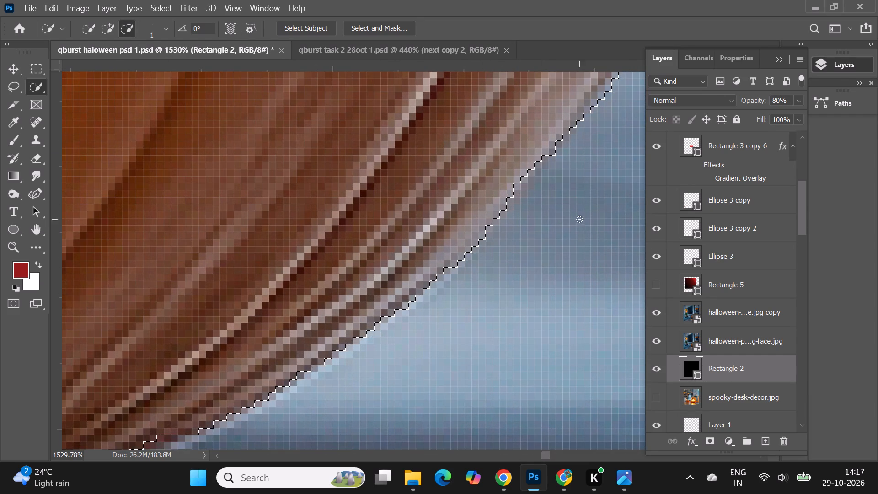
scroll(579, 219, "down", 10, "alt")
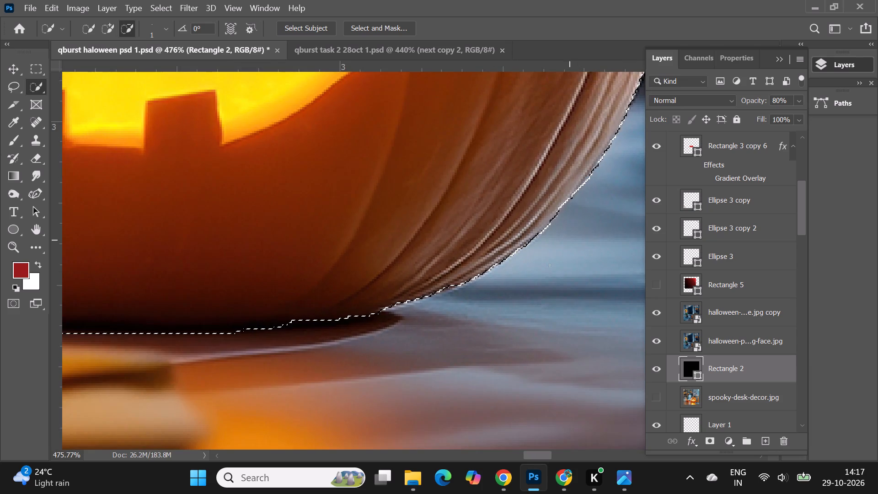
scroll(544, 268, "down", 7, "alt")
scroll(528, 270, "up", 16, "alt")
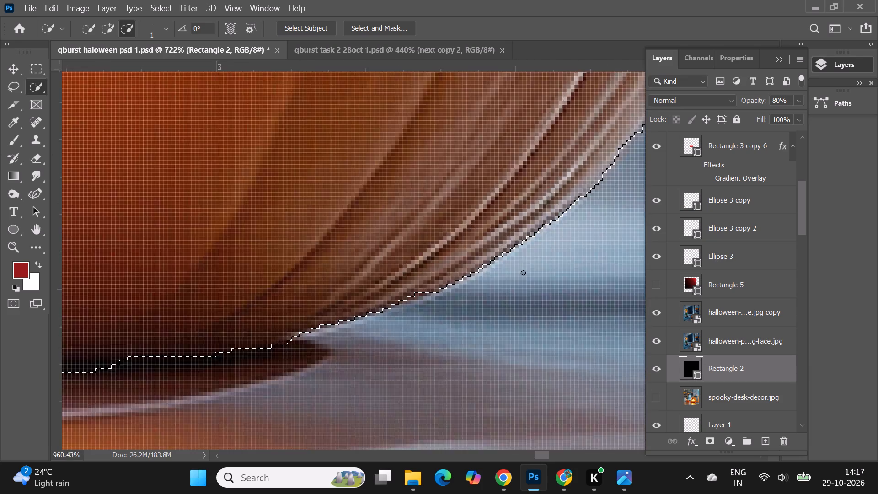
scroll(523, 273, "up", 1, "alt")
scroll(329, 315, "up", 3, "alt")
scroll(369, 315, "up", 3, "alt")
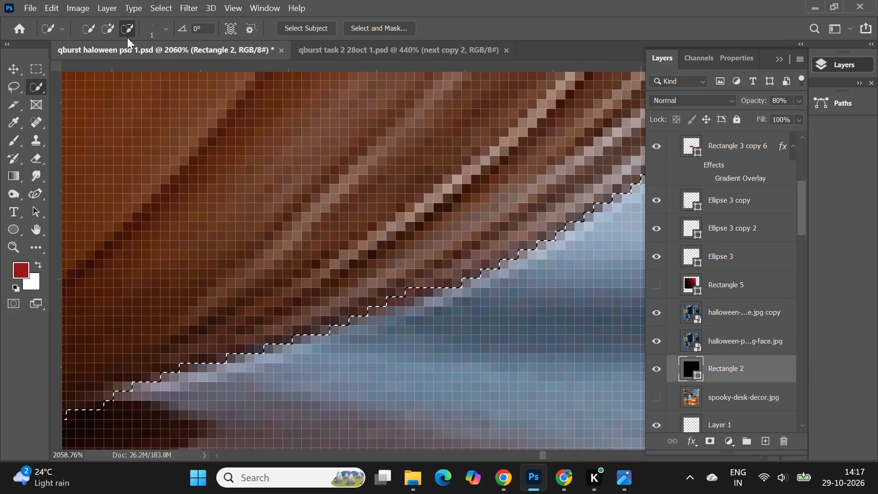
left_click(110, 31)
left_click_drag(422, 286, 358, 314)
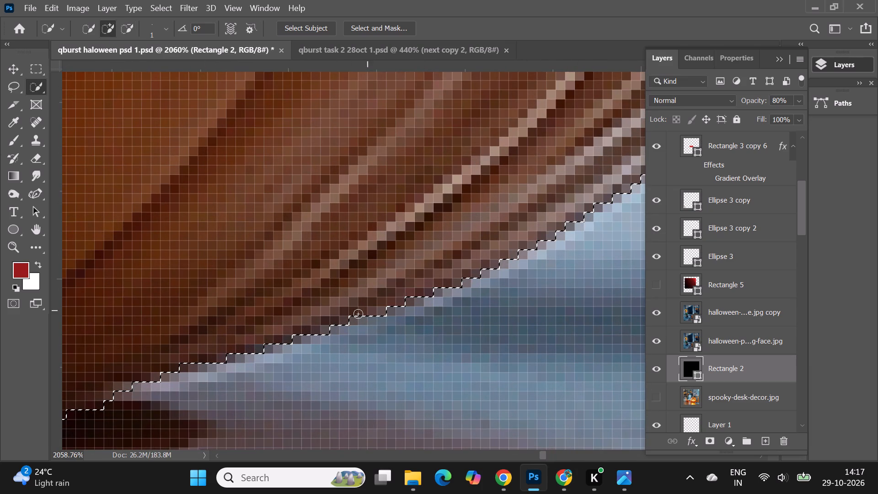
left_click_drag(358, 314, 318, 325)
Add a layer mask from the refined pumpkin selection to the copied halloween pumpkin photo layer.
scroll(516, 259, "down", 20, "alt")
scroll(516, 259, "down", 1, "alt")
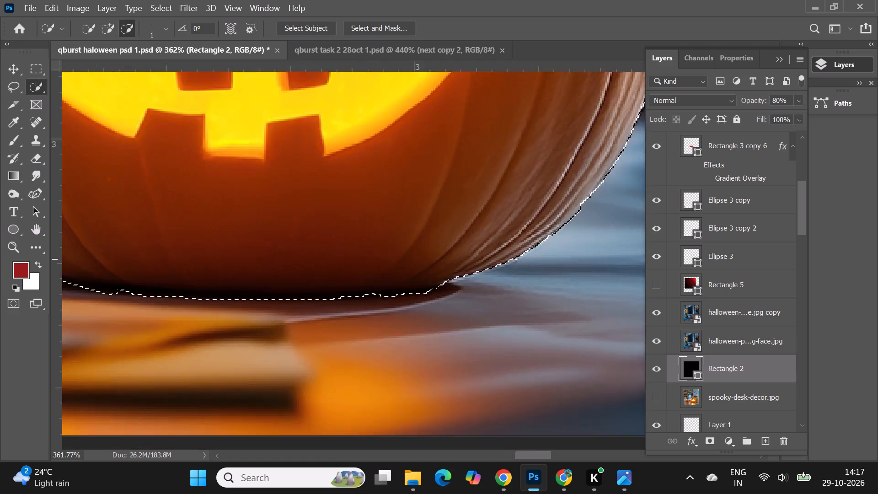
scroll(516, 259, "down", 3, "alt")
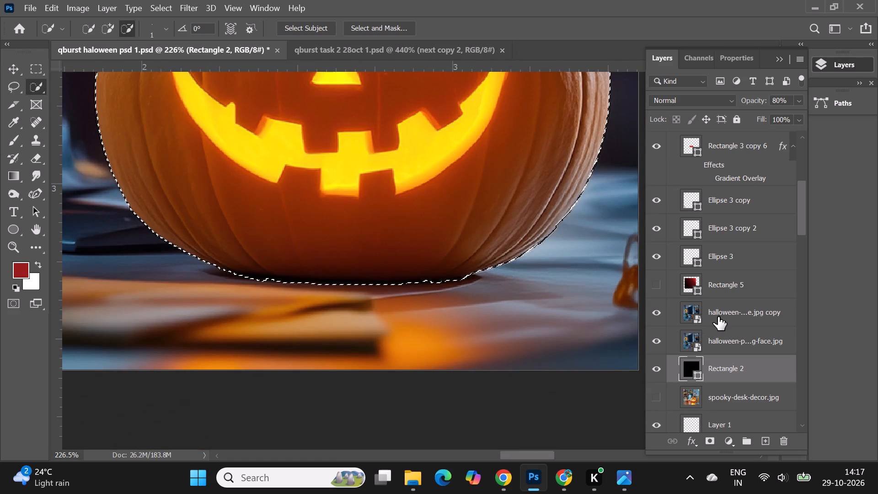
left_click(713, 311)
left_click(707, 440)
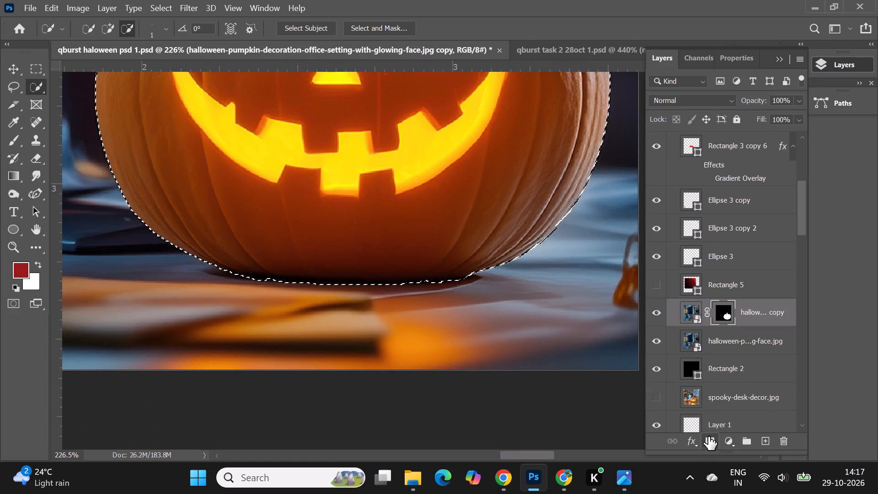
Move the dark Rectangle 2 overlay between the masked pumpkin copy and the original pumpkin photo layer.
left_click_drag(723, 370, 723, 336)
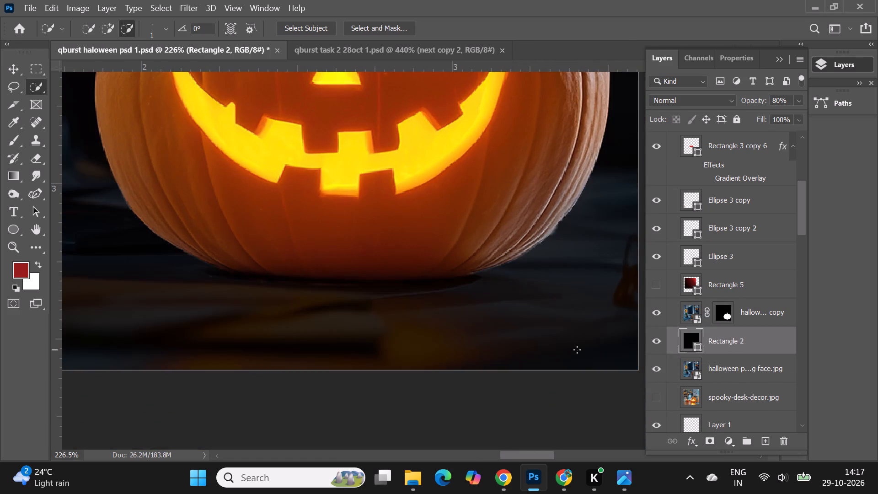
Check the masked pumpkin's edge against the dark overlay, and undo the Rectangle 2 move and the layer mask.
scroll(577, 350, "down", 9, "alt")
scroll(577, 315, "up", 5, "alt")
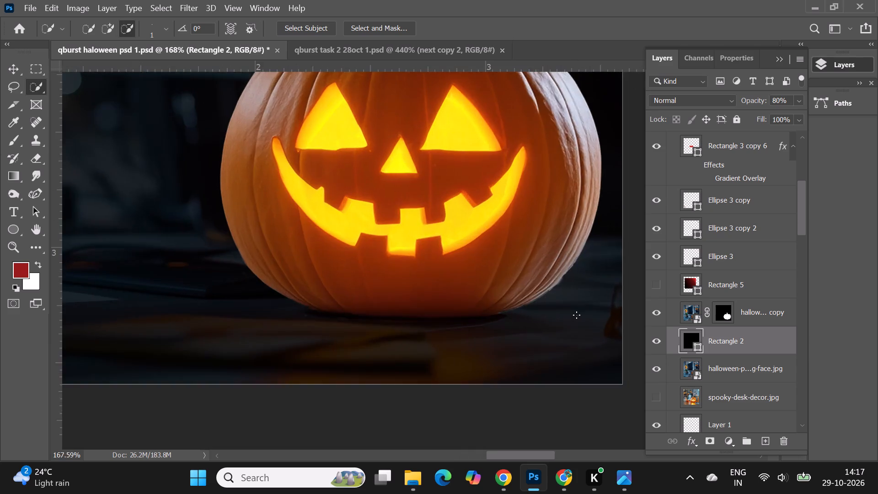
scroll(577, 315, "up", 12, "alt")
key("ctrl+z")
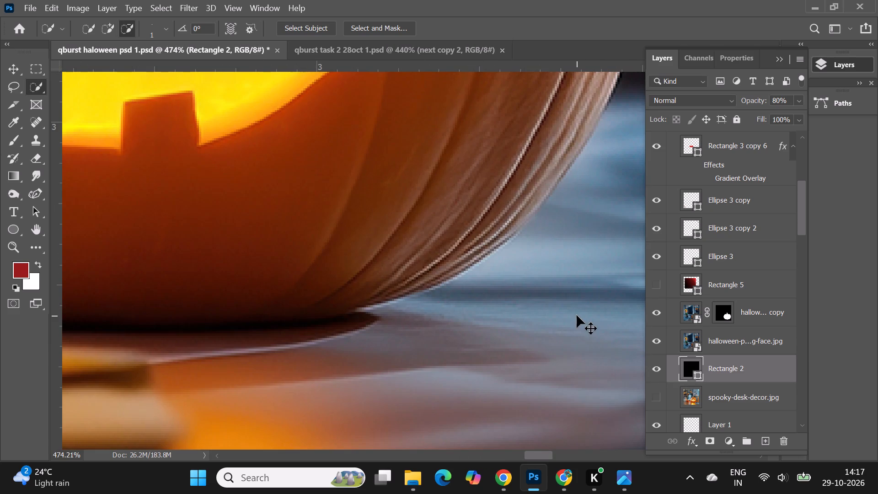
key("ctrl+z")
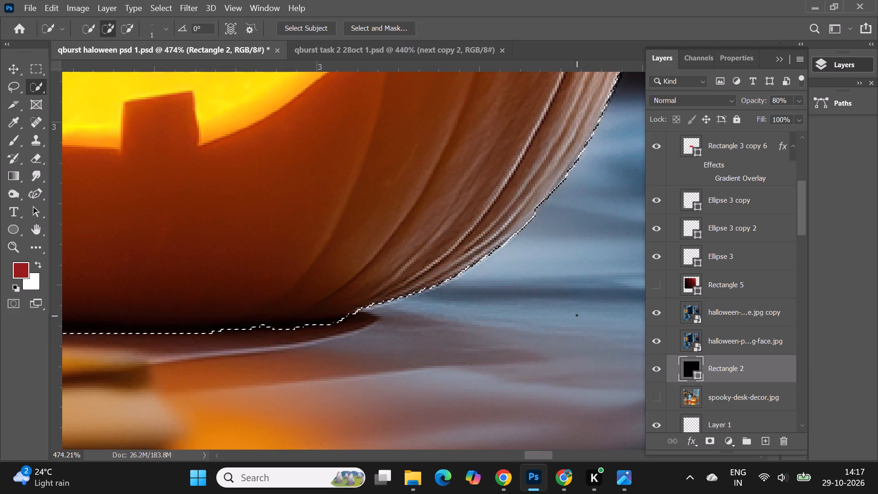
Subtract the leftover sliver of blurred background along the pumpkin's lower right curve from the selection.
scroll(544, 231, "up", 3, "alt")
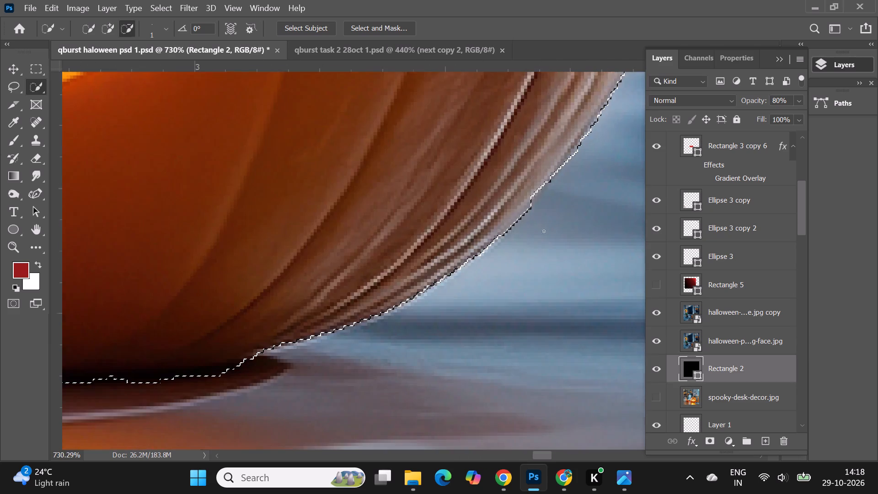
scroll(544, 231, "up", 8, "alt")
left_click(124, 30)
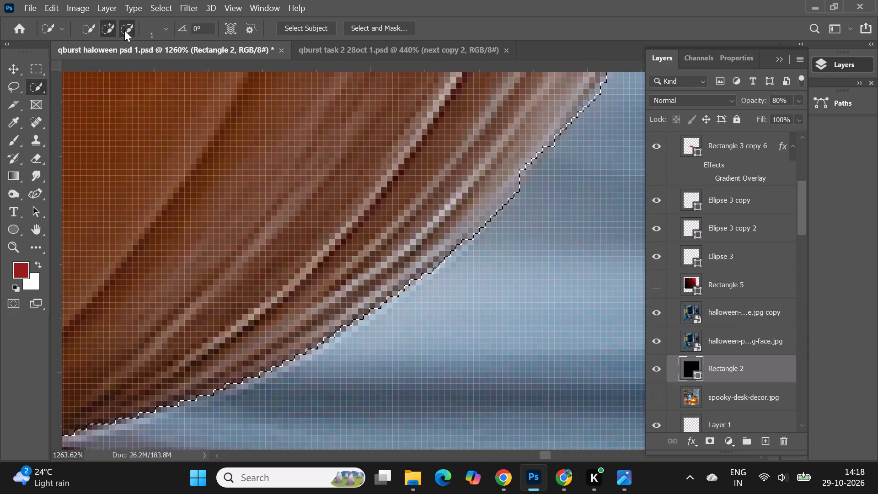
left_click_drag(525, 187, 484, 230)
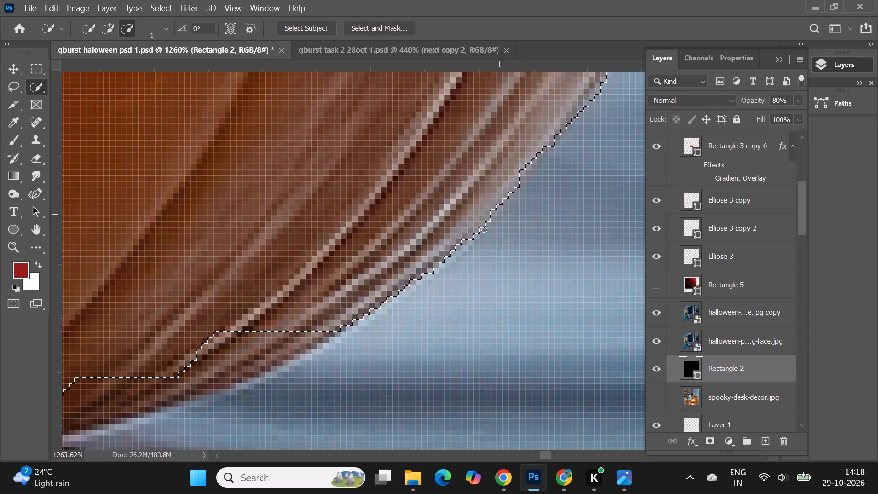
left_click_drag(484, 230, 448, 268)
scroll(512, 229, "down", 4, "alt")
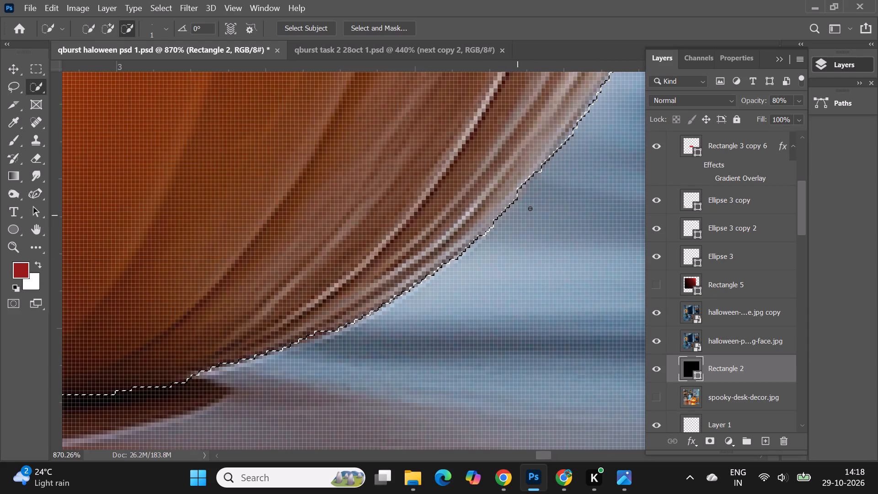
scroll(516, 209, "down", 10, "alt")
scroll(530, 198, "up", 10, "alt")
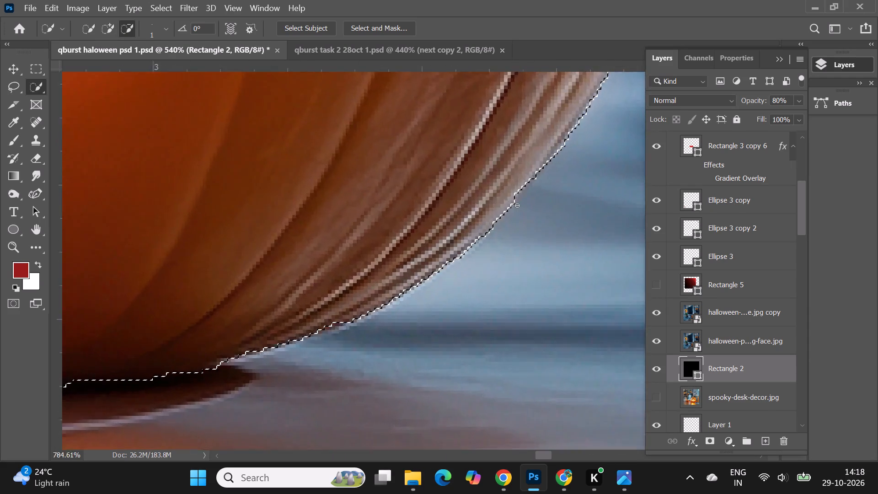
left_click_drag(518, 207, 513, 209)
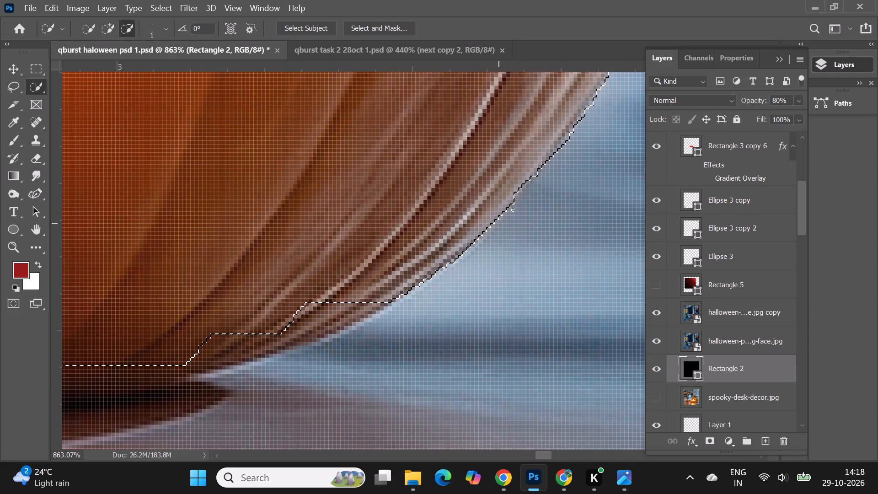
left_click_drag(513, 209, 498, 234)
Add a layer mask from the corrected pumpkin selection to the copied halloween pumpkin photo layer.
scroll(504, 230, "down", 12, "alt")
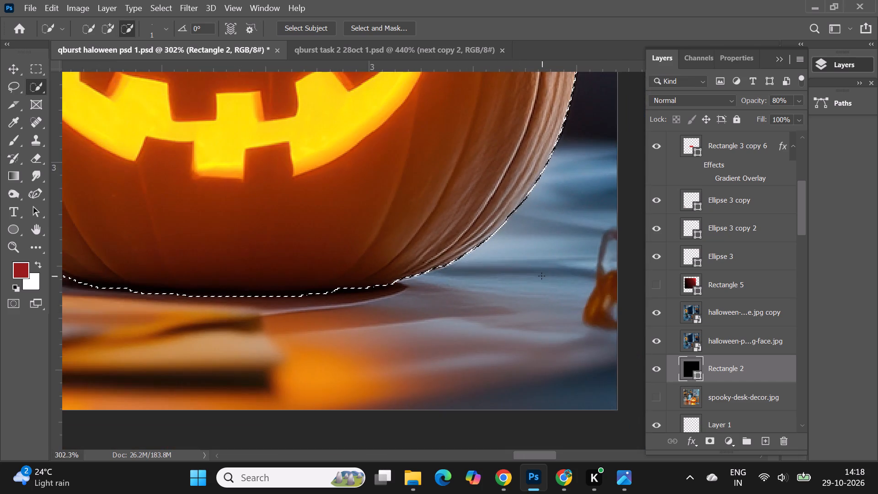
scroll(541, 276, "down", 7, "alt")
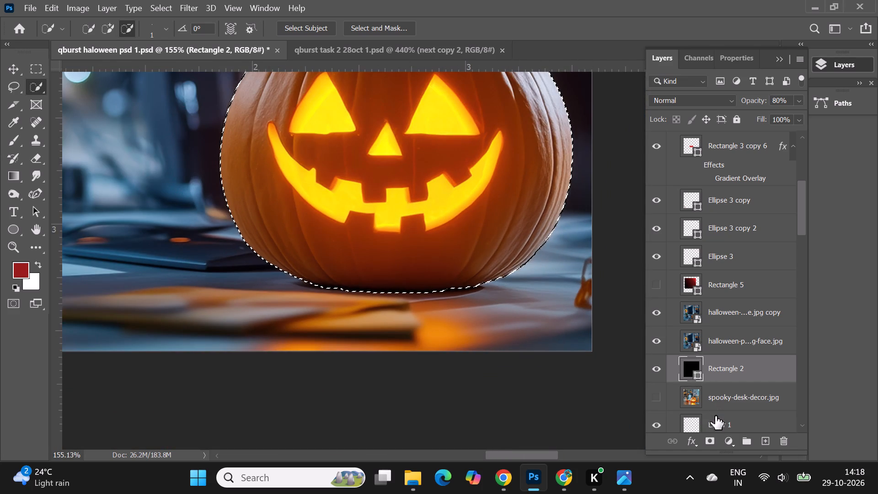
left_click(717, 307)
left_click(709, 440)
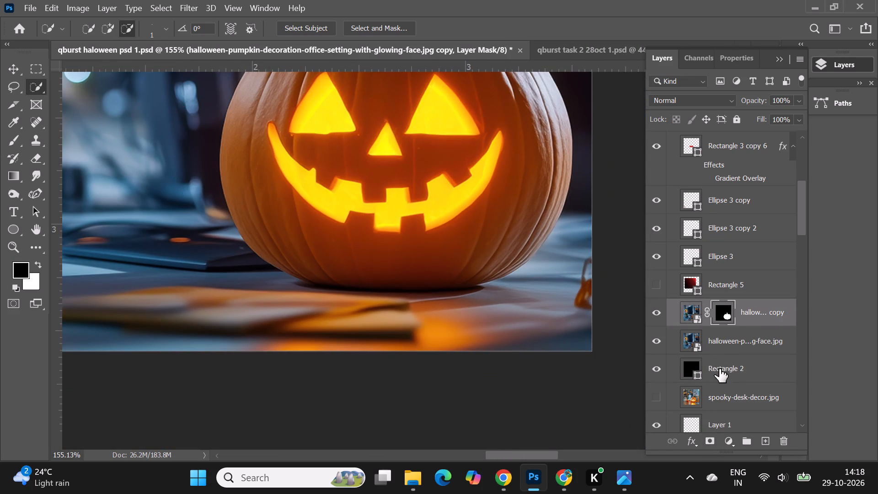
Move the dark Rectangle 2 overlay between the masked pumpkin copy and the original pumpkin photo layer.
left_click_drag(719, 370, 720, 333)
Examine the masked pumpkin's edges against the dark overlay, up close and within the whole qburst haloween 2 copy artboard.
scroll(599, 351, "down", 8, "alt")
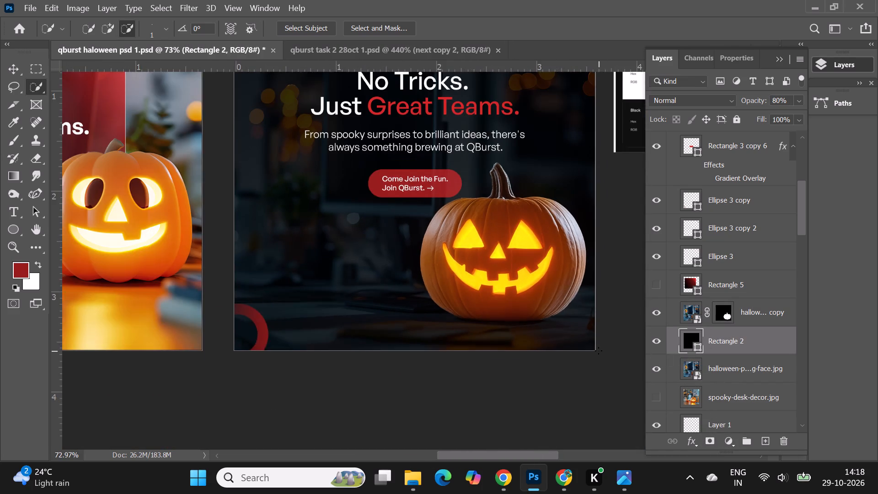
scroll(599, 351, "down", 2, "alt")
left_click(10, 70)
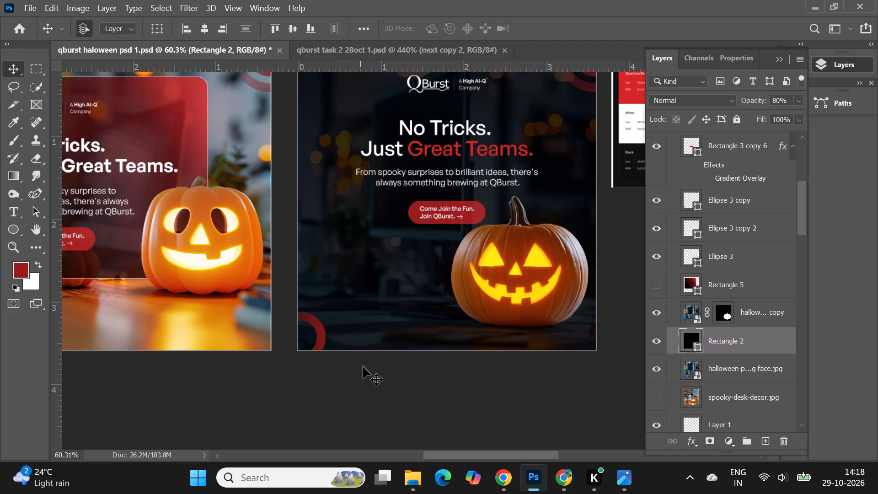
left_click(367, 387)
scroll(390, 371, "down", 4, "alt")
left_click(487, 395)
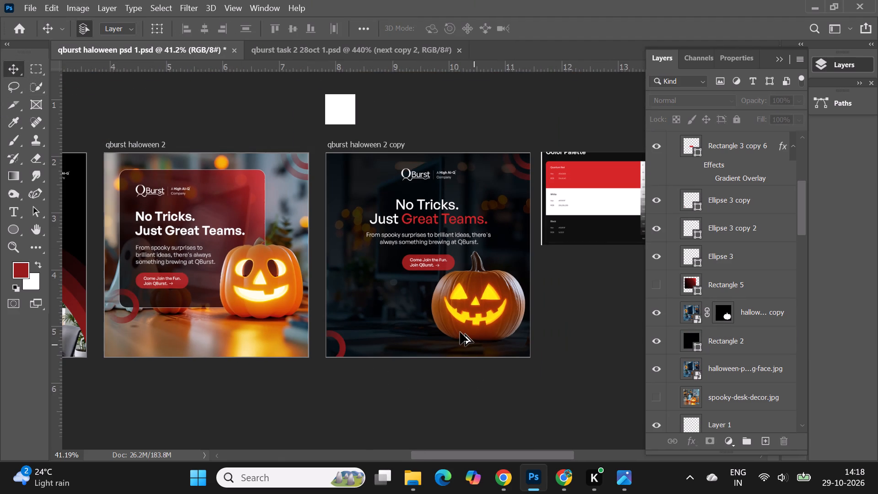
scroll(460, 332, "up", 3, "alt")
scroll(466, 287, "up", 8, "alt")
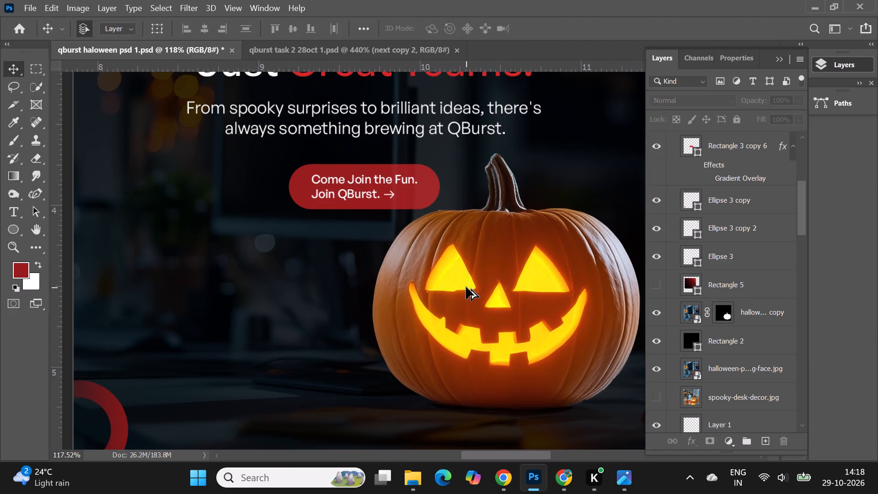
scroll(466, 287, "down", 8, "alt")
scroll(503, 317, "up", 15, "alt")
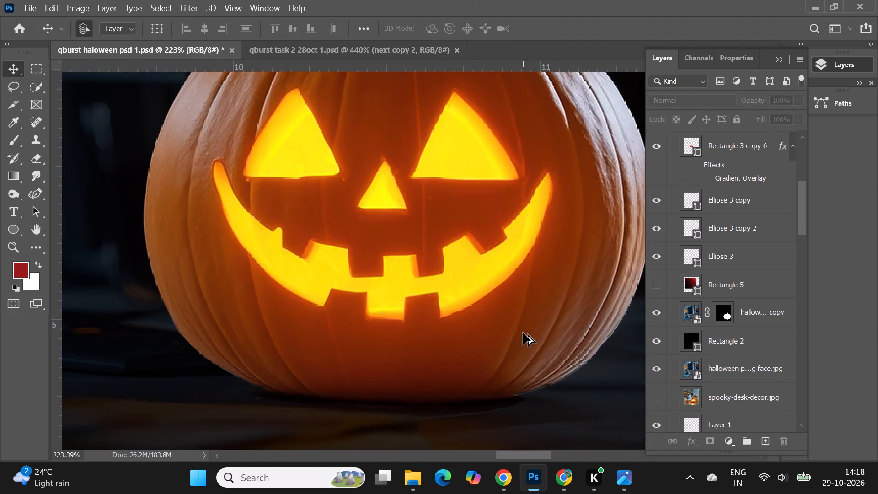
scroll(523, 333, "down", 13, "alt")
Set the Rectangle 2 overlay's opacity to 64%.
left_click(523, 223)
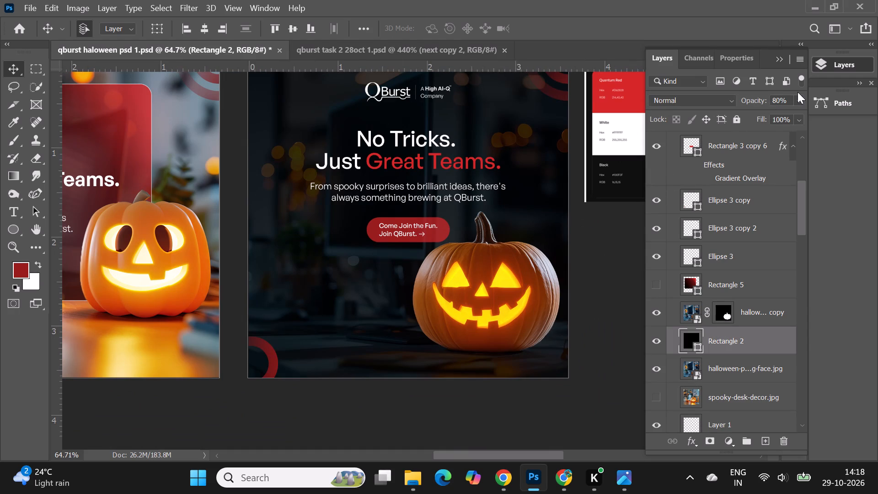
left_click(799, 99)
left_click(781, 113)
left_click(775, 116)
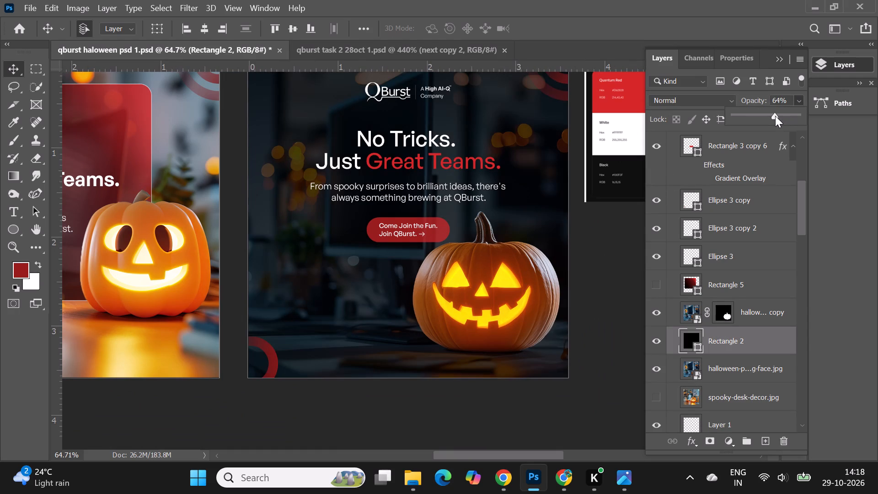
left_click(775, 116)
Compare the qburst haloween 2 copy artboard with the other Halloween post variations and examine its overlay darkness.
scroll(485, 308, "down", 3, "alt")
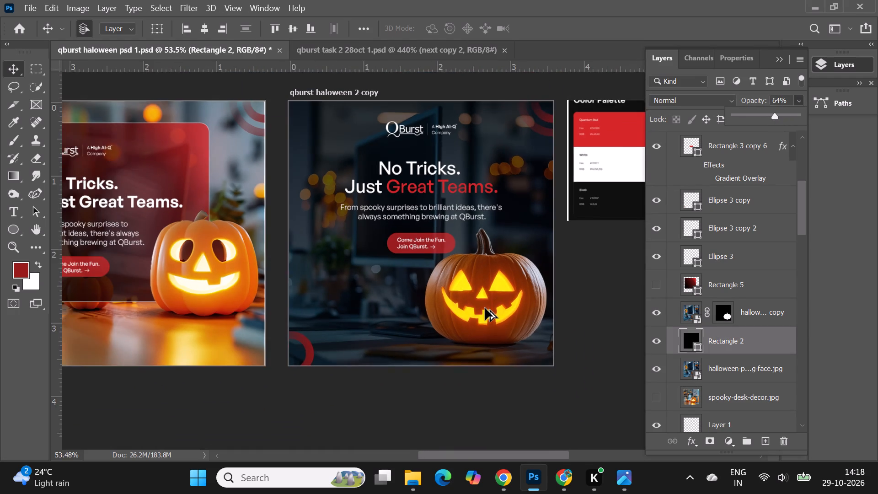
scroll(485, 308, "down", 1, "alt")
scroll(434, 249, "up", 1, "alt")
left_click(581, 290)
scroll(581, 290, "down", 1)
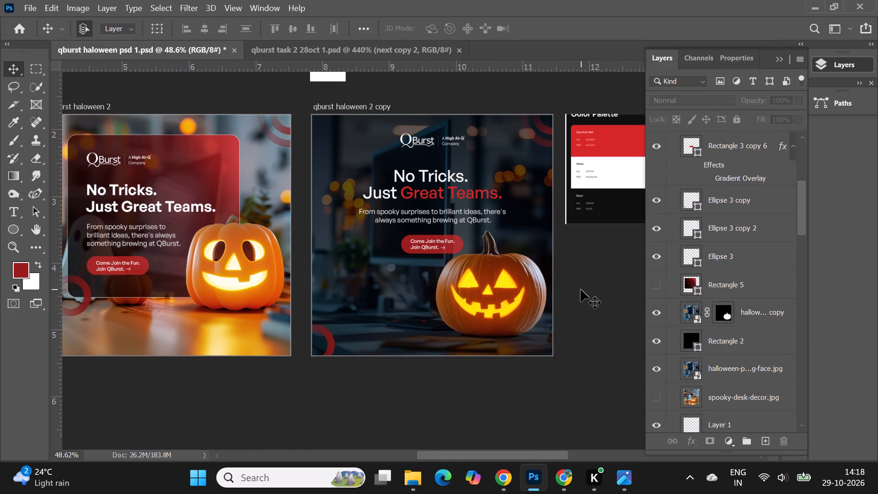
scroll(581, 290, "down", 1)
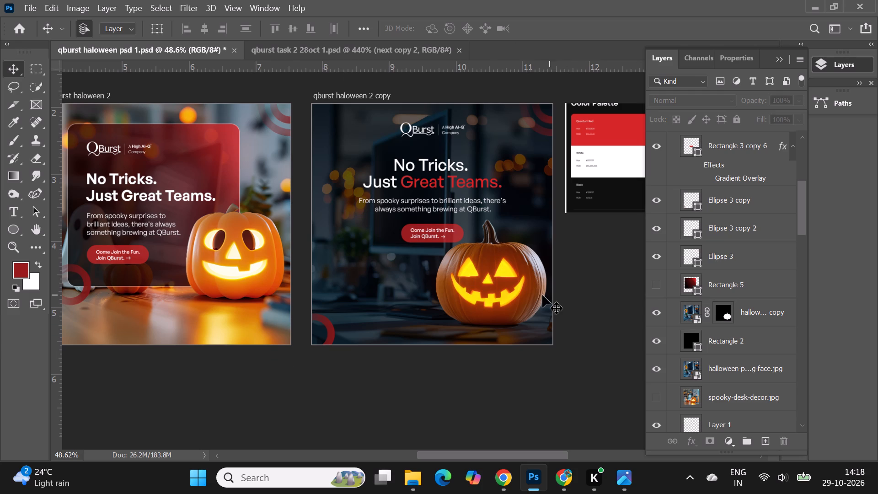
scroll(515, 225, "down", 5, "alt")
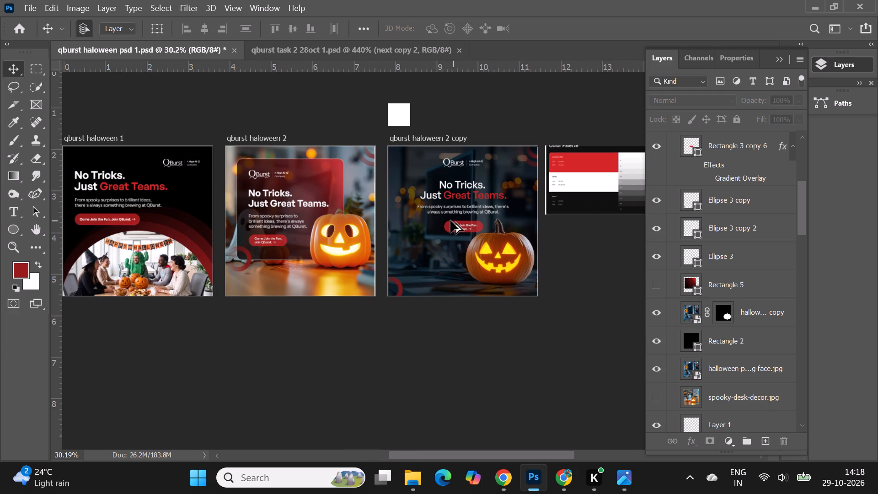
scroll(450, 220, "up", 5, "alt")
scroll(495, 139, "up", 2, "alt")
scroll(389, 154, "down", 7, "alt")
scroll(536, 165, "down", 1, "alt")
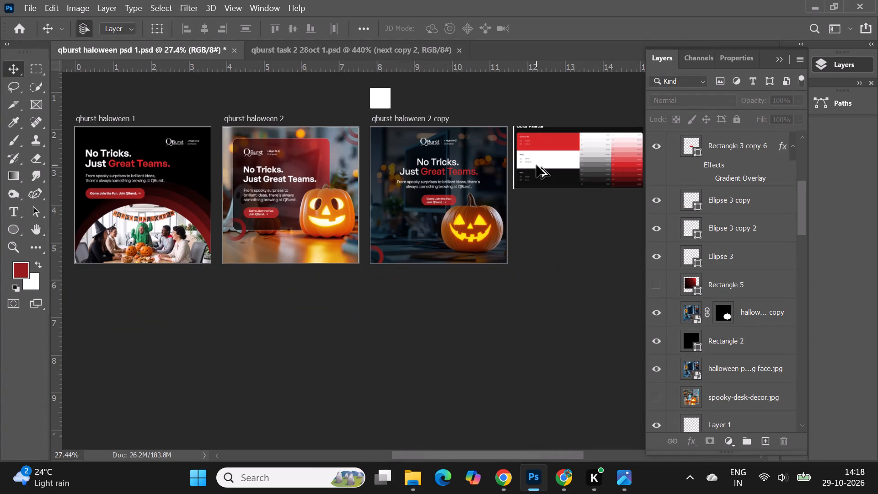
scroll(464, 163, "up", 3, "alt")
scroll(348, 129, "up", 2, "alt")
scroll(541, 143, "down", 6, "alt")
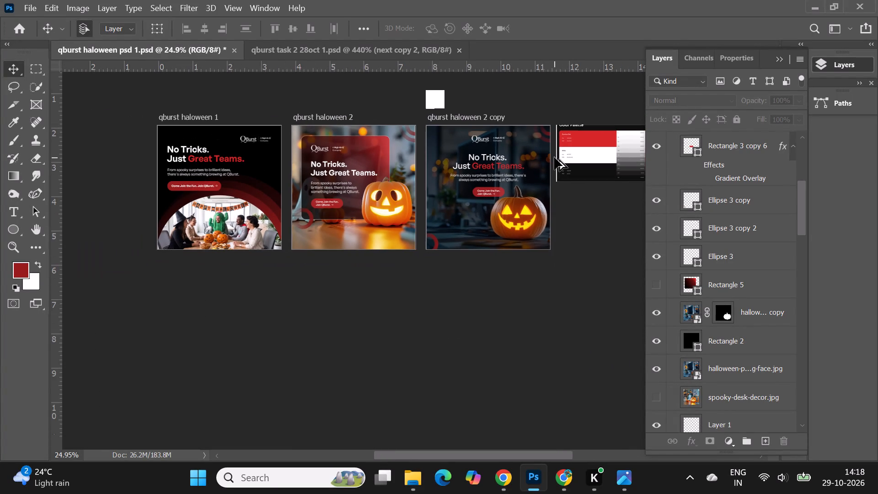
scroll(554, 157, "up", 10, "alt")
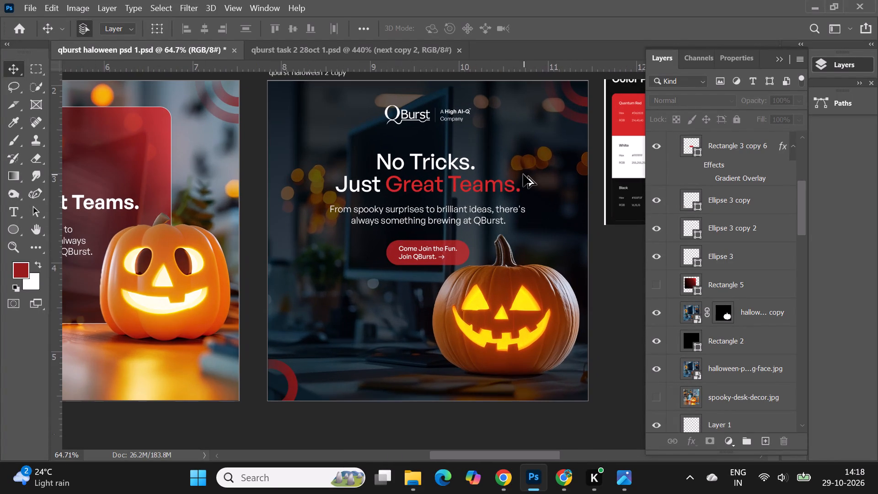
Set the Rectangle 2 overlay's opacity to 70%.
left_click(504, 151)
left_click(802, 99)
left_click(784, 114)
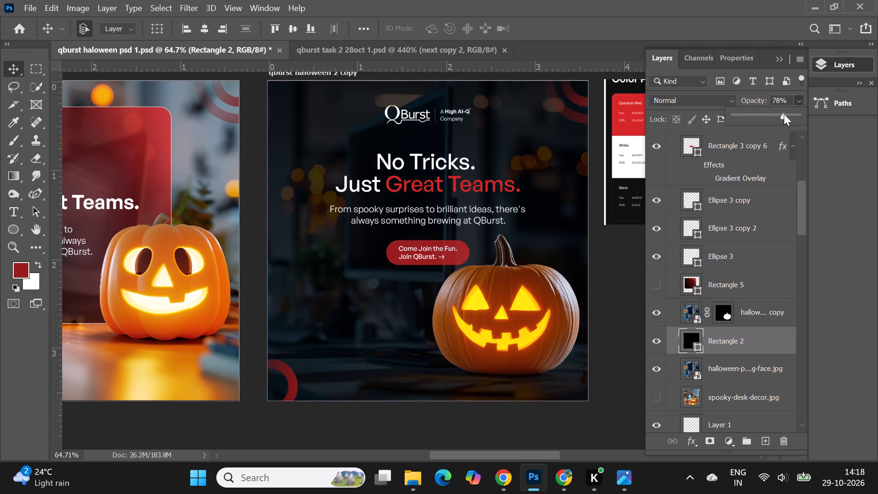
left_click(779, 115)
left_click(778, 116)
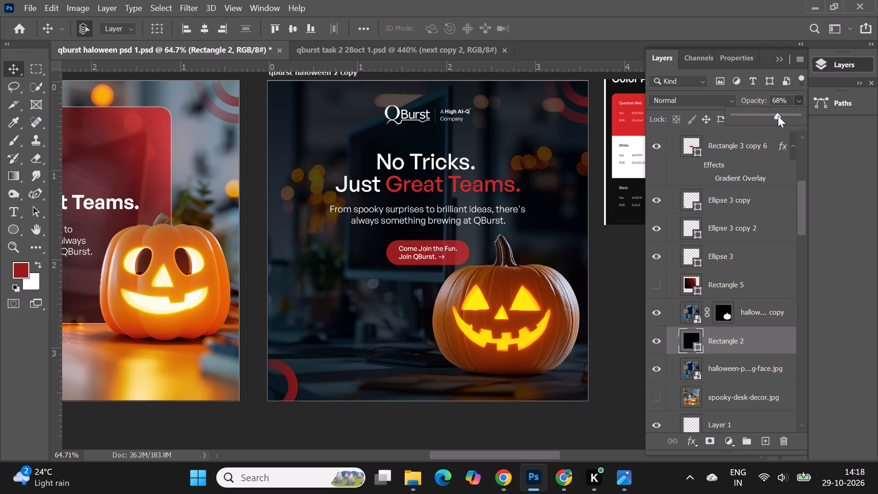
left_click(778, 116)
left_click(778, 116)
left_click(605, 253)
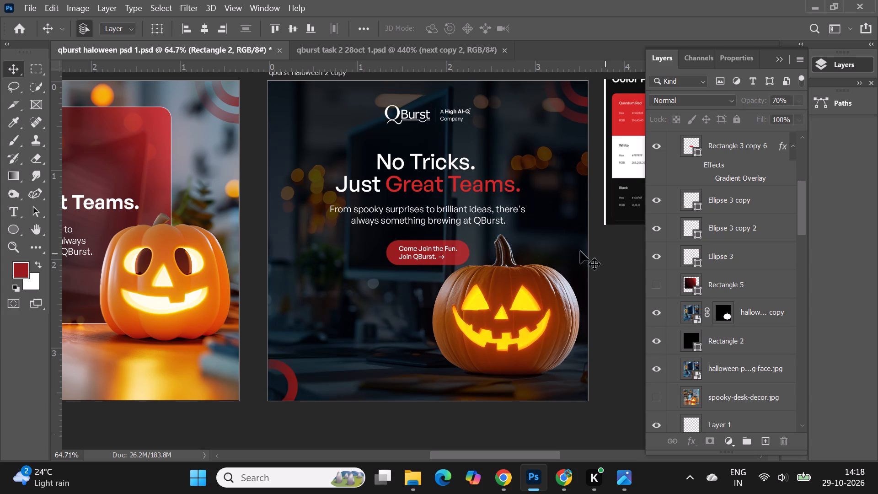
Change Rectangle 2's fill to a linear gradient from dark red to black (#000000).
scroll(523, 241, "down", 9, "alt")
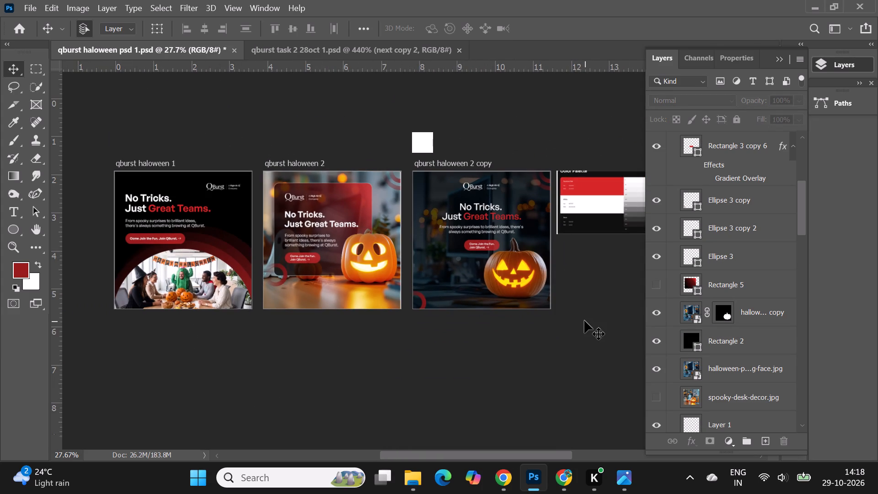
left_click(584, 322)
scroll(574, 243, "up", 5, "alt")
scroll(442, 204, "up", 2, "alt")
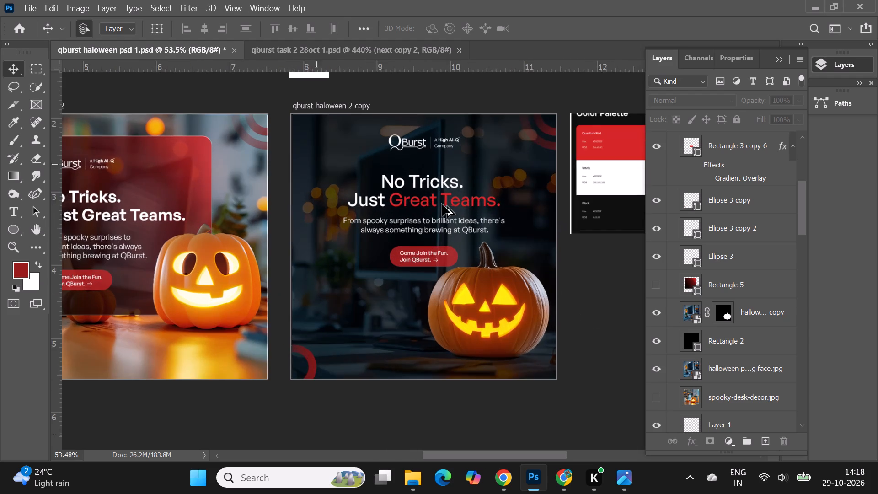
scroll(377, 150, "up", 2, "alt")
left_click(315, 142)
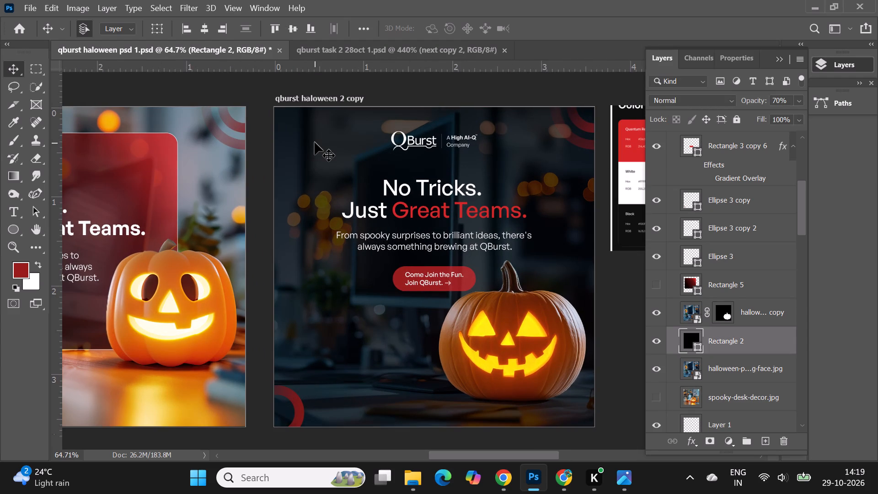
left_click(12, 228)
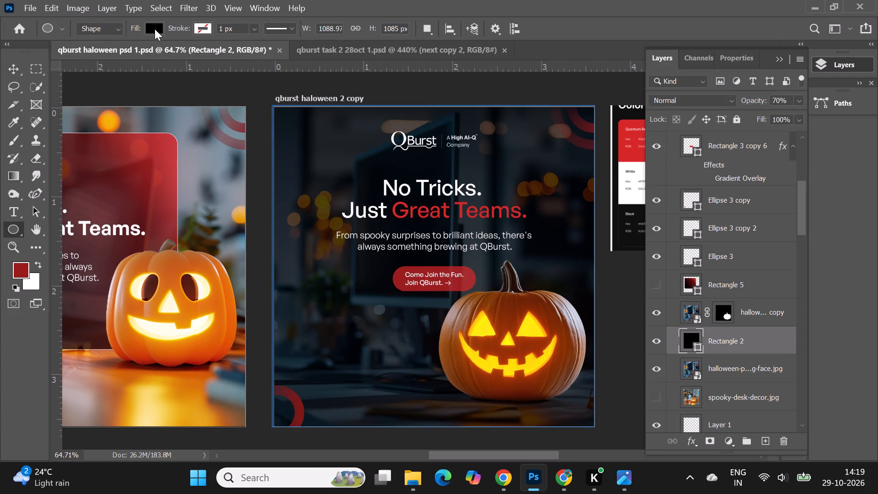
left_click(155, 29)
left_click(115, 52)
left_click(65, 102)
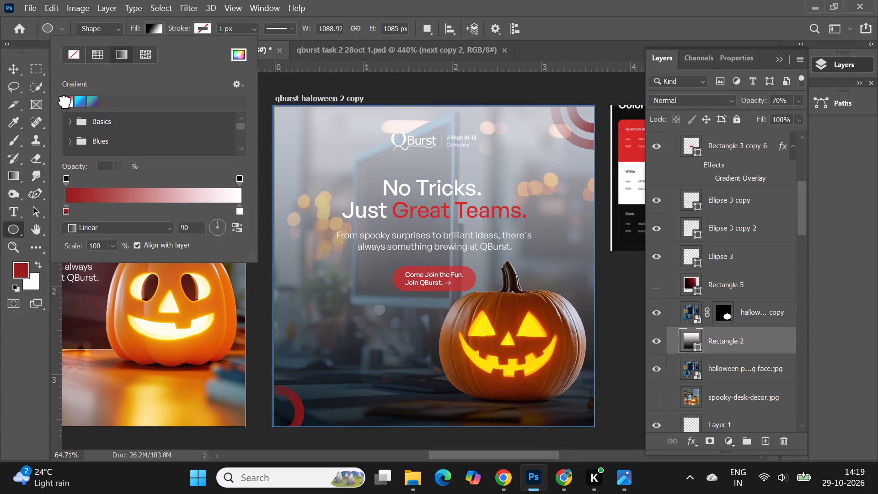
double_click(239, 214)
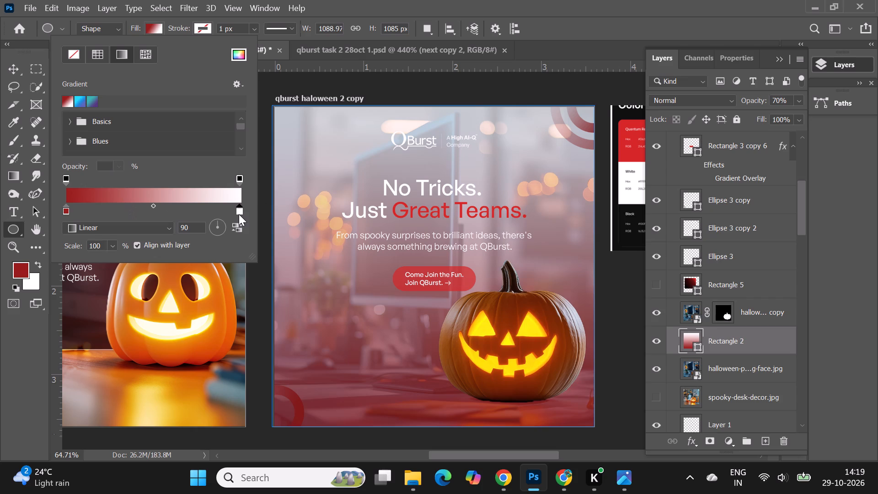
left_click_drag(514, 378, 442, 390)
left_click(781, 198)
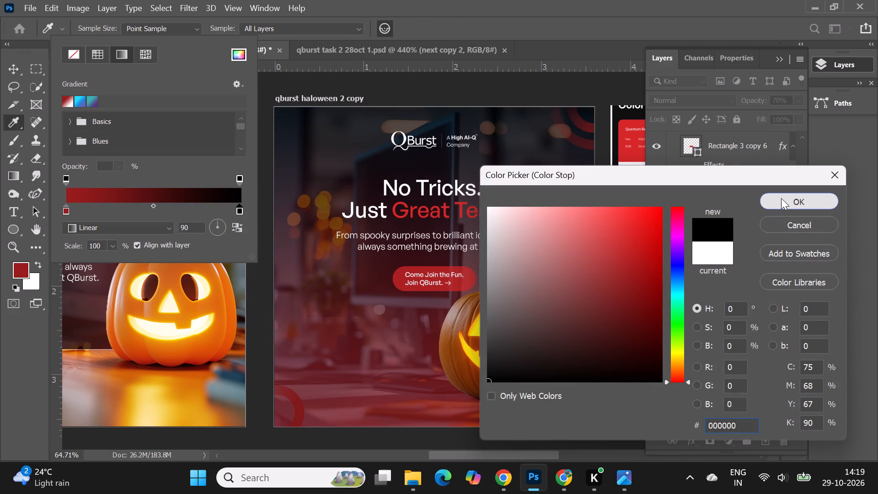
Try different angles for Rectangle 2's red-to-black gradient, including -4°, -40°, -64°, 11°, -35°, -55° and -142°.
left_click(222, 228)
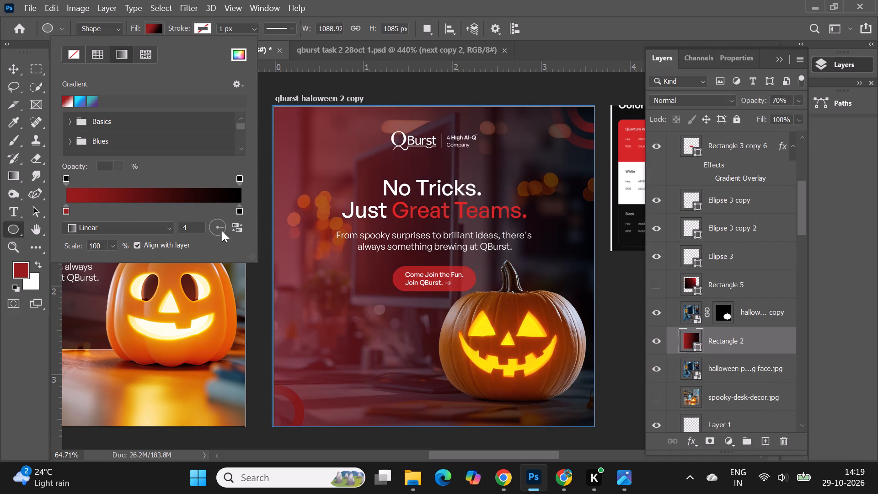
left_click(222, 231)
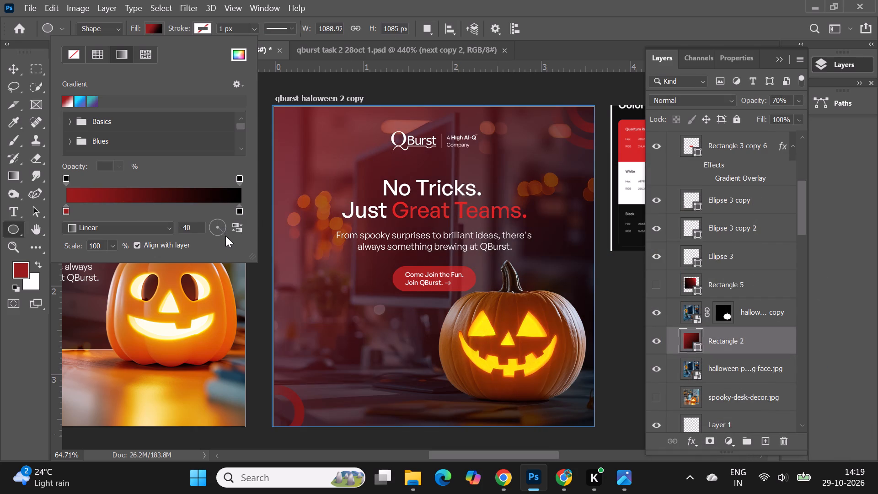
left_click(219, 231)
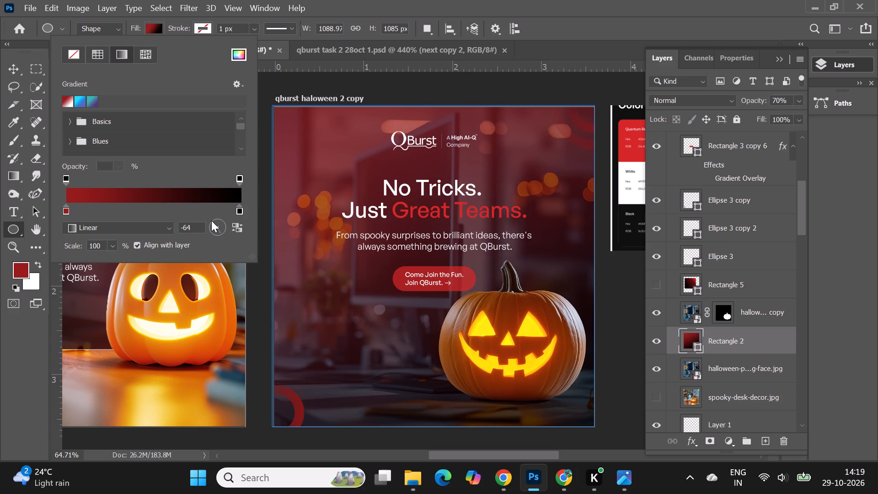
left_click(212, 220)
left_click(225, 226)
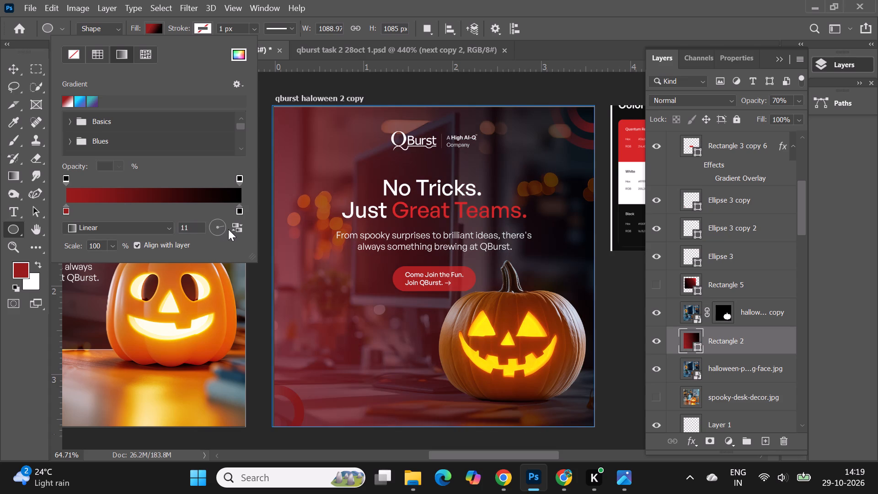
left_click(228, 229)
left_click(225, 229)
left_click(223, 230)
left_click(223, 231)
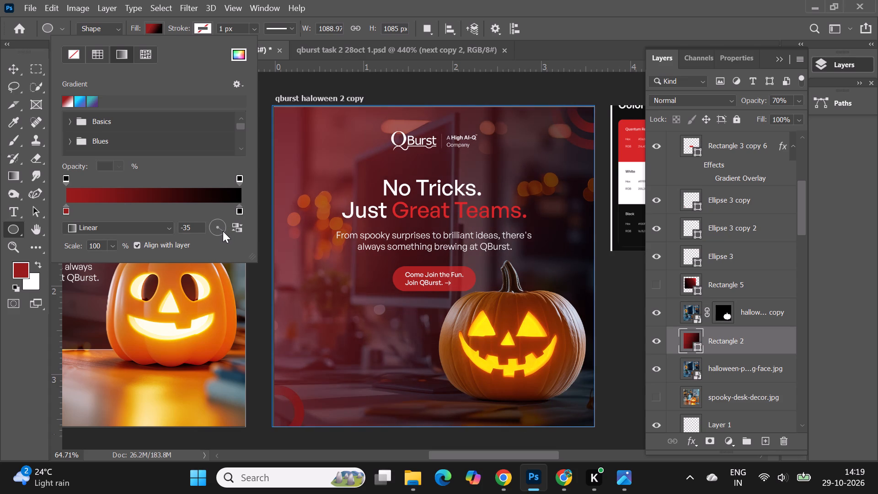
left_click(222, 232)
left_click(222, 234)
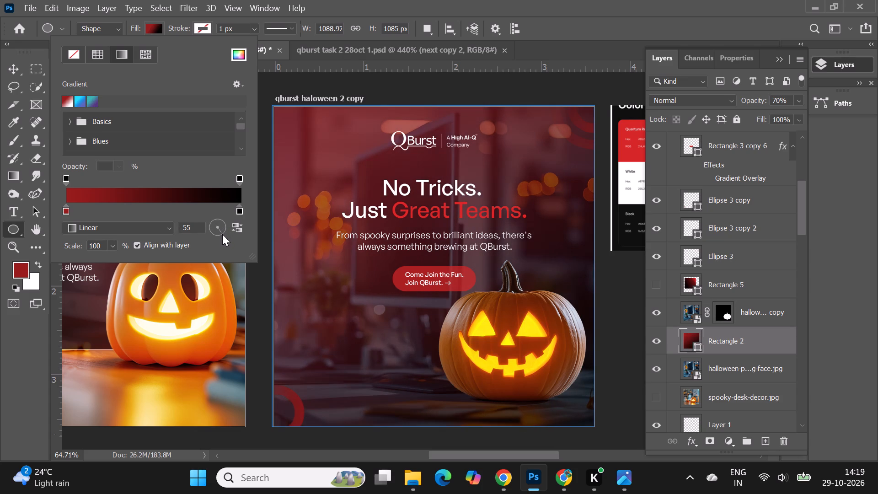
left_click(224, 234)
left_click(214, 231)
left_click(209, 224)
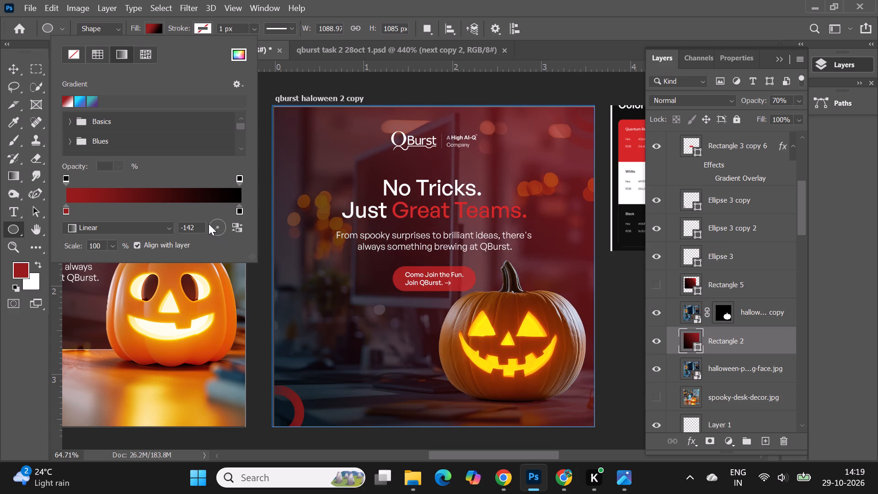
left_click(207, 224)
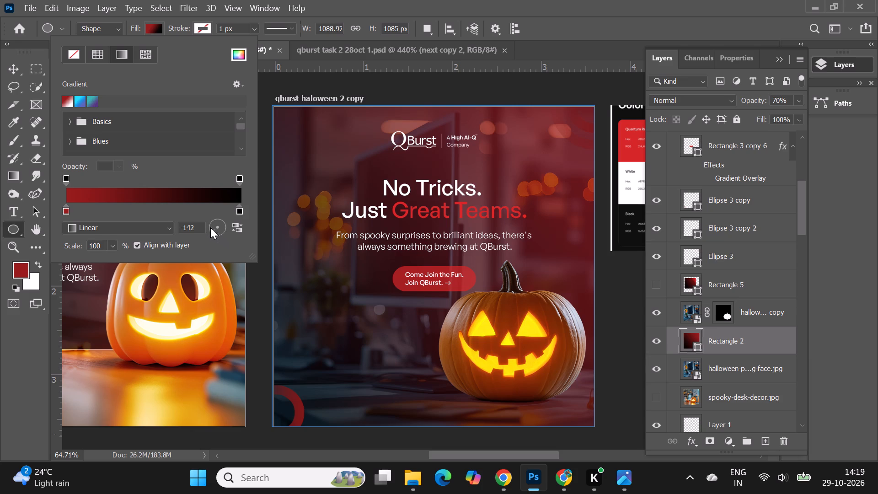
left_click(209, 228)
Set the angle of Rectangle 2's linear red-to-black gradient to about 138°.
left_click(212, 223)
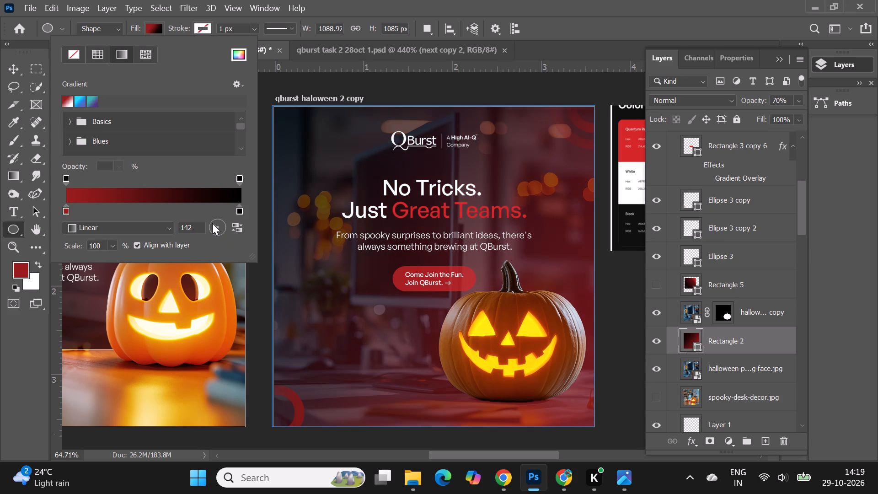
left_click(212, 223)
left_click(212, 221)
left_click(210, 220)
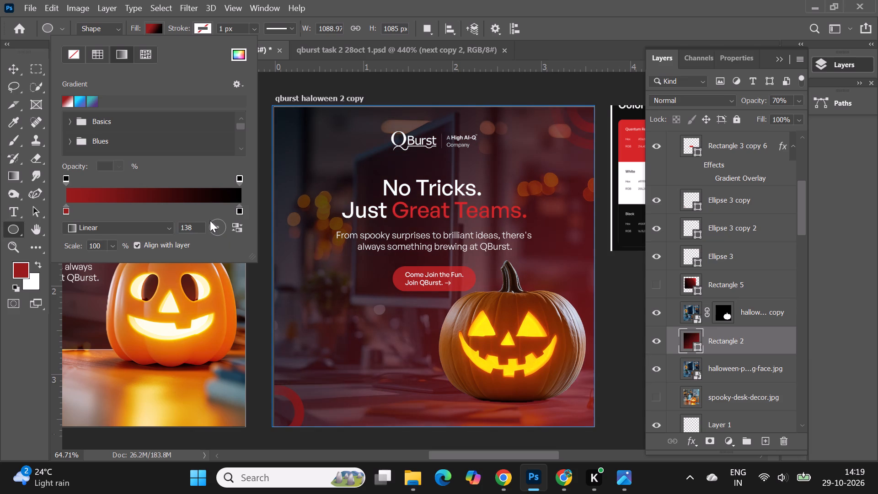
left_click(210, 220)
left_click(16, 66)
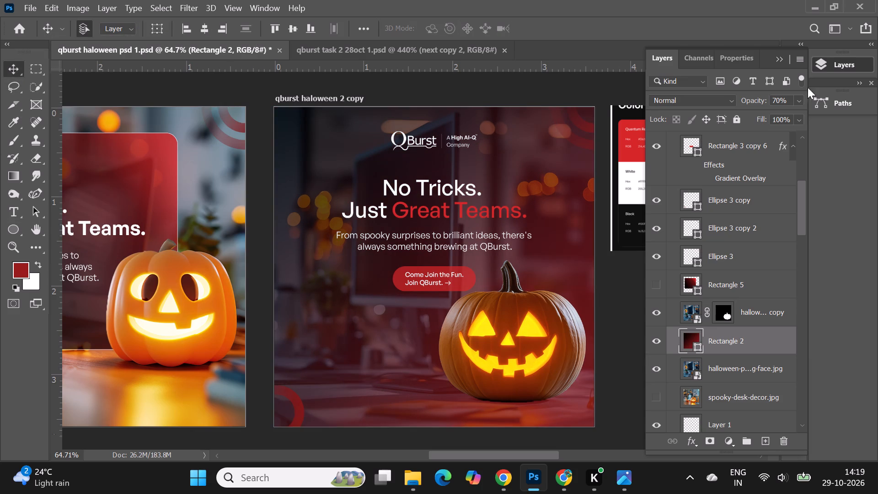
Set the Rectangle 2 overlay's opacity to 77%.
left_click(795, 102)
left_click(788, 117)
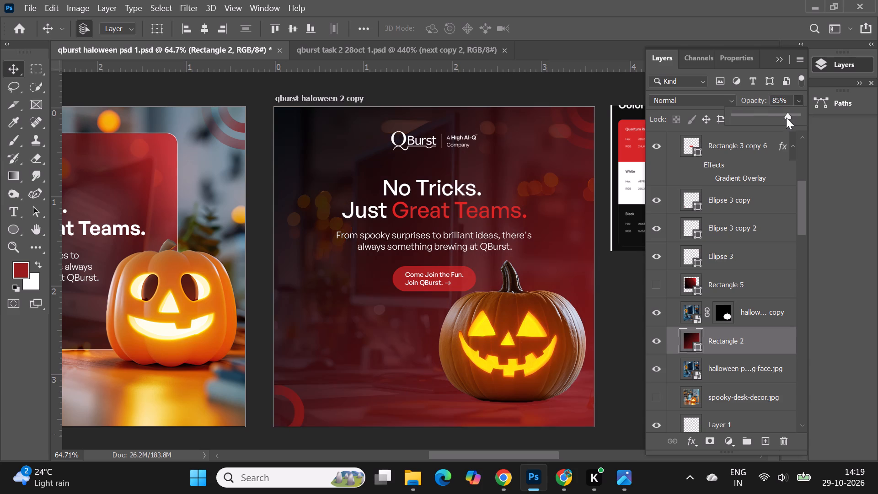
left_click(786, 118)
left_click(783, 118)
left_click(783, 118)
Change the red words "Great Teams." in the qburst haloween 2 copy headline to white (#ffffff).
scroll(518, 141, "down", 9, "alt")
left_click(570, 318)
scroll(519, 173, "up", 4, "alt")
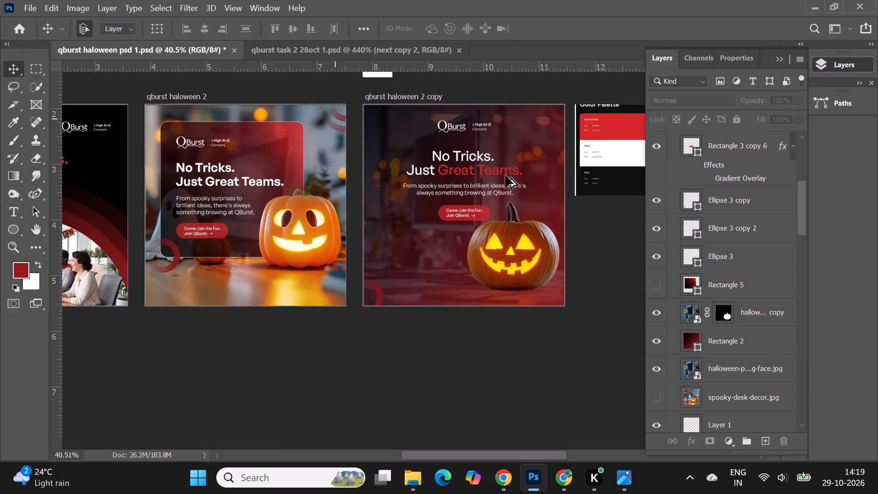
scroll(474, 158, "up", 8, "alt")
scroll(446, 169, "down", 3, "alt")
double_click(447, 180)
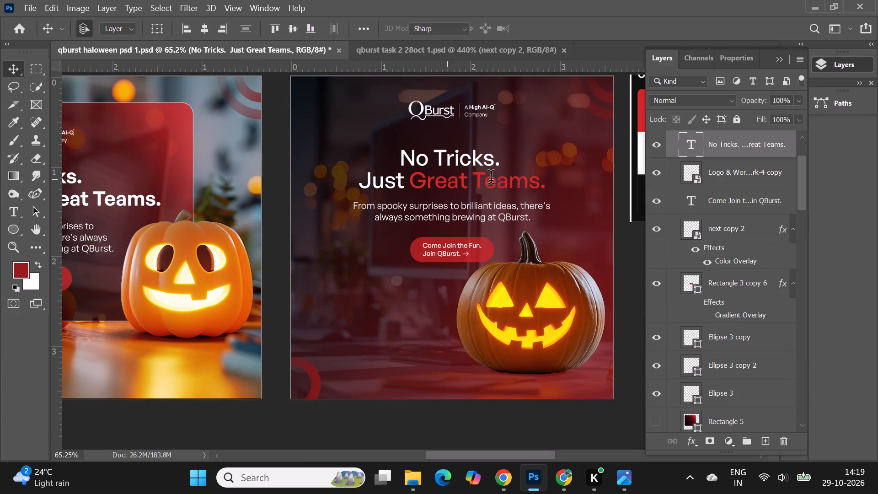
left_click(548, 25)
left_click_drag(521, 239, 474, 195)
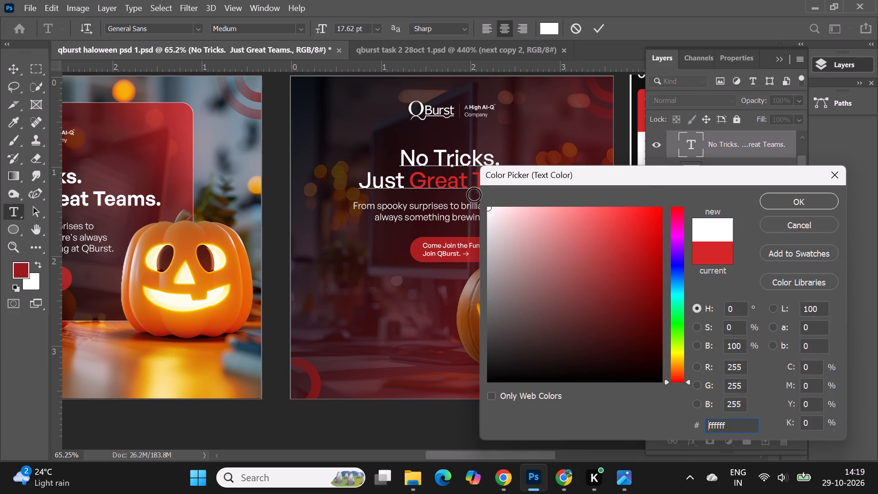
left_click(791, 197)
left_click(597, 30)
Compare the qburst haloween 2 copy artboard with the other Halloween variations and examine its text and overlay.
scroll(493, 183, "down", 5, "alt")
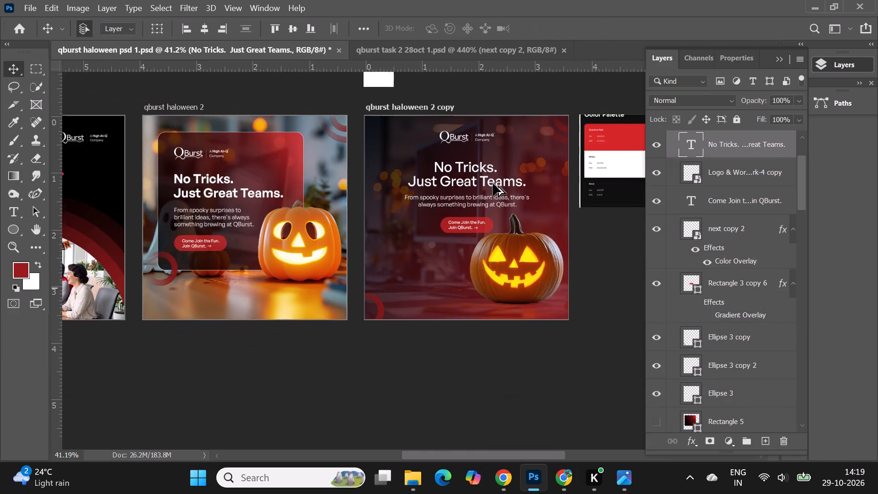
scroll(493, 183, "down", 4, "alt")
left_click(529, 324)
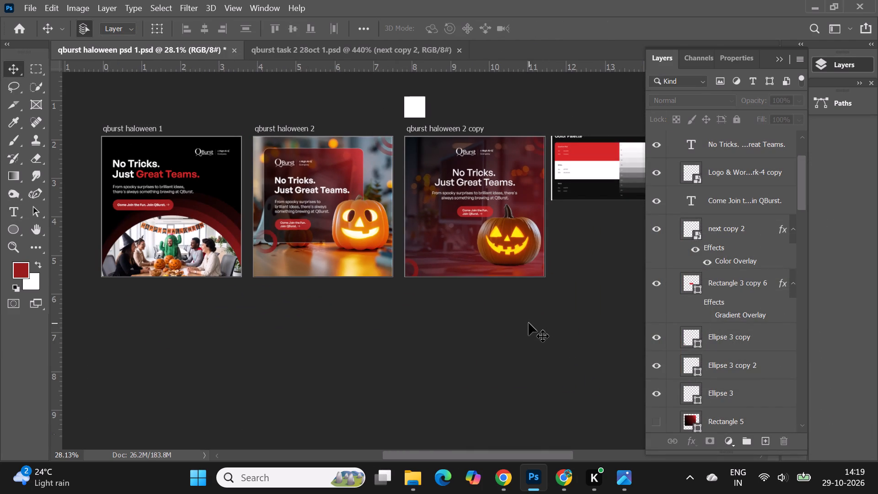
scroll(506, 146, "up", 9, "alt")
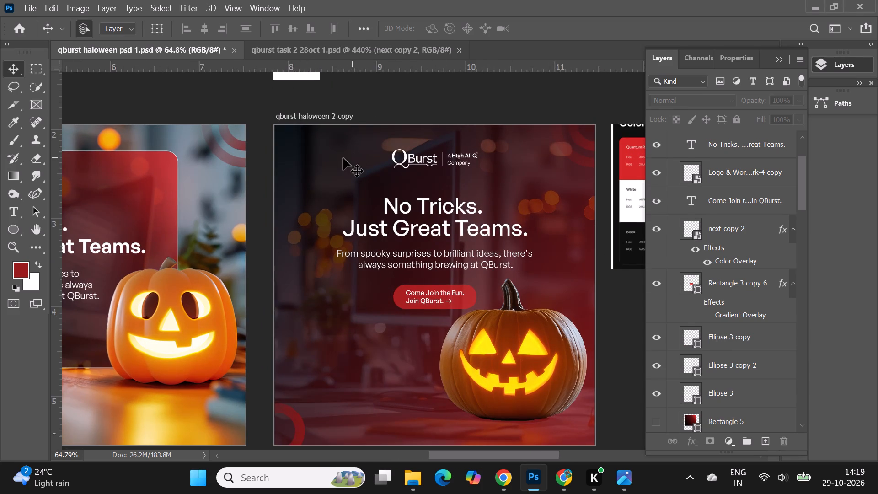
left_click(343, 158)
scroll(320, 127, "up", 4, "alt")
scroll(312, 201, "down", 7, "alt")
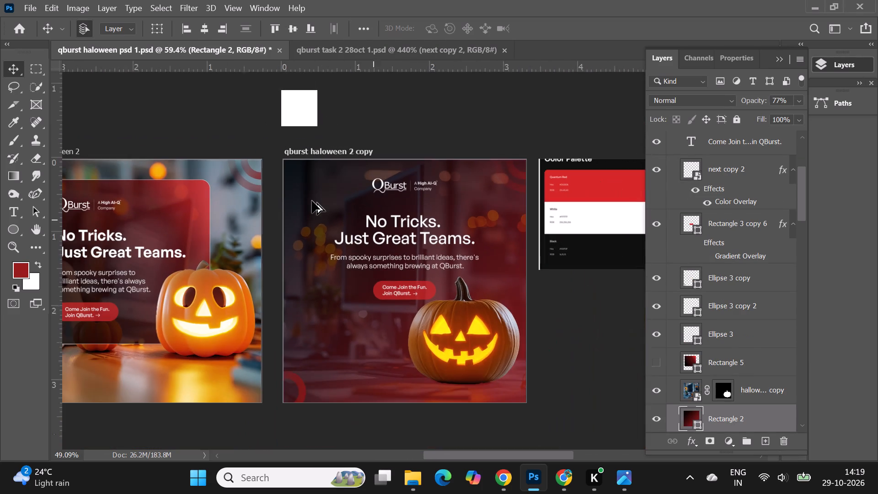
Snap the white Rectangle 3 copy square into the qburst haloween 2 copy artboard's top-left corner and scale it to roughly two-thirds size.
scroll(291, 123, "up", 8, "alt")
left_click(298, 109)
left_click_drag(315, 96, 318, 249)
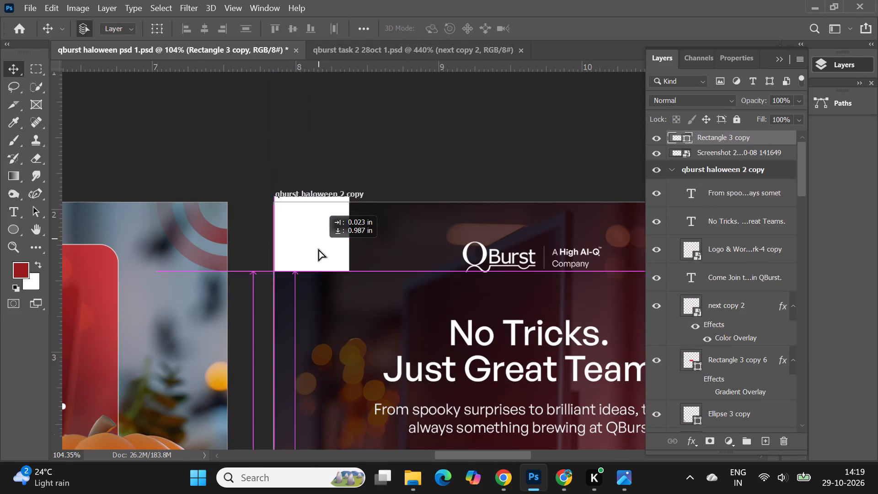
left_click_drag(318, 249, 318, 244)
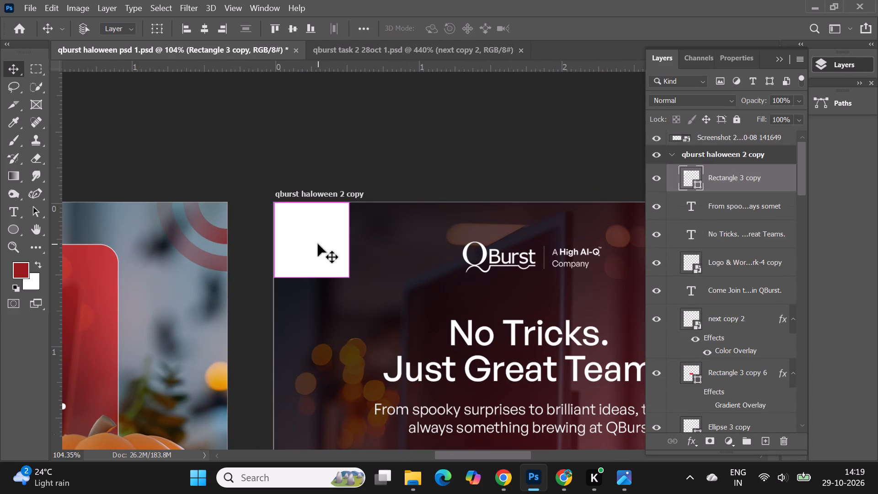
key("ctrl+t")
left_click_drag(352, 281, 332, 257)
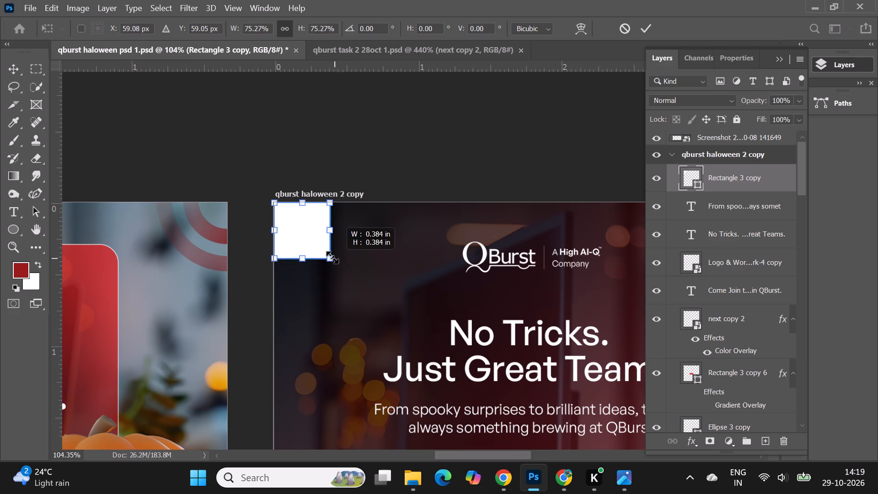
left_click_drag(332, 257, 330, 255)
left_click(649, 23)
Set the "No Tricks. Just Great Teams." headline on qburst haloween 2 copy to General Sans Semibold.
left_click(778, 57)
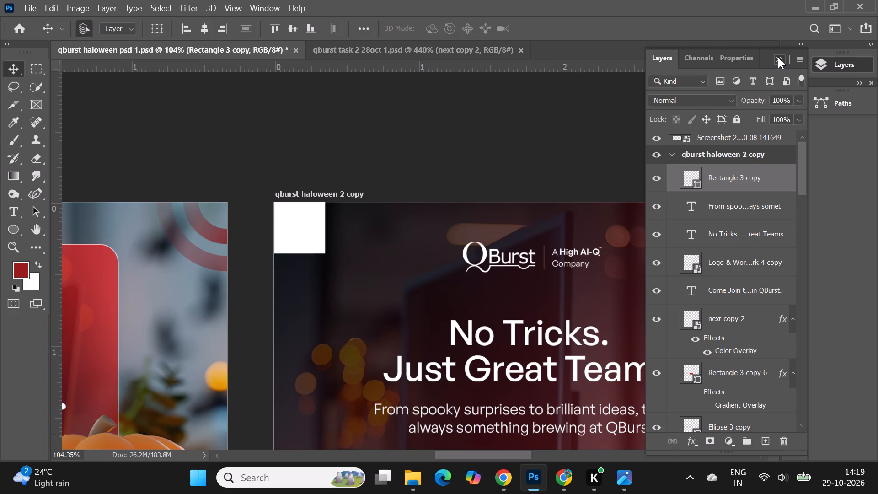
scroll(461, 121, "down", 10, "alt")
left_click(632, 309)
scroll(446, 238, "up", 2, "alt")
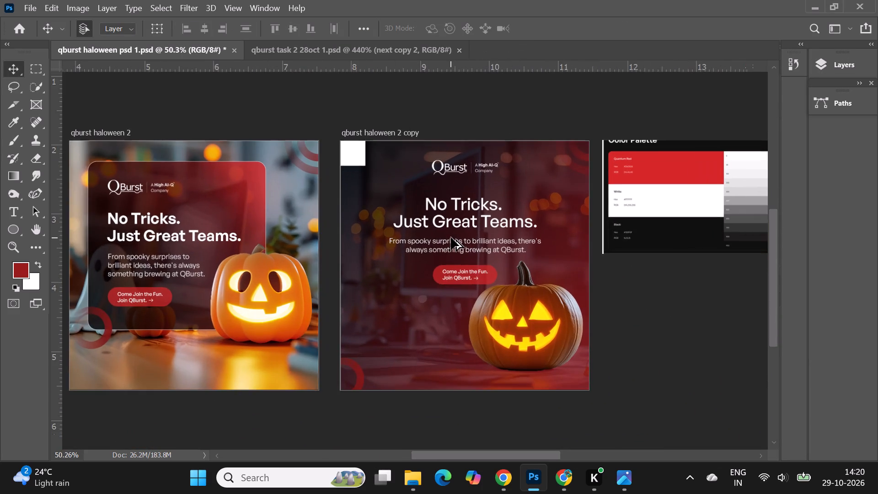
scroll(459, 236, "up", 5, "alt")
double_click(478, 199)
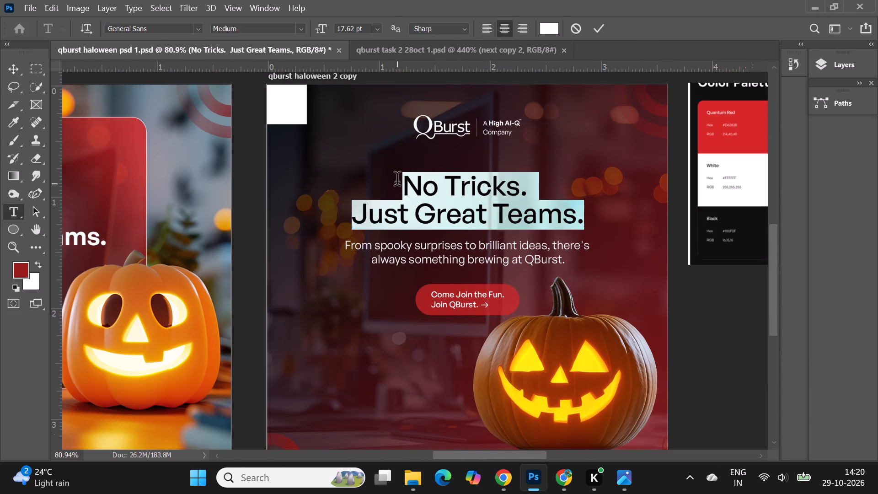
left_click(302, 28)
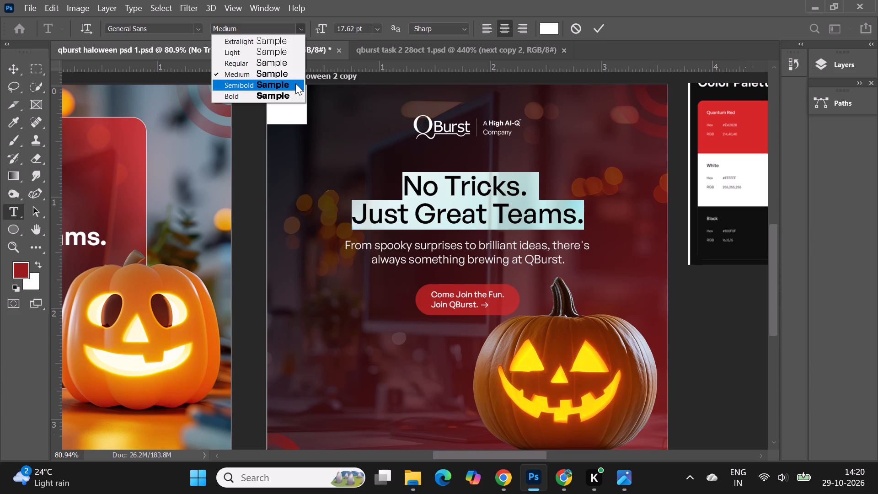
left_click(295, 83)
left_click(602, 27)
Align the "No Tricks. Just Great Teams." headline to the horizontal center of the qburst haloween 2 copy artboard.
scroll(425, 185, "down", 6, "alt")
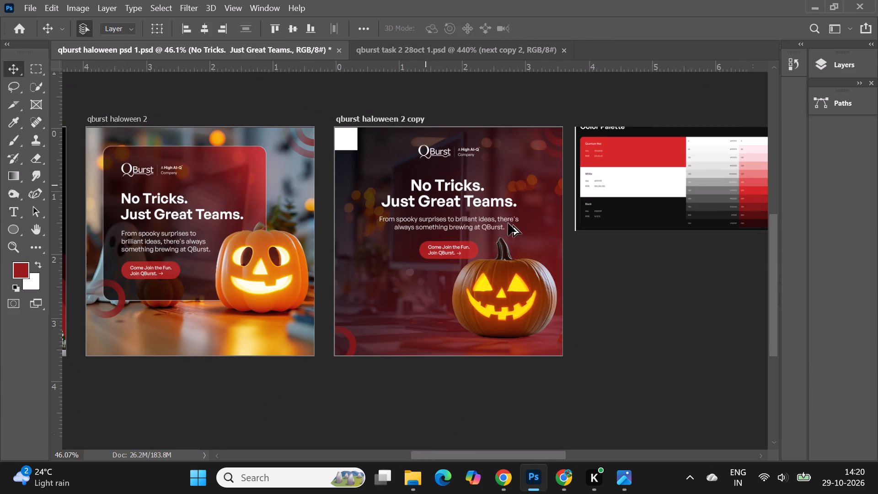
left_click(671, 310)
scroll(583, 240, "up", 2, "alt")
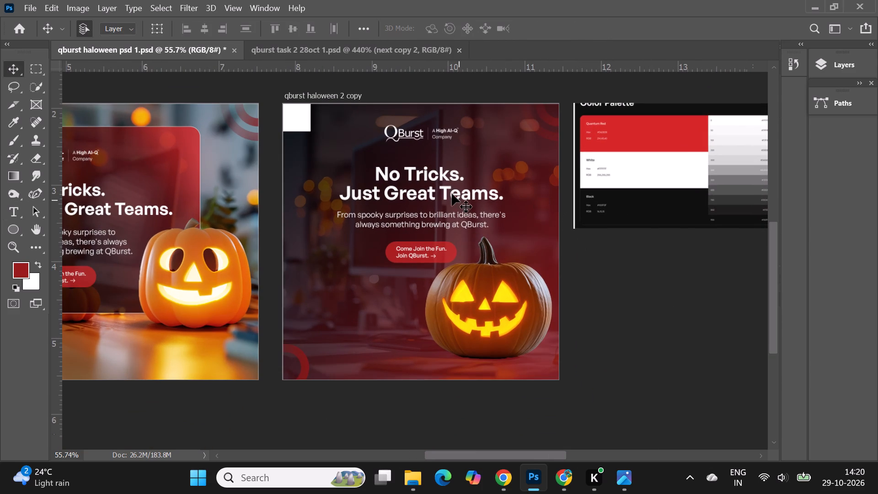
right_click(444, 174)
left_click(472, 195)
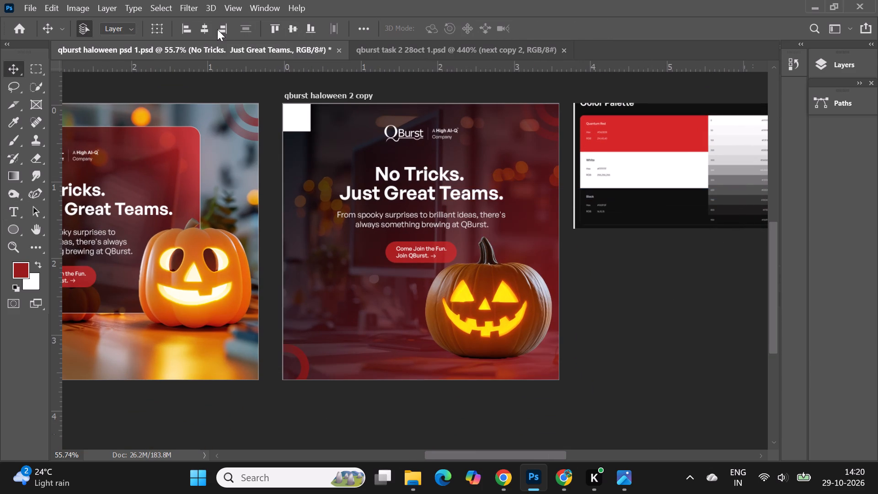
left_click(202, 27)
left_click(642, 337)
Set the Rectangle 2 overlay's opacity to 90%.
scroll(459, 190, "down", 4, "alt")
scroll(438, 220, "up", 5, "alt")
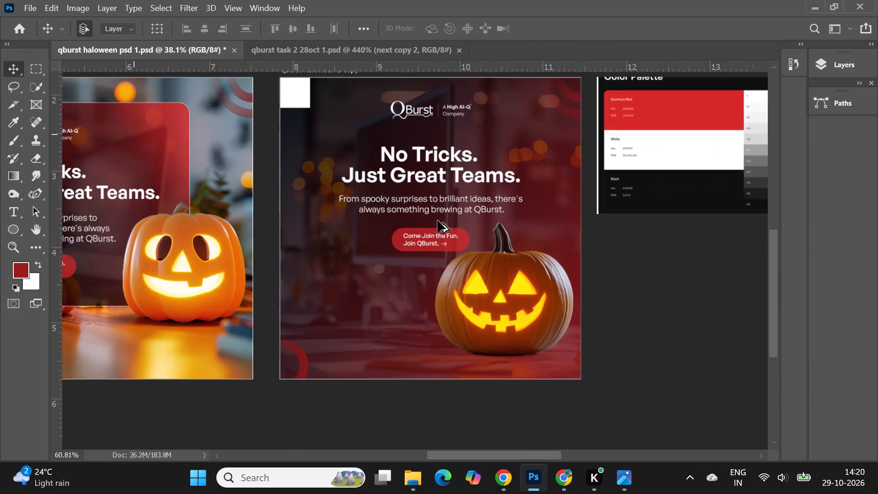
scroll(442, 196, "up", 5, "alt")
scroll(414, 237, "down", 7, "alt")
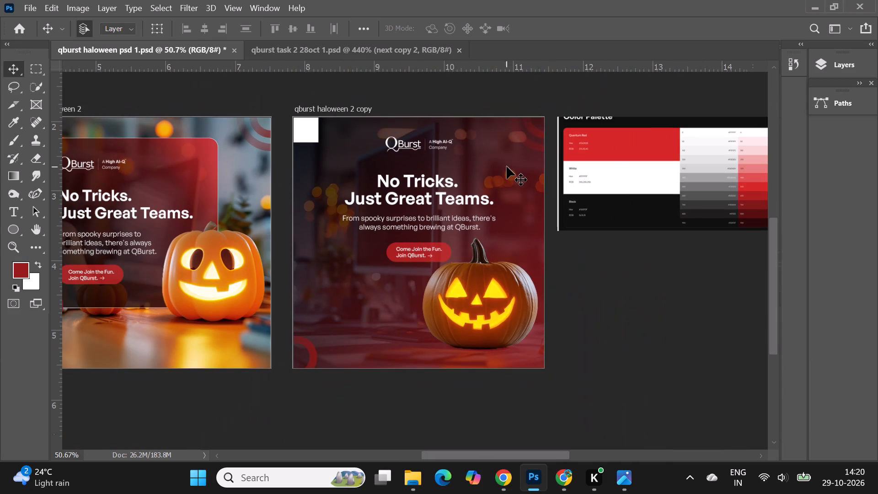
left_click(507, 166)
left_click(813, 67)
left_click(800, 100)
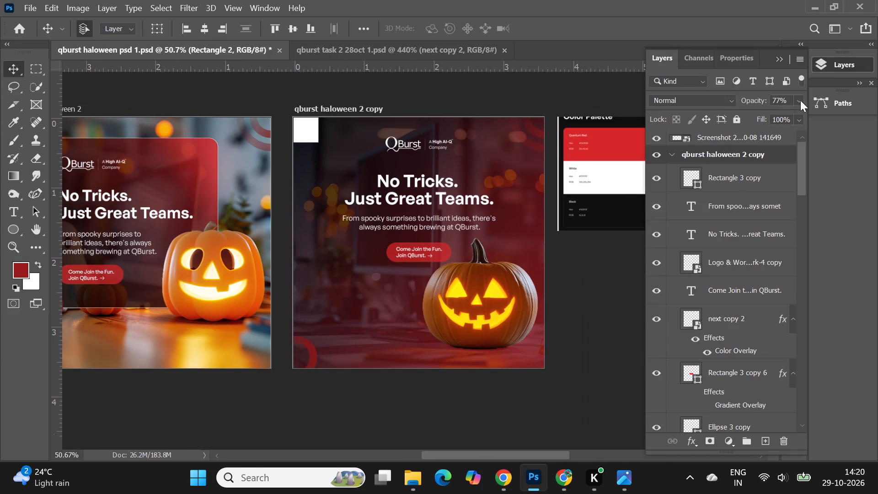
left_click(787, 115)
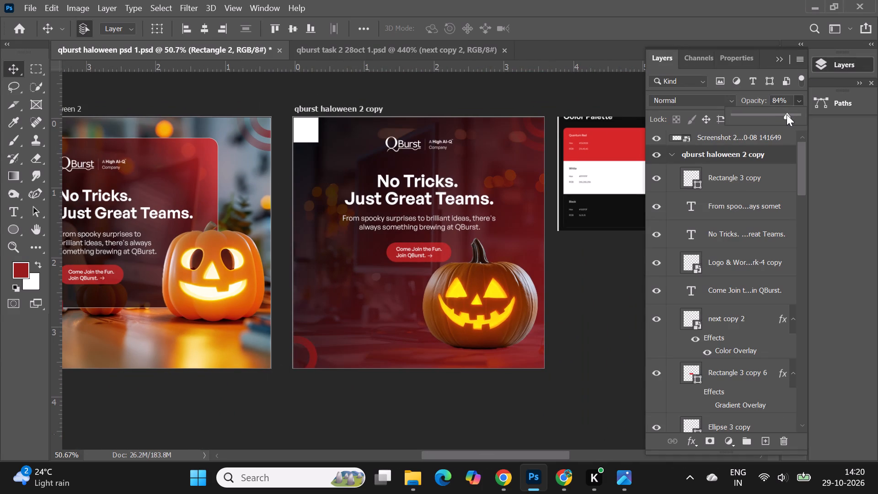
left_click(791, 112)
left_click(789, 111)
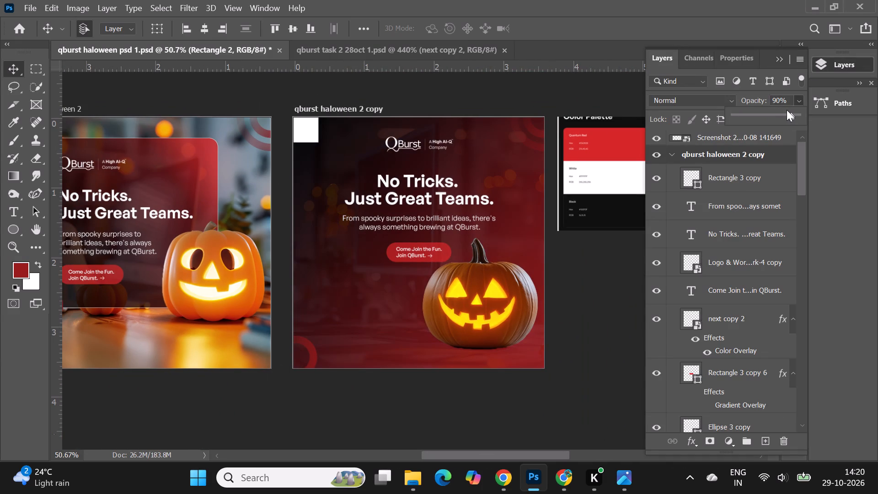
Lower the Rectangle 2 gradient overlay's opacity to 77% on the qburst haloween 2 copy artboard.
left_click(787, 110)
left_click(786, 114)
left_click_drag(790, 114, 811, 114)
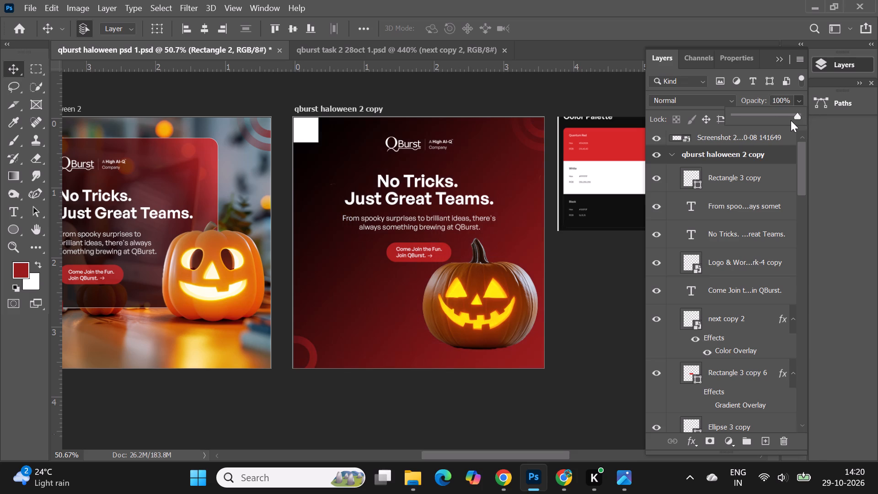
left_click(792, 116)
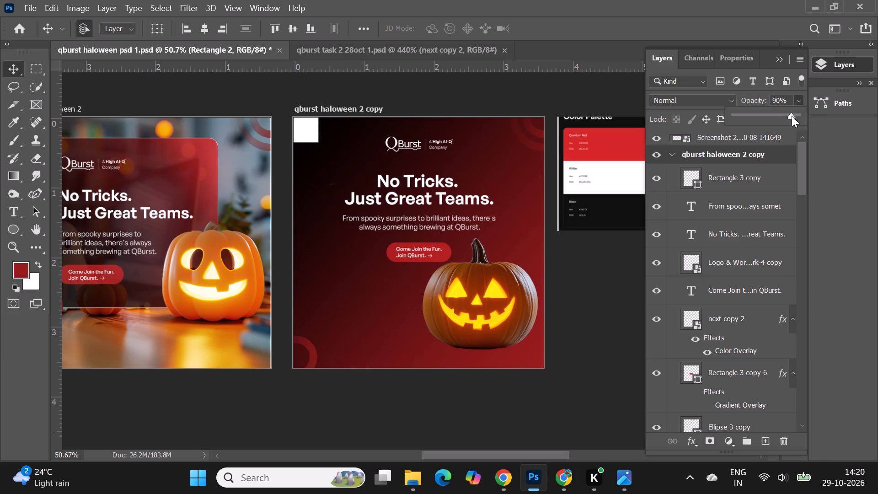
left_click(787, 115)
left_click(783, 116)
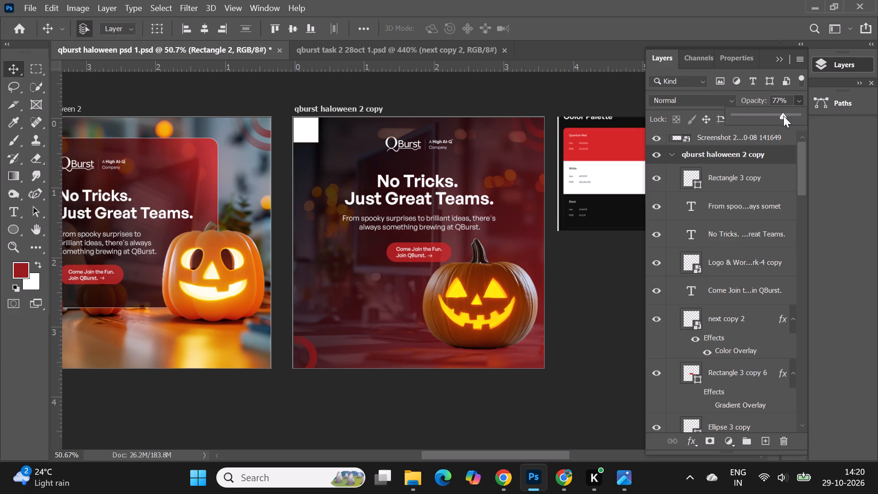
left_click(784, 116)
left_click(784, 116)
left_click(584, 284)
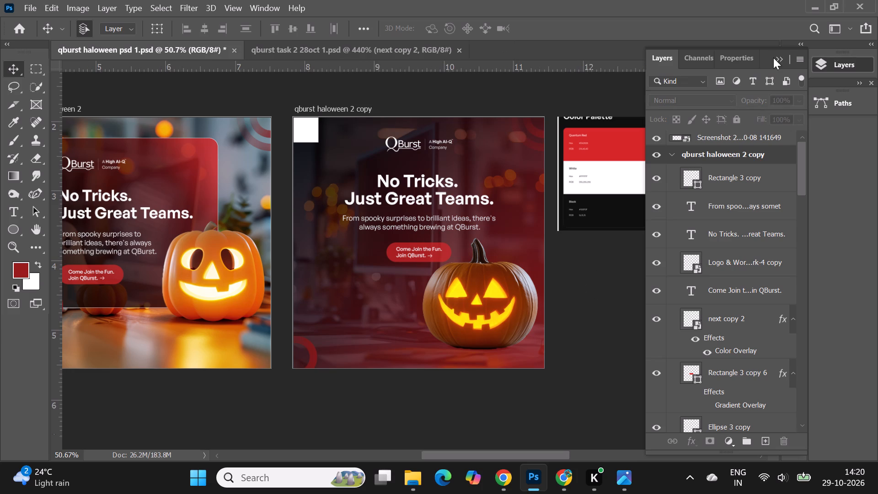
left_click(780, 59)
Move the Color Palette screenshot above the qburst haloween 2 copy artboard, flush with that artboard's left edge.
scroll(468, 250, "down", 4, "alt")
left_click(591, 294)
scroll(591, 294, "down", 5)
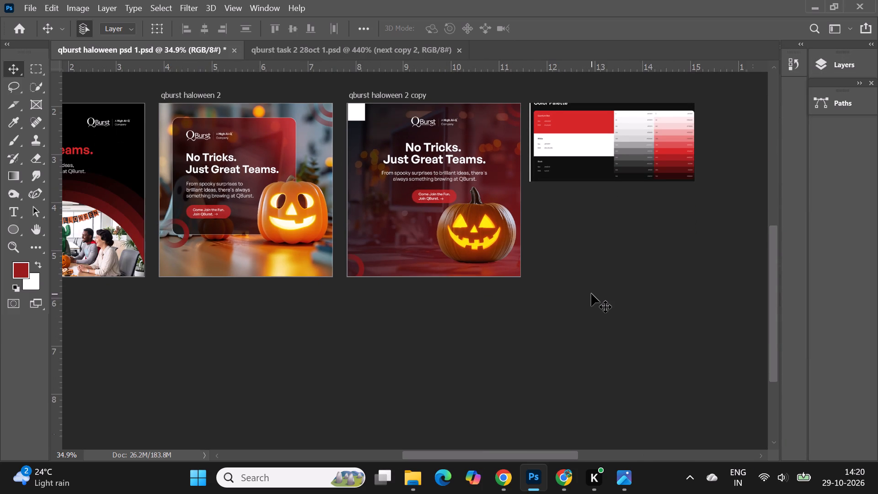
scroll(364, 242, "down", 2, "alt")
scroll(511, 147, "up", 1, "alt")
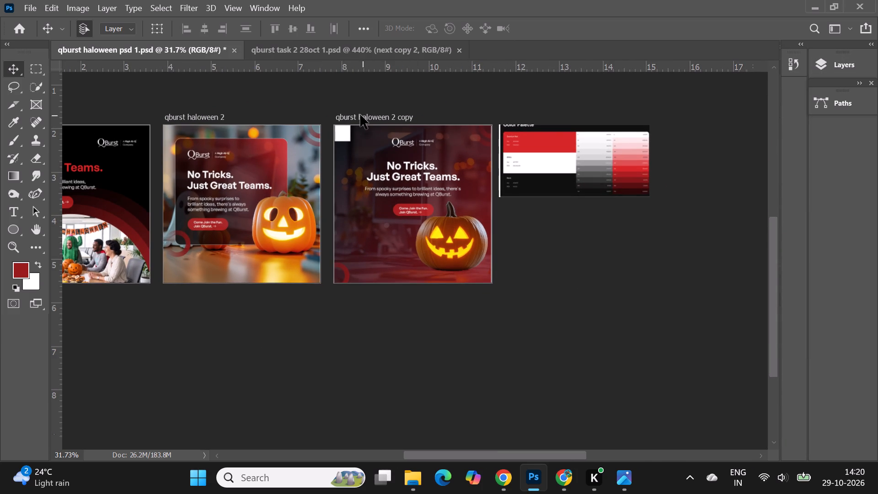
left_click(570, 168)
scroll(584, 274, "up", 5)
left_click_drag(575, 242, 512, 159)
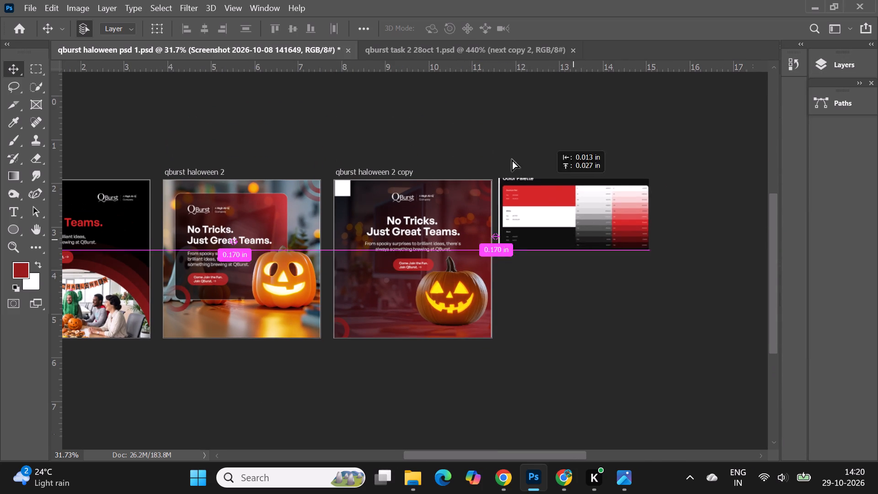
left_click_drag(512, 159, 407, 144)
Duplicate the qburst haloween 2 copy artboard to its right, offset about 3.93 in and level with the original.
left_click_drag(394, 173, 566, 170, "alt")
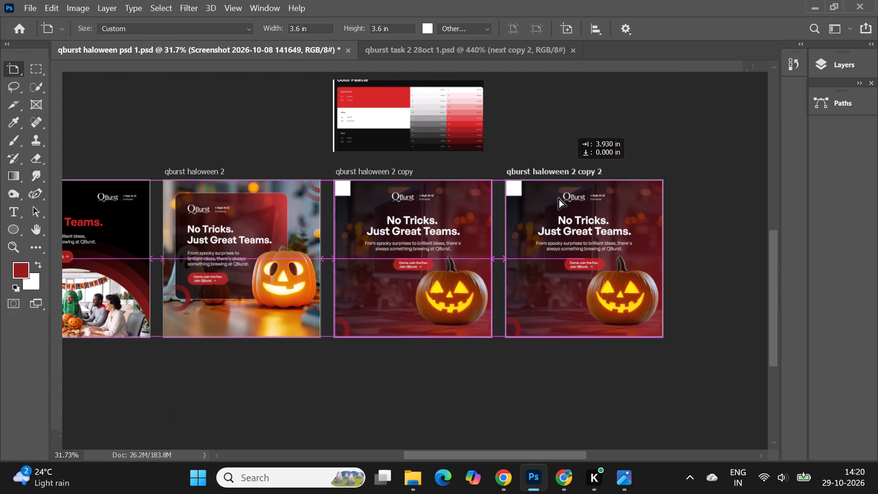
scroll(390, 213, "down", 3, "alt")
scroll(614, 239, "up", 5, "alt")
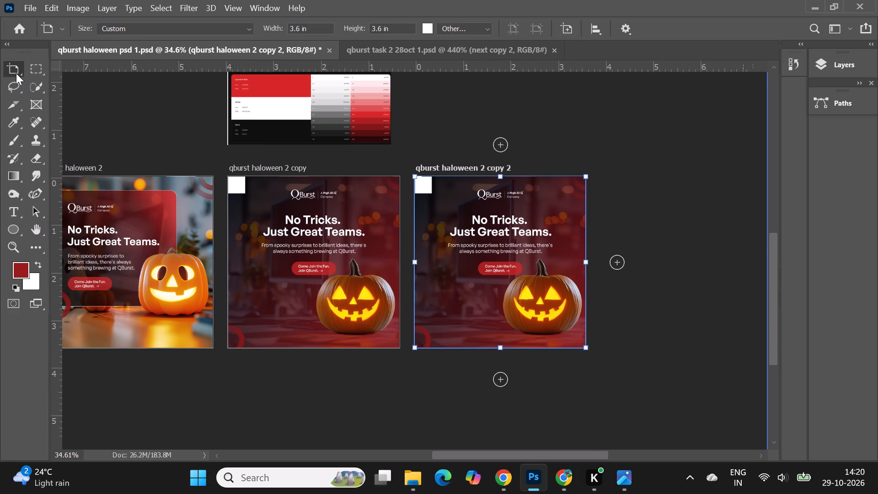
right_click(17, 73)
left_click(63, 68)
left_click(118, 124)
Add margin guides along the right and bottom edges of the white square on the qburst haloween 2 copy 2 artboard.
scroll(637, 290, "up", 4, "alt")
scroll(493, 209, "up", 1, "alt")
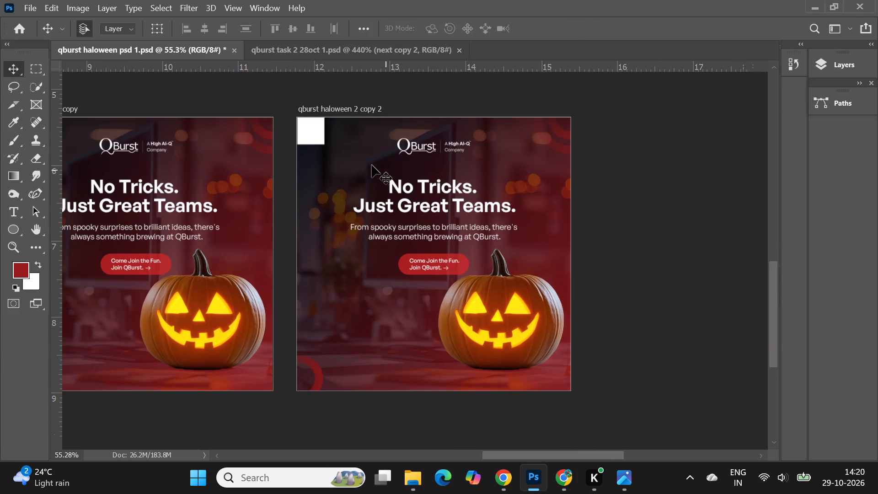
left_click(370, 165)
scroll(329, 133, "up", 9, "alt")
scroll(279, 114, "up", 1, "alt")
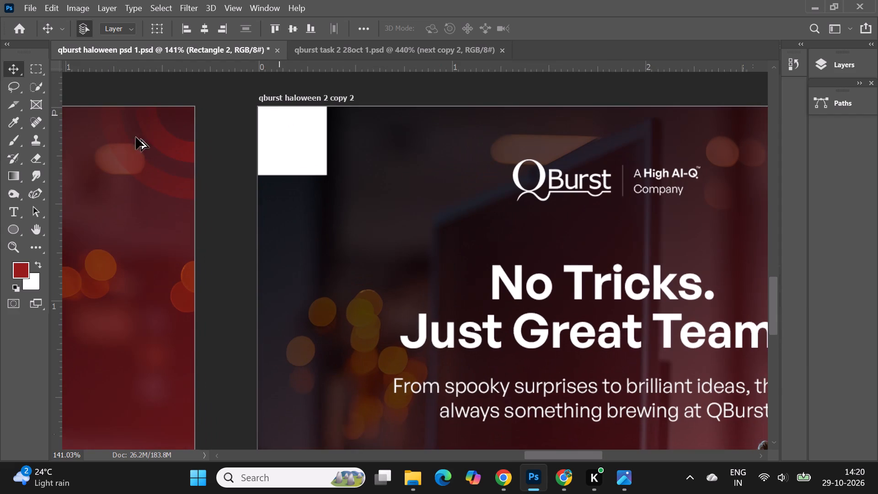
left_click_drag(56, 177, 327, 204)
left_click_drag(369, 70, 375, 168)
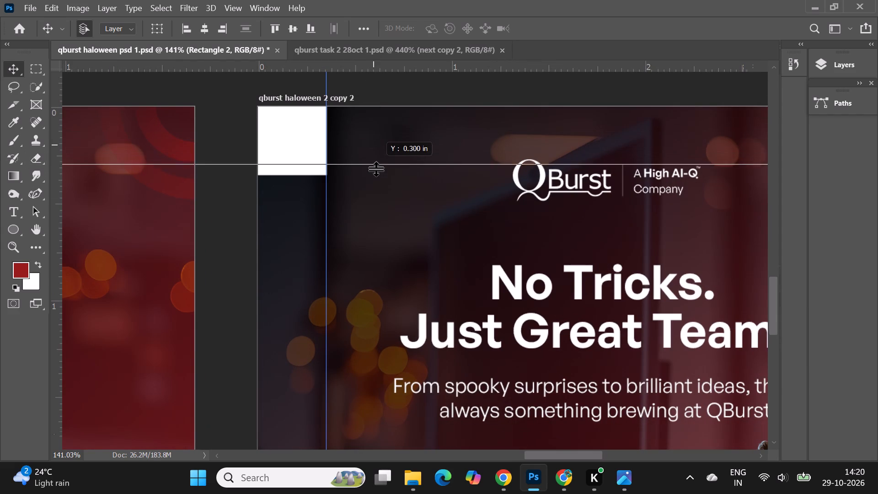
left_click_drag(375, 168, 376, 175)
Move the QBurst logo on qburst haloween 2 copy 2 so its top-left corner meets the two margin guides' intersection.
left_click_drag(543, 179, 533, 203)
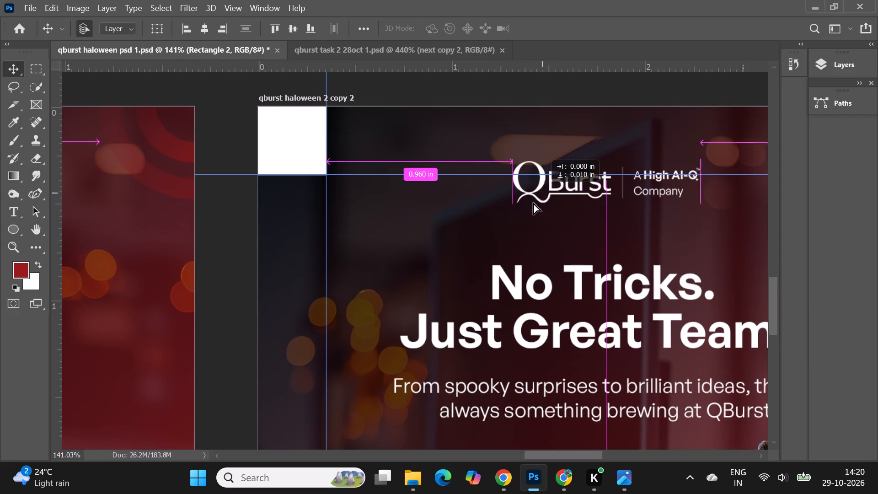
left_click_drag(533, 203, 357, 195)
scroll(321, 118, "down", 10, "alt")
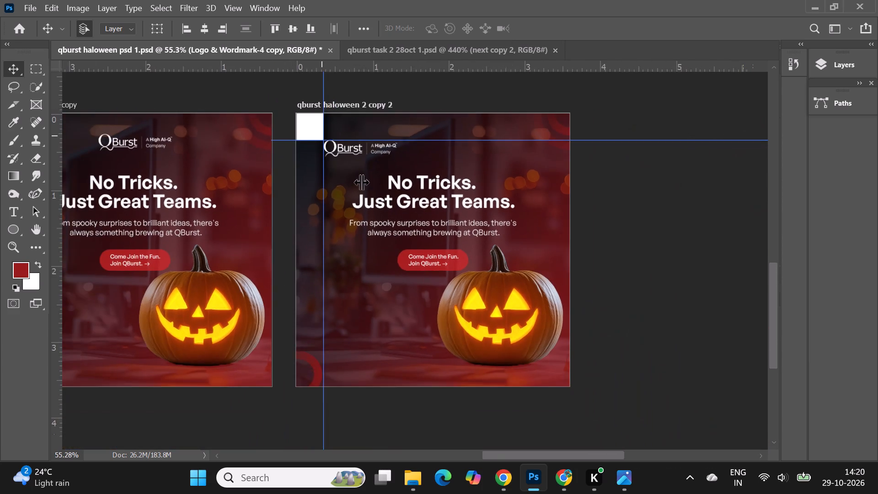
Left-align the "No Tricks. Just Great Teams." headline on qburst haloween 2 copy 2 and snap it to the vertical guide below the logo.
scroll(363, 183, "up", 8, "alt")
right_click(419, 175)
left_click(444, 194)
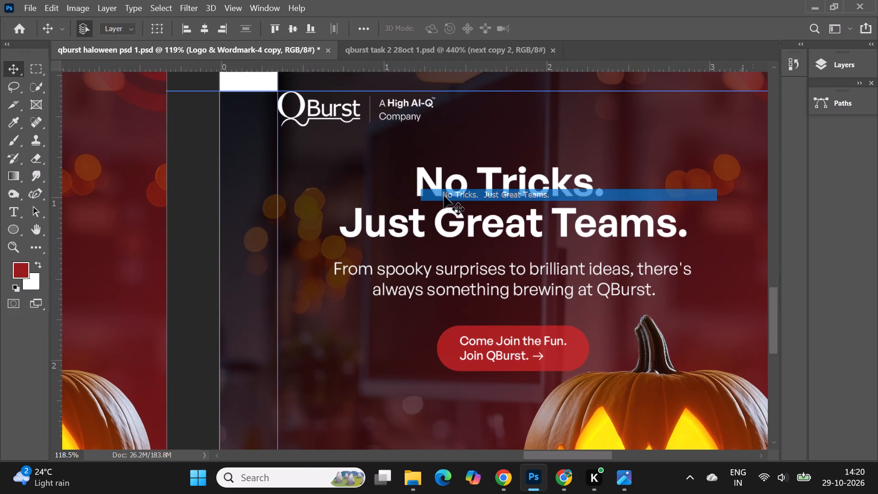
left_click(14, 214)
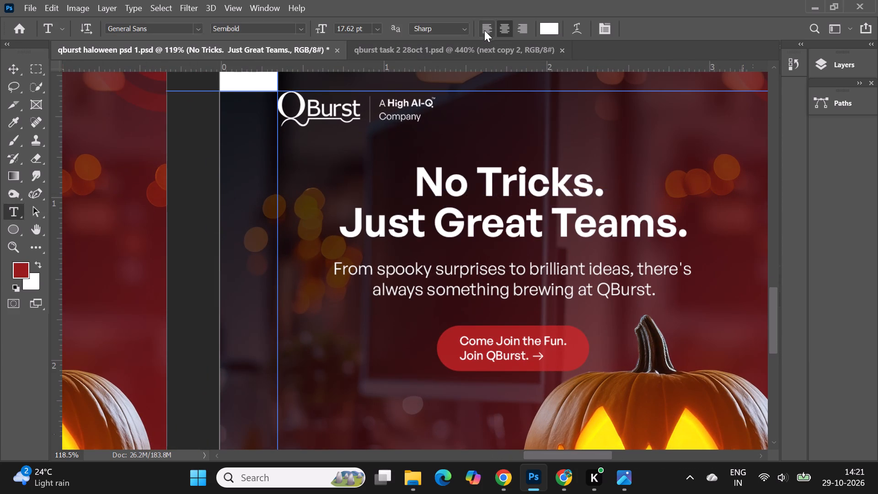
left_click(485, 30)
left_click(12, 69)
left_click_drag(538, 192, 534, 193)
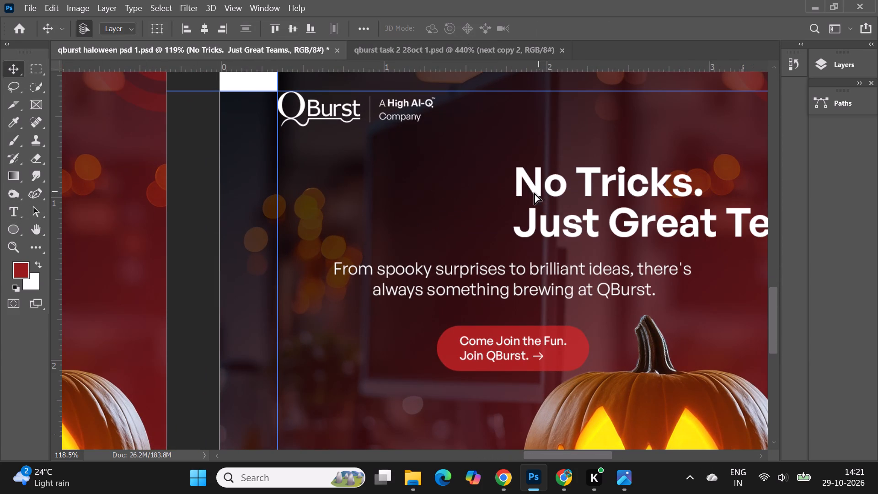
left_click_drag(534, 193, 304, 204)
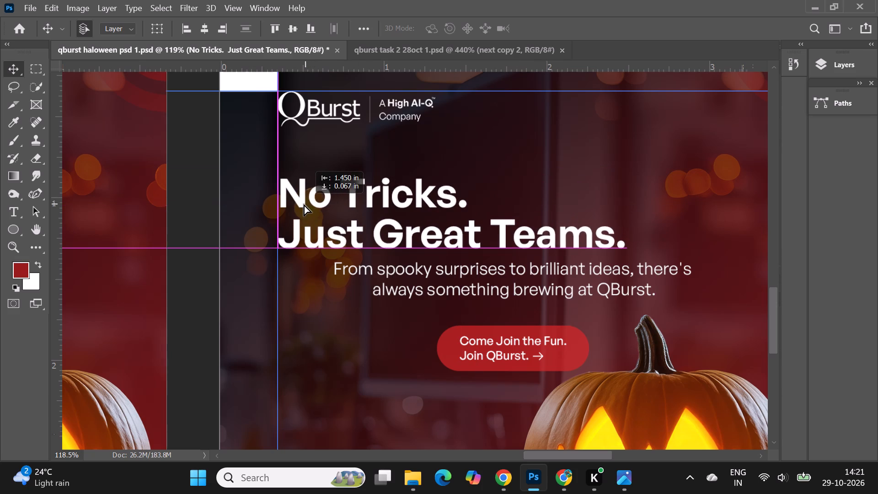
left_click_drag(304, 204, 303, 207)
scroll(362, 161, "down", 10, "alt")
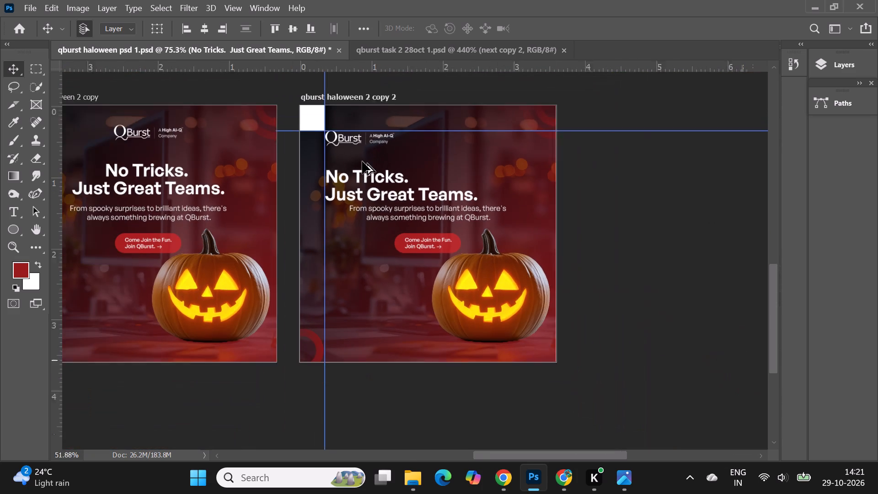
Left-align the "From spooky surprises" body text and snap it to the vertical guide, with a gap beneath the headline.
left_click(596, 228)
scroll(383, 190, "up", 8, "alt")
right_click(373, 214)
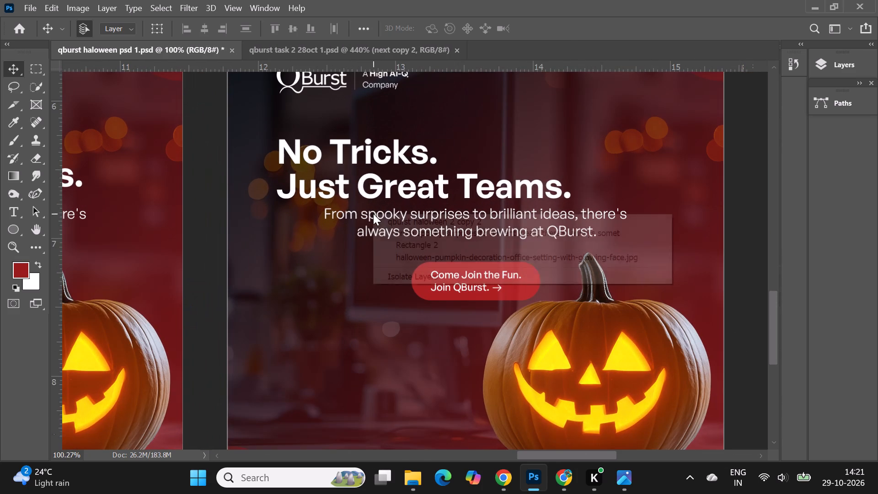
left_click(396, 236)
left_click(14, 208)
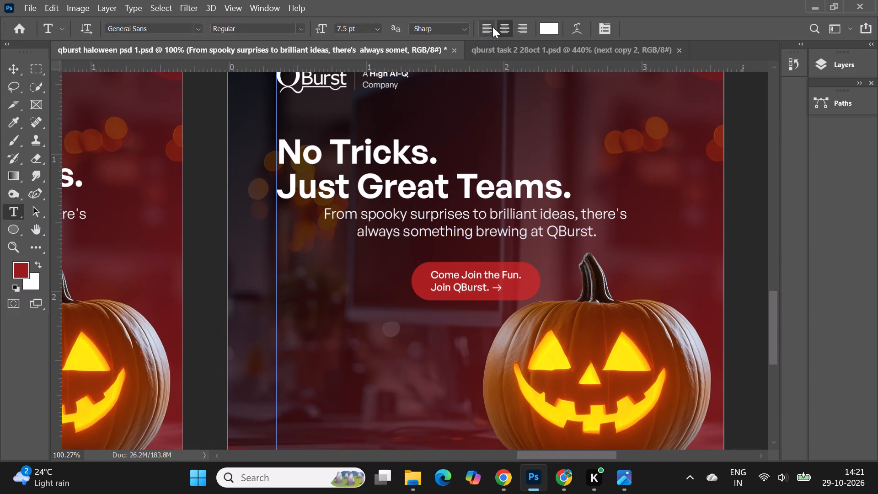
left_click(493, 27)
left_click(11, 71)
left_click_drag(504, 221, 329, 237)
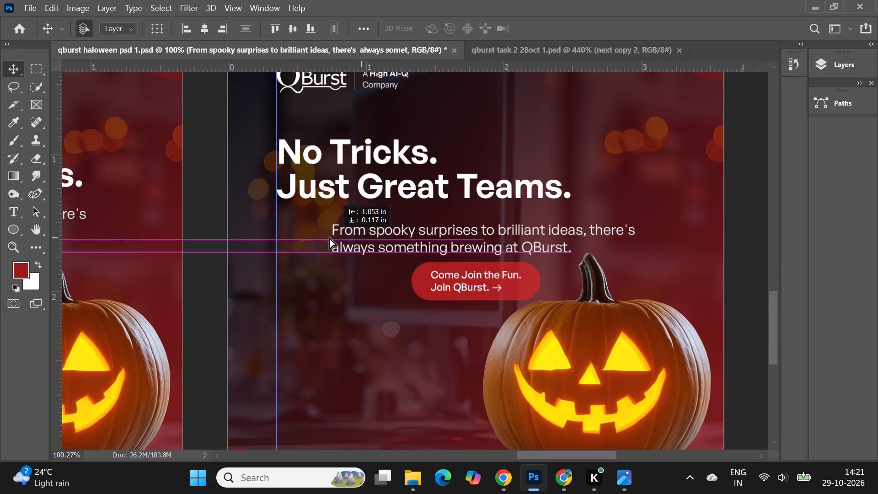
left_click_drag(329, 237, 303, 241)
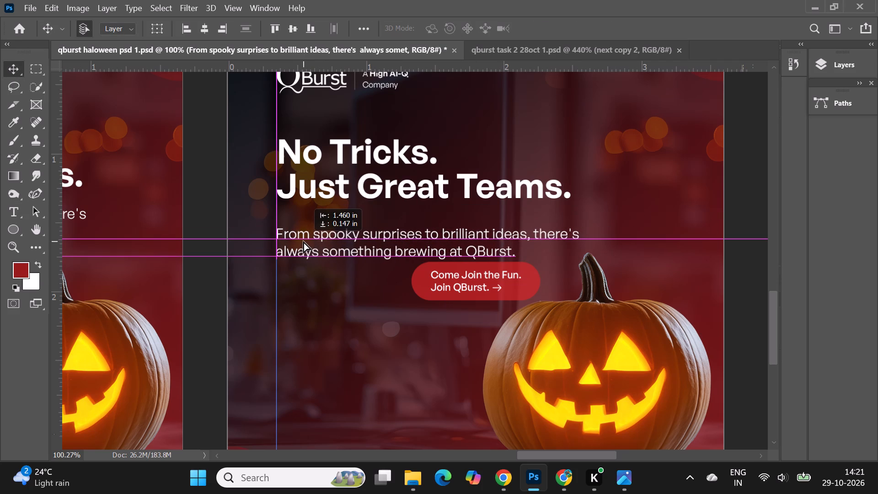
left_click_drag(303, 241, 303, 239)
scroll(372, 176, "down", 8, "alt")
Move the red button with its "Come Join the Fun. Join QBurst." text and arrow to the vertical guide below the body text.
left_click(627, 267)
scroll(350, 240, "up", 14, "alt")
left_click(411, 226)
scroll(577, 240, "up", 5, "alt")
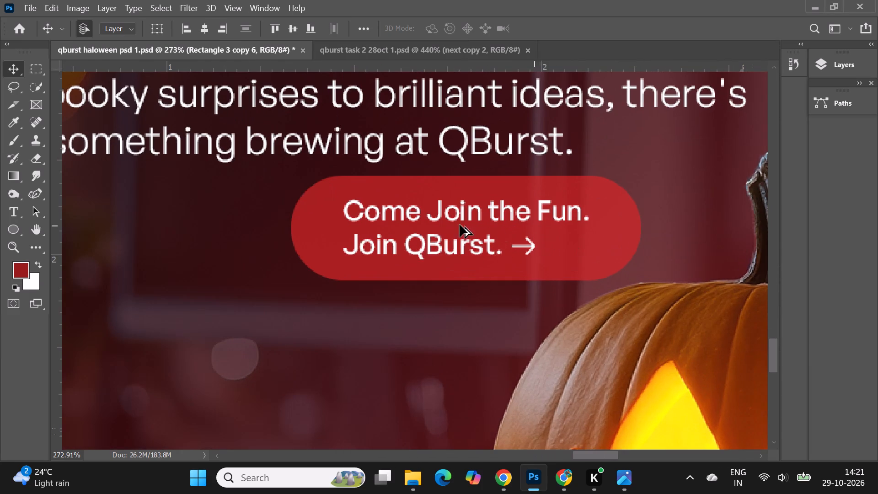
right_click(533, 247)
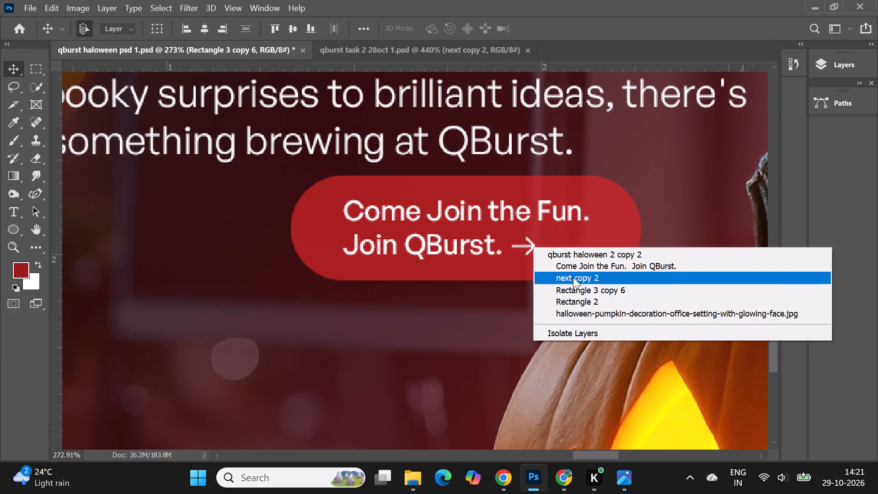
left_click(573, 278)
left_click(441, 204, "shift")
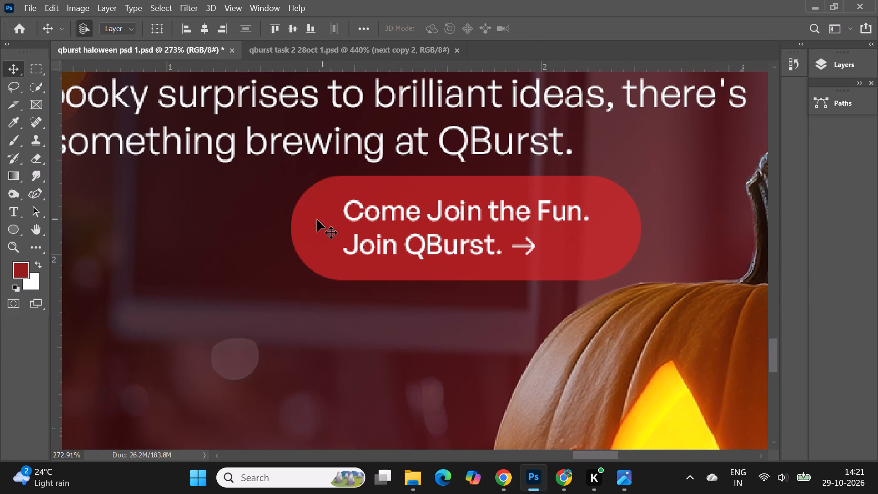
left_click(309, 222, "shift")
scroll(541, 228, "down", 9, "alt")
left_click_drag(503, 224, 374, 253)
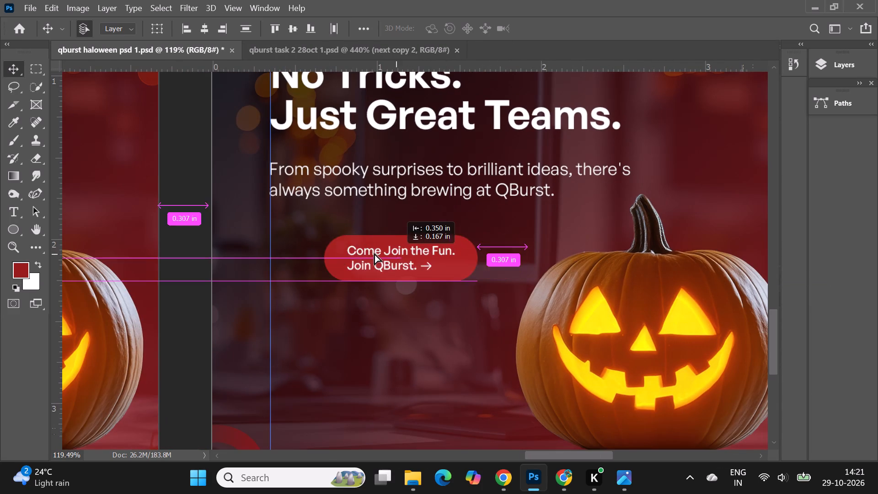
left_click_drag(374, 253, 342, 246)
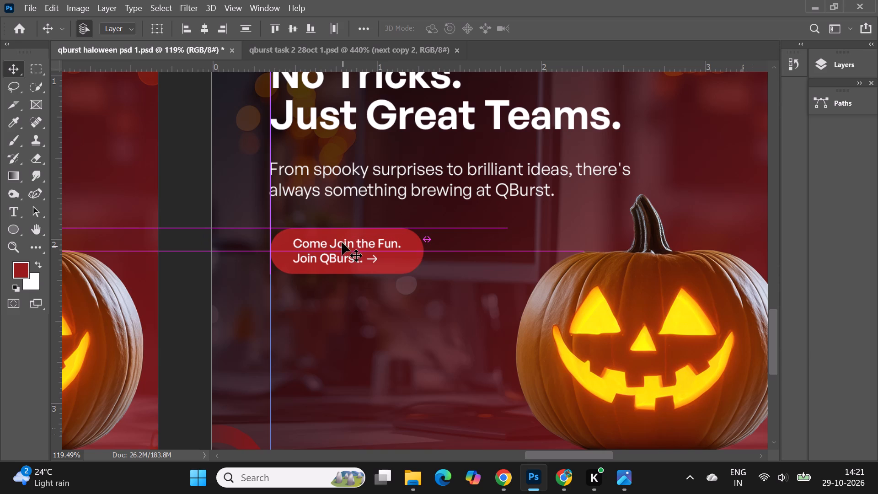
scroll(331, 199, "down", 7, "alt")
left_click(343, 224)
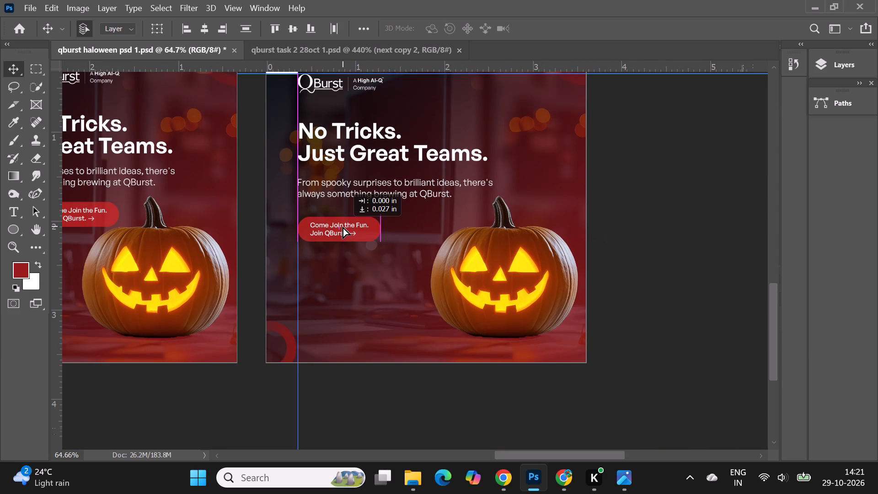
Examine the left-aligned layout of qburst haloween 2 copy 2 beside the other Halloween artboards.
scroll(406, 249, "down", 4, "alt")
left_click(633, 263)
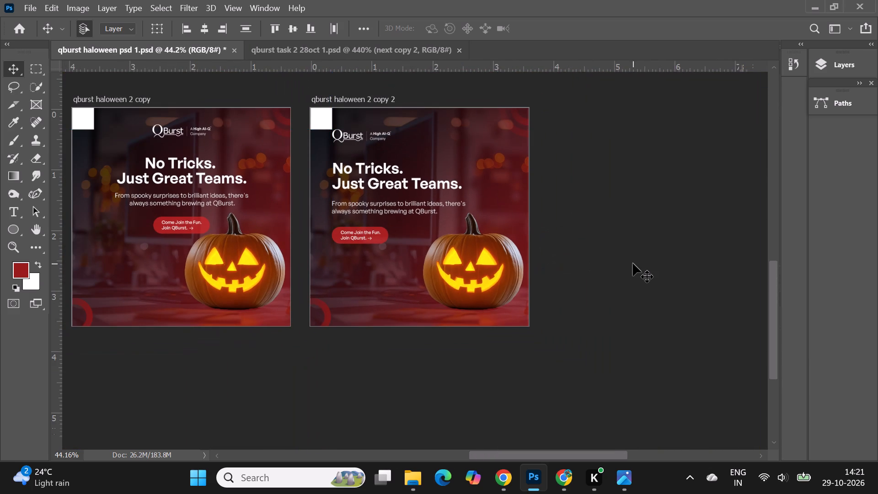
scroll(608, 238, "down", 3, "alt")
left_click(608, 238)
scroll(608, 238, "down", 2, "alt")
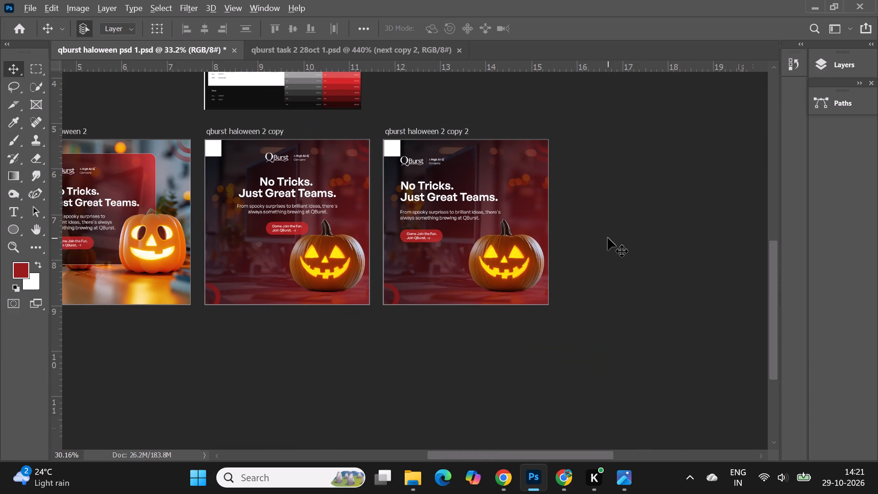
scroll(608, 238, "down", 3, "alt")
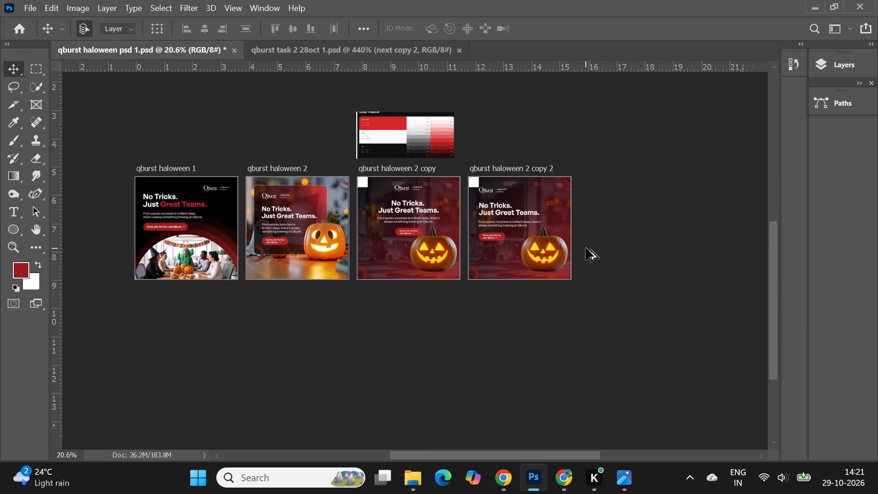
scroll(586, 248, "up", 4, "alt")
scroll(509, 231, "up", 4, "alt")
scroll(185, 169, "down", 1, "alt")
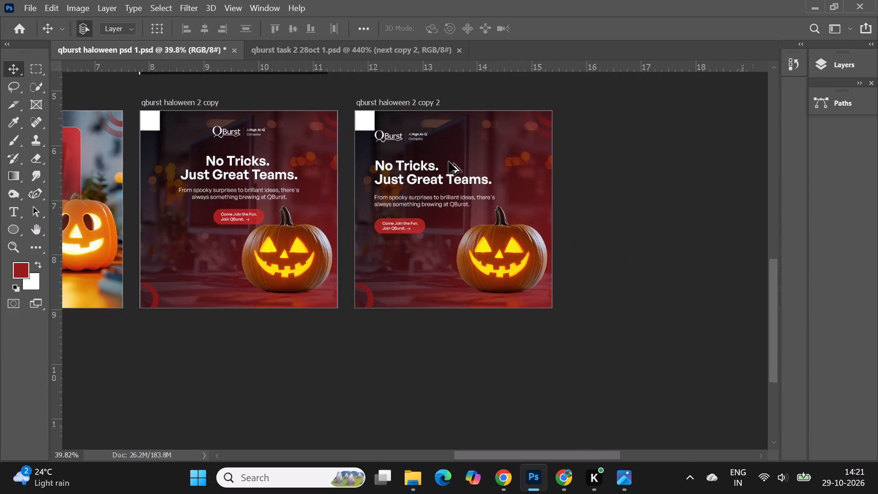
scroll(451, 232, "up", 3, "alt")
scroll(521, 174, "up", 3, "alt")
scroll(422, 309, "down", 4, "alt")
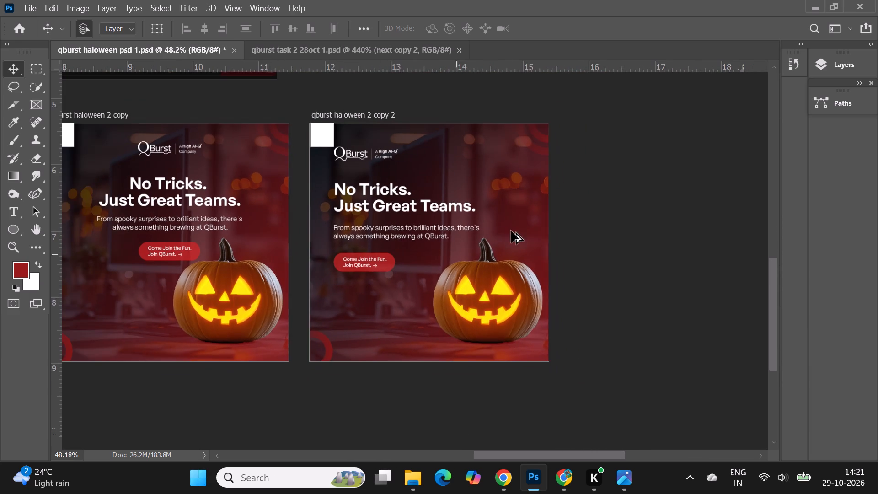
Raise the opacity of the Rectangle 2 gradient overlay on qburst haloween 2 copy 2 to 86%.
scroll(472, 195, "up", 5, "alt")
scroll(463, 180, "down", 2, "alt")
left_click(490, 153)
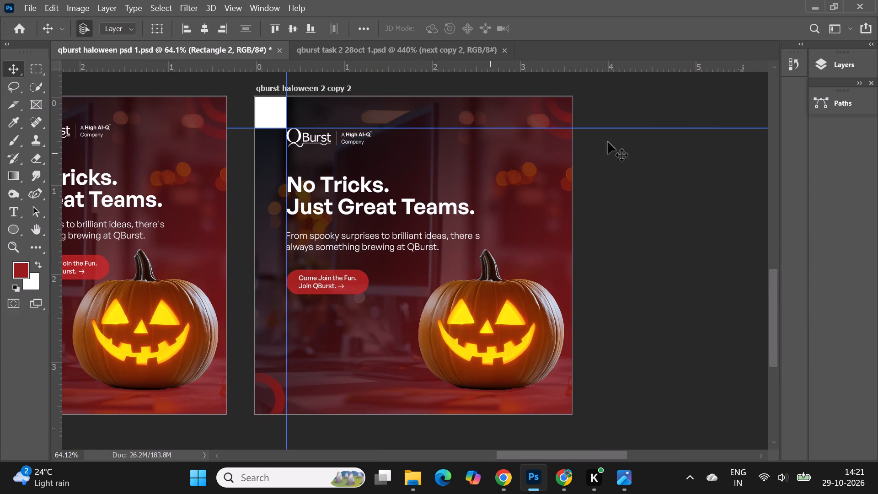
left_click(824, 67)
left_click(463, 173)
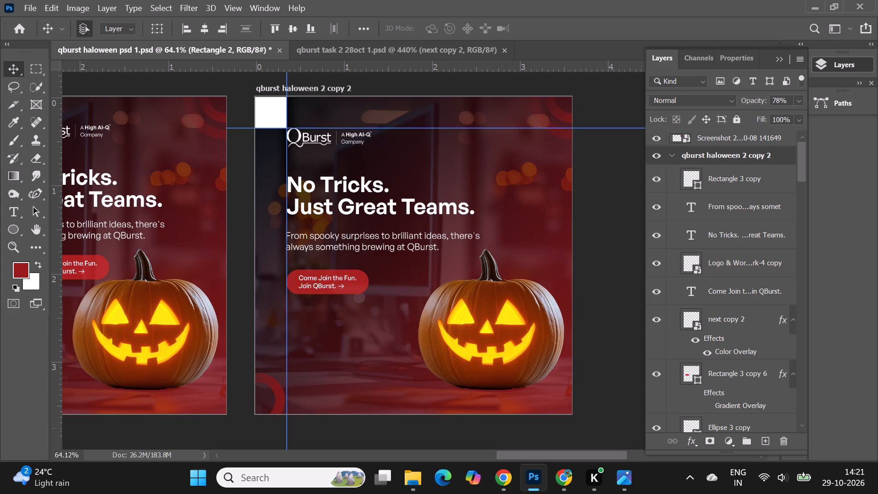
left_click(798, 103)
left_click(791, 114)
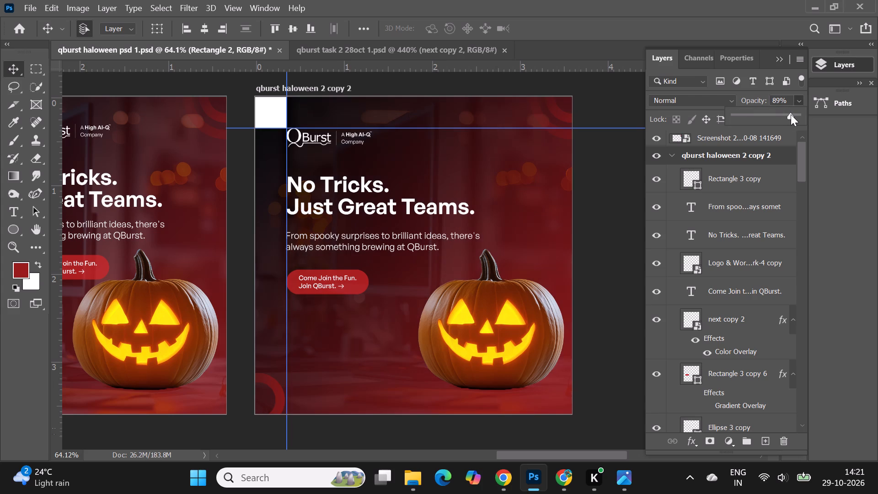
left_click(789, 116)
left_click(794, 117)
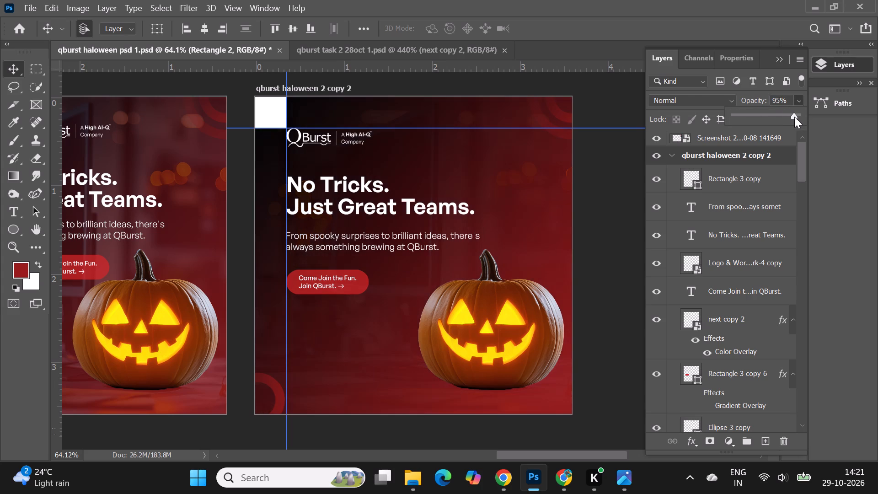
left_click(790, 117)
left_click(786, 118)
left_click(788, 118)
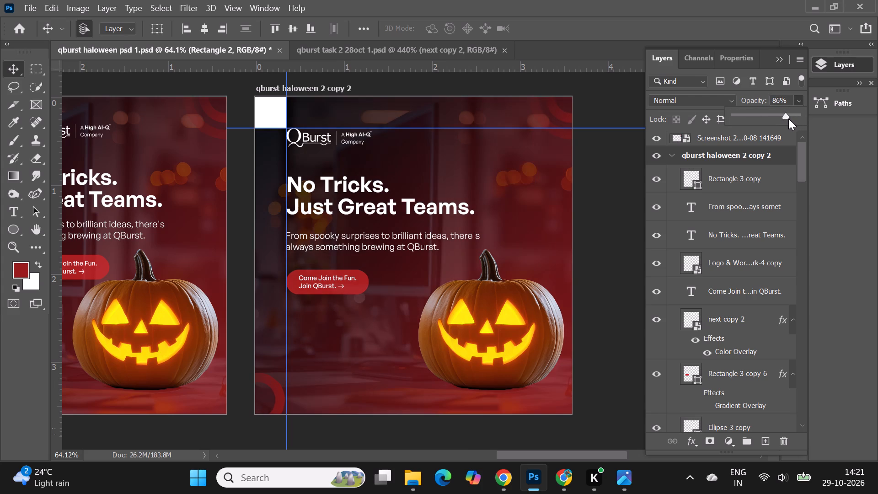
left_click(788, 118)
left_click(788, 119)
scroll(404, 202, "down", 2, "alt")
Scale the "No Tricks. Just Great Teams." headline up proportionally to about 110%, keeping its top-left corner anchored.
scroll(405, 205, "up", 1, "alt")
left_click(360, 189)
left_click(461, 209)
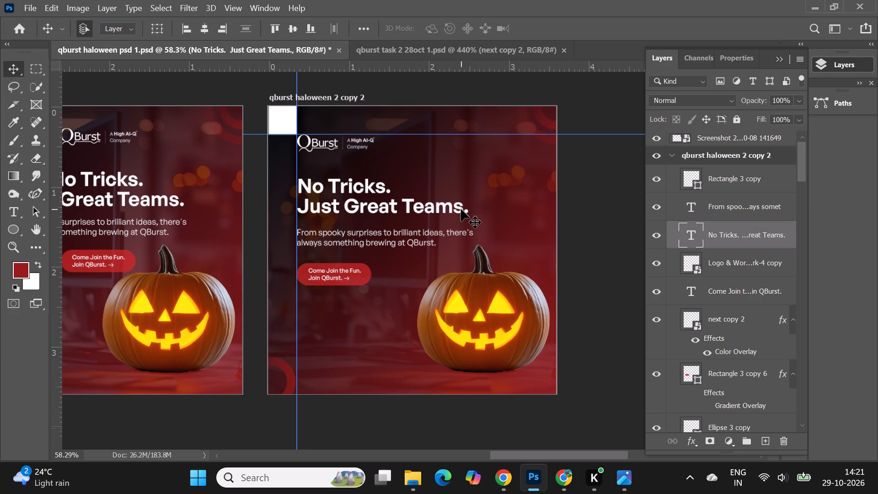
key("ctrl+t")
left_click(474, 220)
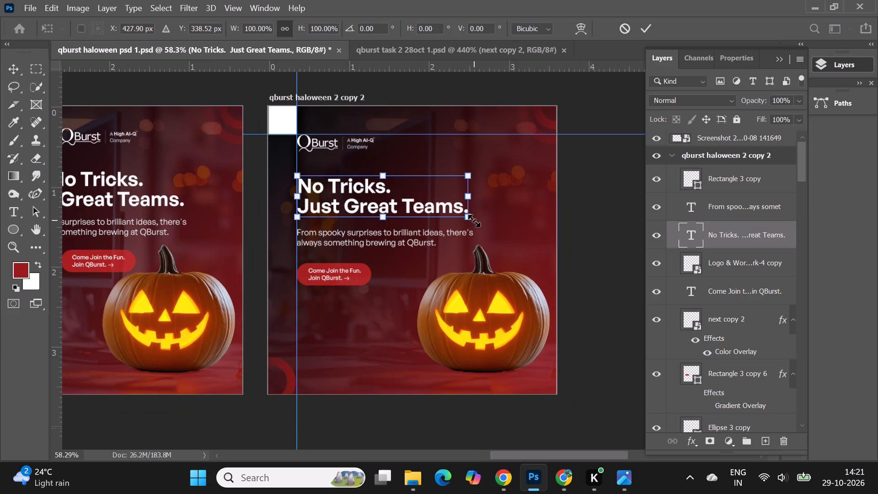
left_click_drag(471, 220, 487, 222)
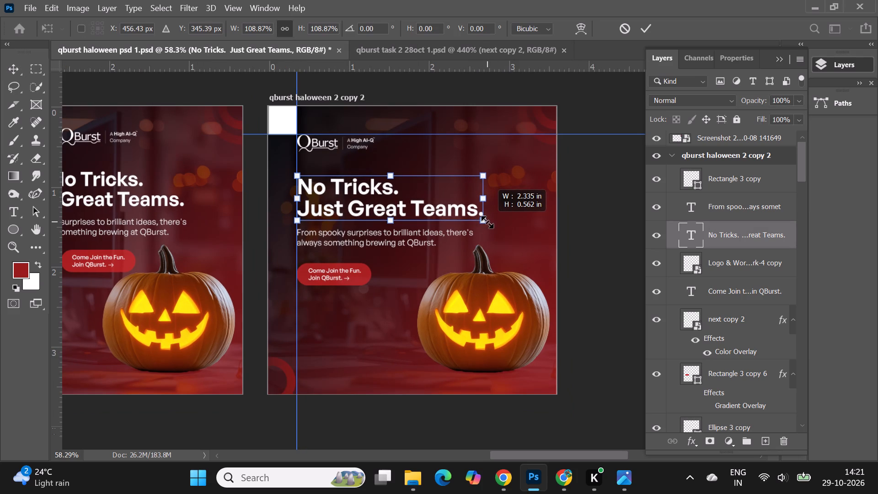
left_click_drag(487, 222, 488, 223)
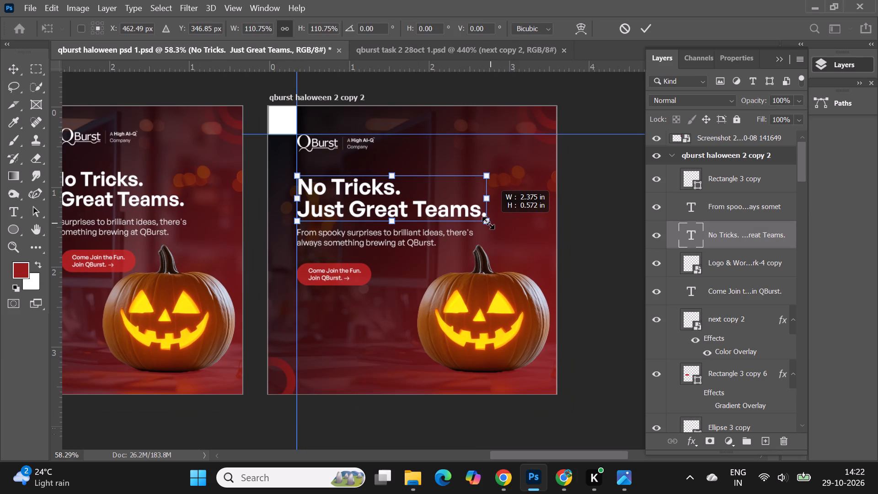
left_click_drag(488, 223, 488, 223)
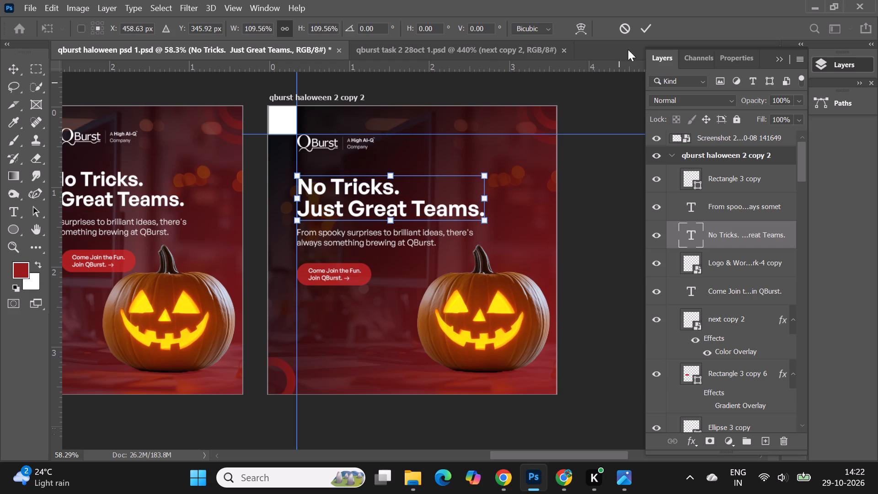
left_click(646, 31)
left_click(610, 239)
Nudge the enlarged headline slightly left to line its letters up with the vertical guide.
scroll(385, 208, "up", 5, "alt")
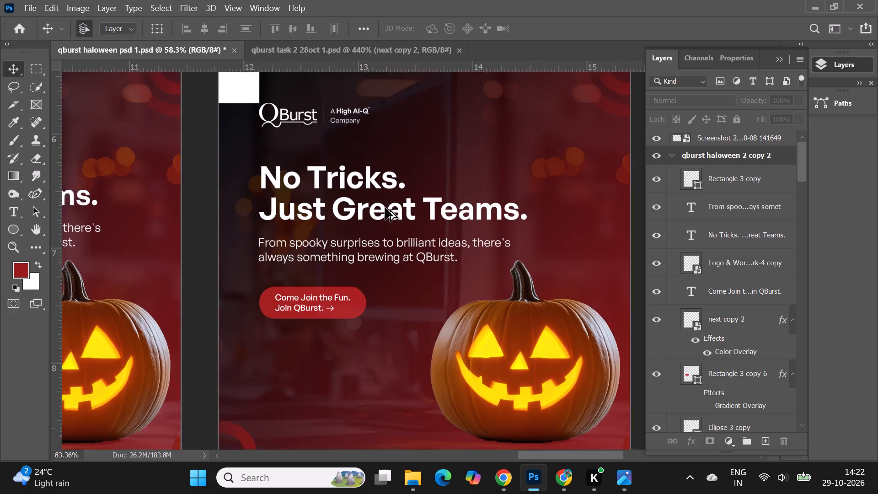
left_click(338, 181)
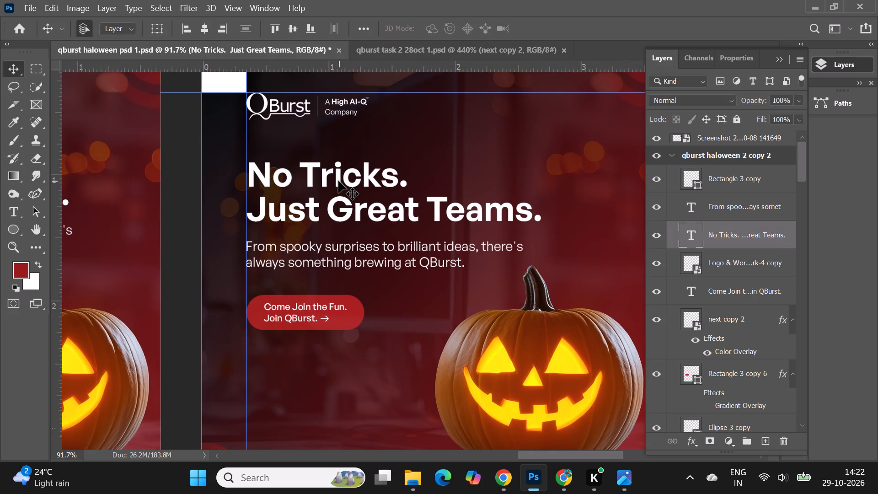
key("Left")
key("Left")
key("Left")
scroll(338, 171, "down", 3, "alt")
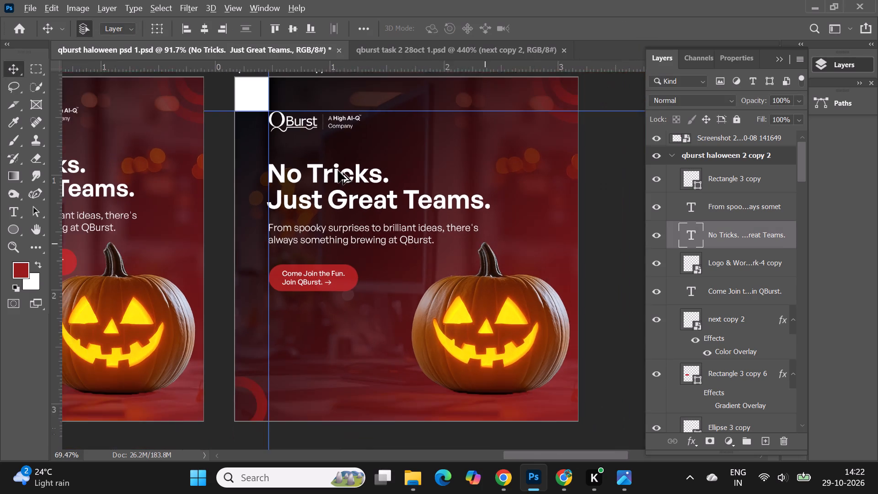
scroll(338, 171, "down", 3, "alt")
Nudge the "From spooky surprises" body text slightly down to widen the gap beneath the headline.
scroll(322, 247, "up", 5, "alt")
right_click(342, 207)
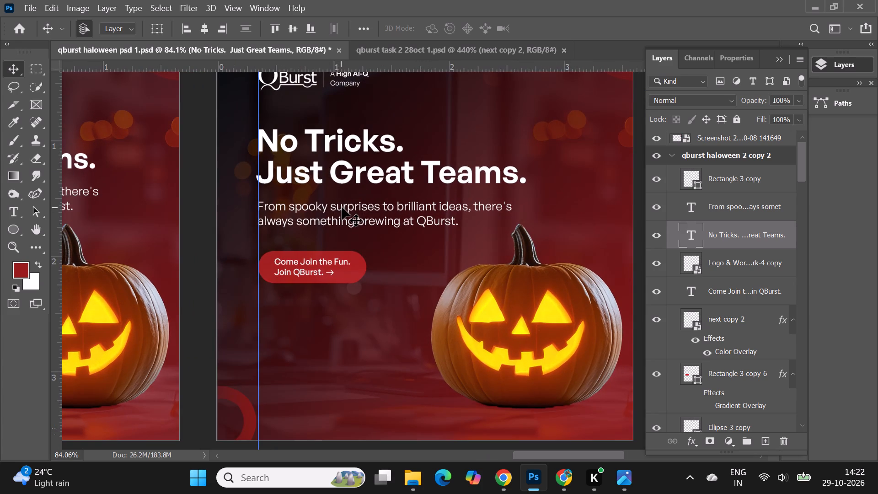
left_click(378, 226)
key("Down")
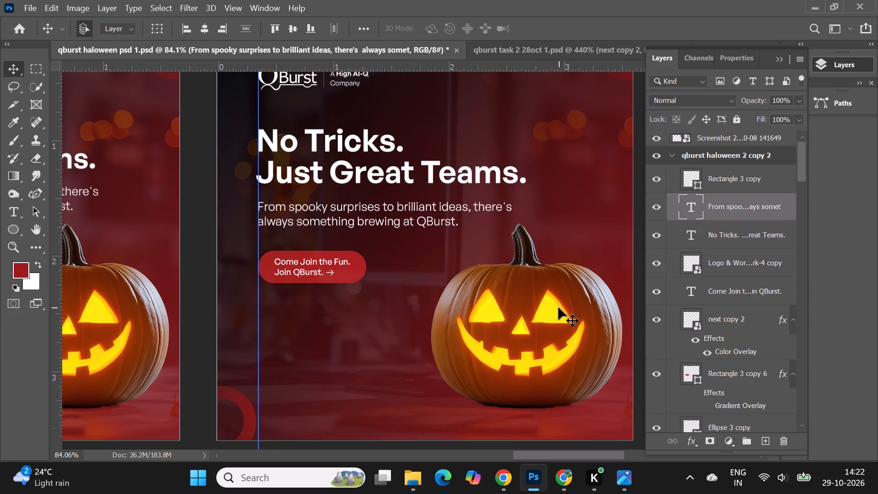
key("Down")
key("Down")
key("Down")
key("Down")
scroll(351, 204, "down", 1, "alt")
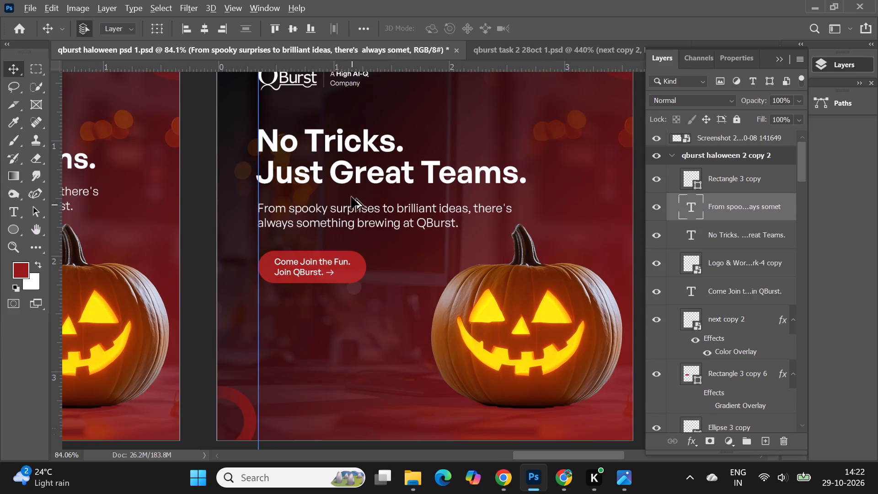
scroll(351, 197, "down", 5, "alt")
left_click(550, 244)
Set the "Come Join the Fun. Join QBurst." button text to General Sans Semibold.
scroll(550, 244, "up", 1)
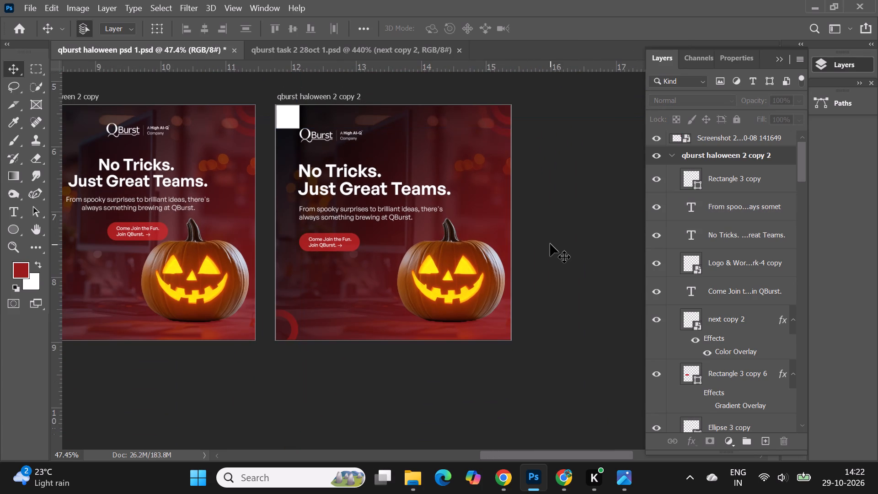
scroll(372, 215, "up", 5, "alt")
scroll(278, 250, "up", 10, "alt")
left_click(236, 246)
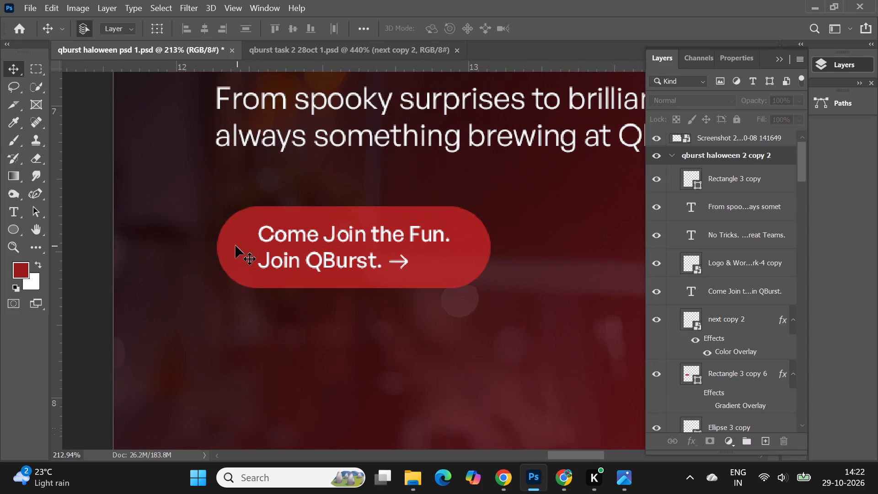
scroll(307, 249, "up", 4, "alt")
double_click(321, 236)
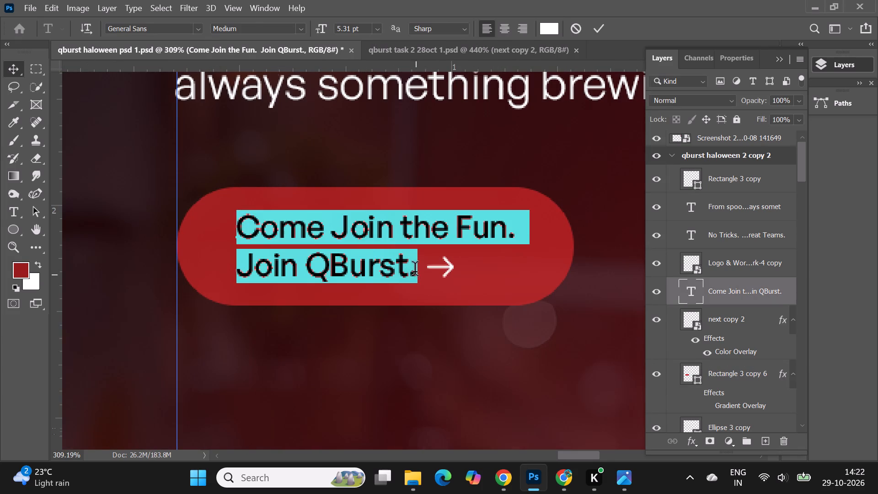
left_click(303, 32)
left_click(291, 90)
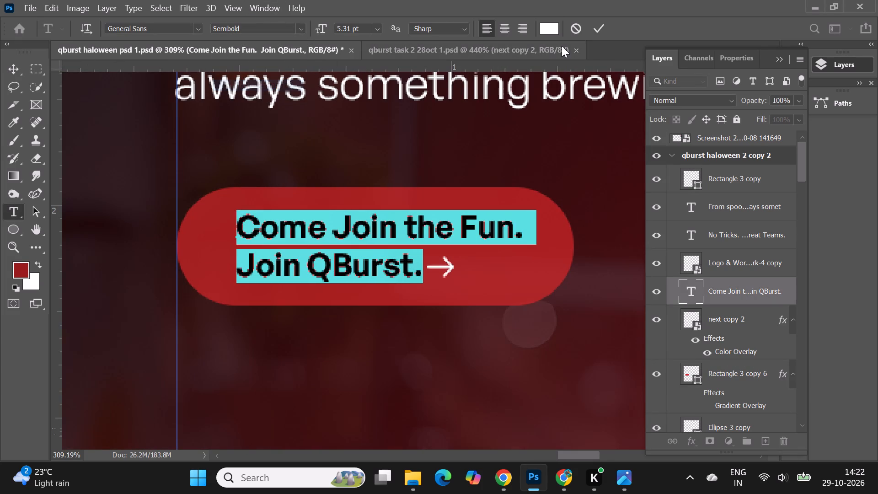
left_click(594, 24)
Scale the red button with its text and arrow together to about 116%, keeping its left edge at the guide.
scroll(460, 156, "down", 10, "alt")
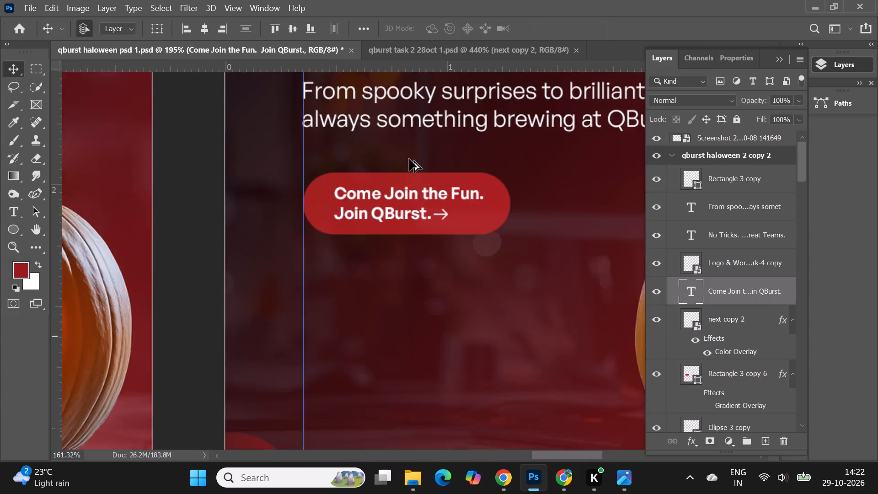
scroll(409, 159, "down", 5, "alt")
left_click(482, 403)
scroll(460, 185, "up", 6, "alt")
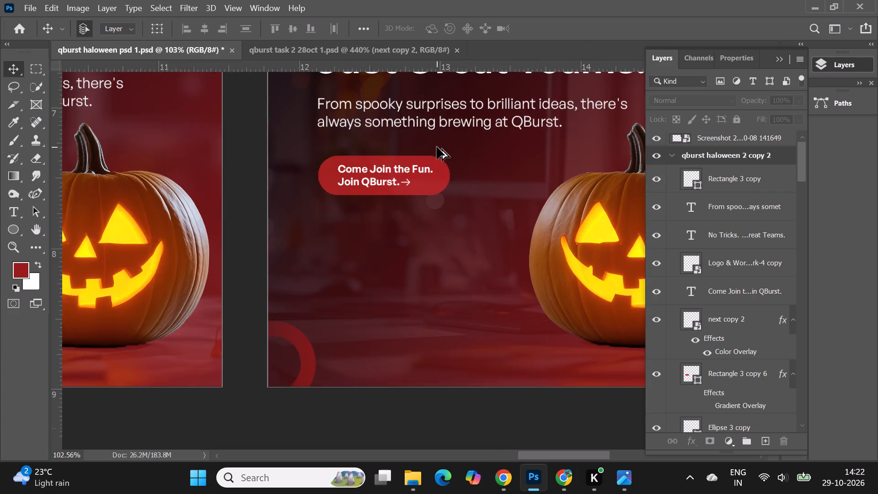
scroll(437, 147, "up", 7, "alt")
scroll(371, 205, "up", 2, "alt")
right_click(384, 228)
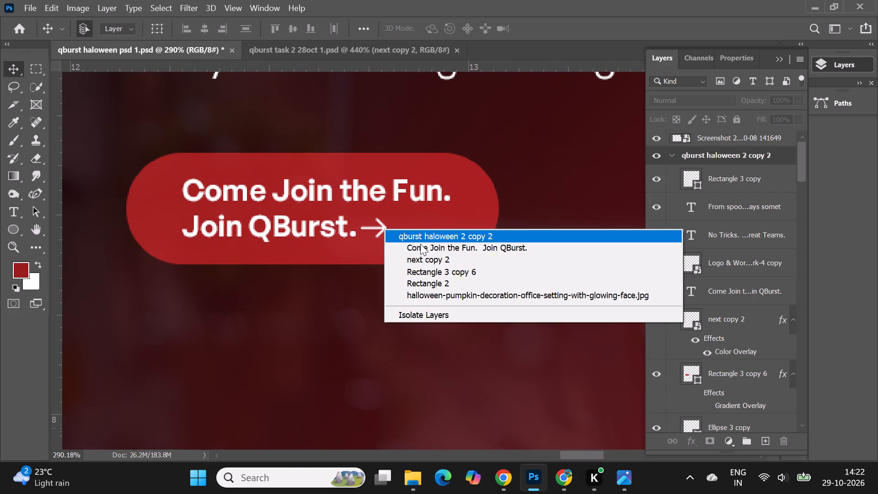
left_click(430, 259)
left_click(330, 196, "shift")
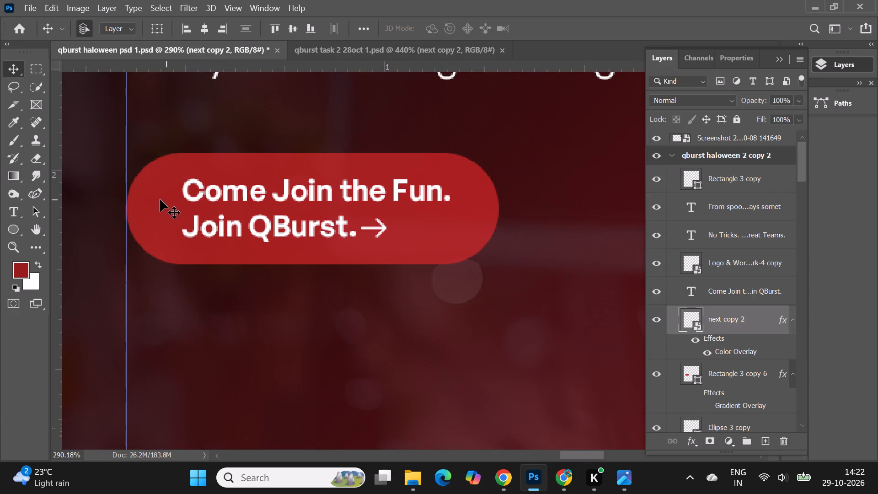
left_click(160, 199, "shift")
scroll(300, 222, "down", 12, "alt")
scroll(384, 246, "down", 2, "alt")
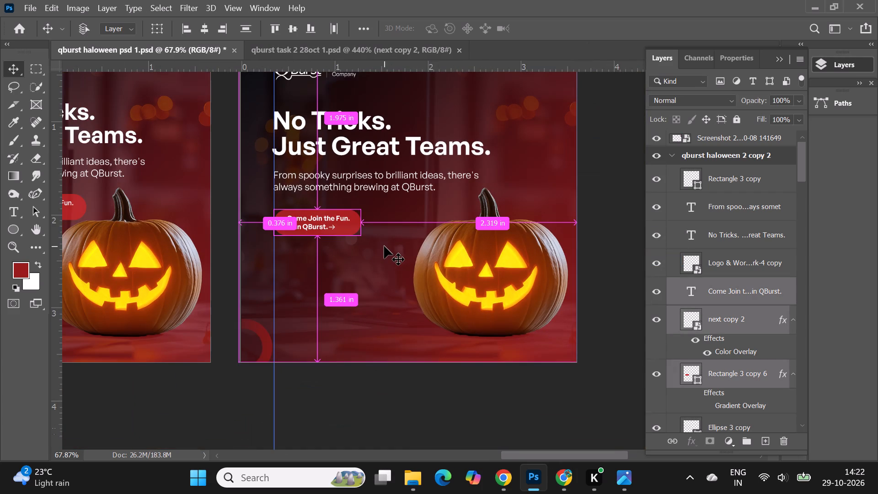
key("ctrl+t")
left_click_drag(363, 236, 377, 239)
scroll(425, 257, "down", 2, "alt")
left_click(642, 34)
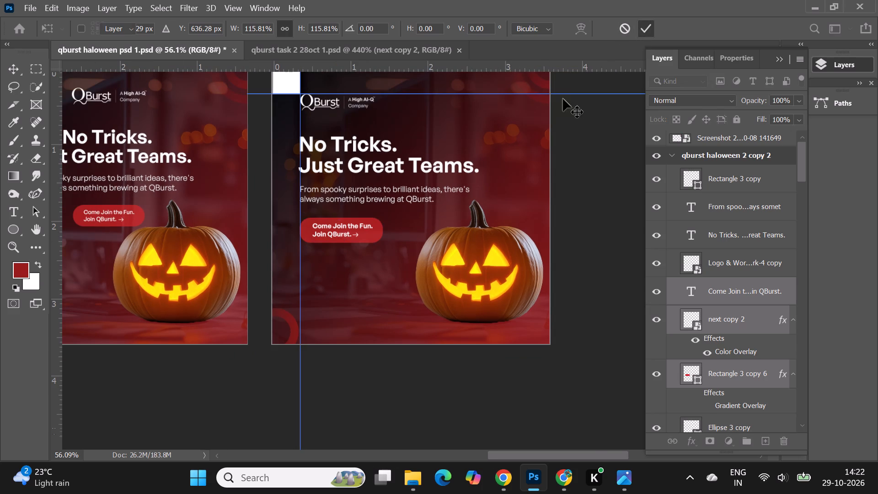
Shift the button group slightly down below the body text and enlarge it proportionally to about 102%.
left_click(339, 230)
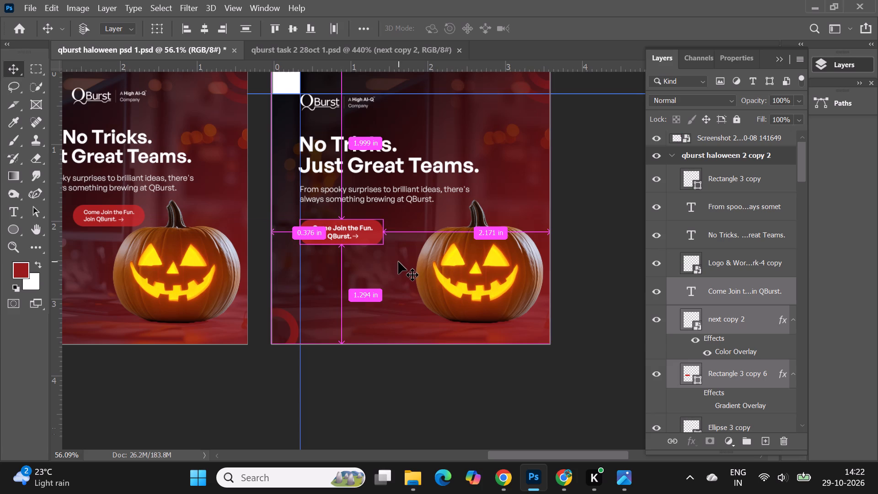
key("ctrl+t")
left_click(383, 246)
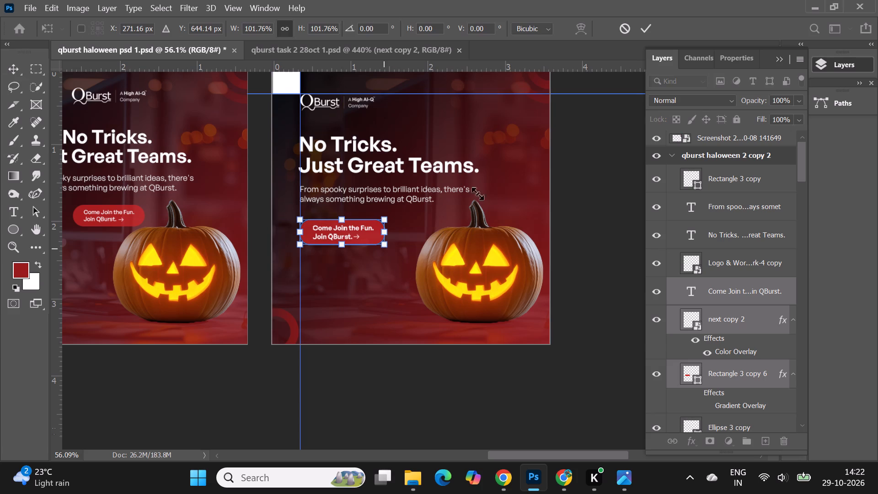
left_click(649, 29)
left_click(622, 193)
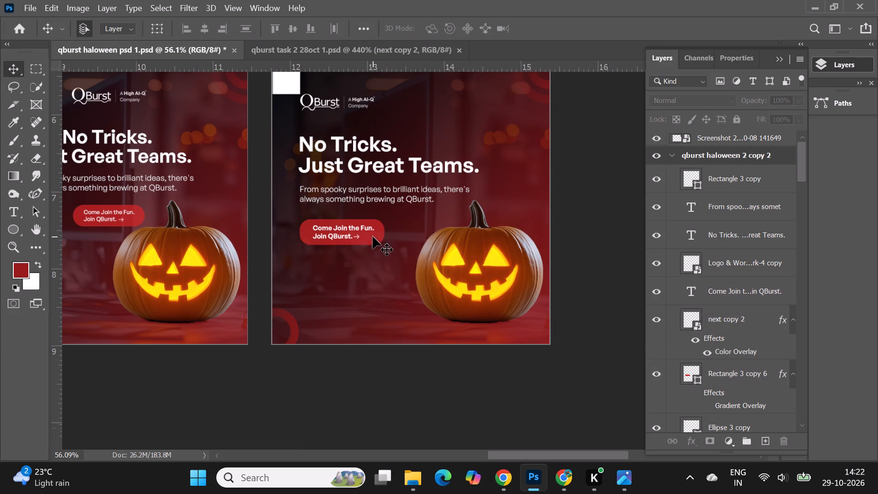
Set all corner radii of the red button shape Rectangle 3 copy 6 to 100 px for fully rounded ends.
right_click(373, 236)
left_click(407, 250)
right_click(370, 234)
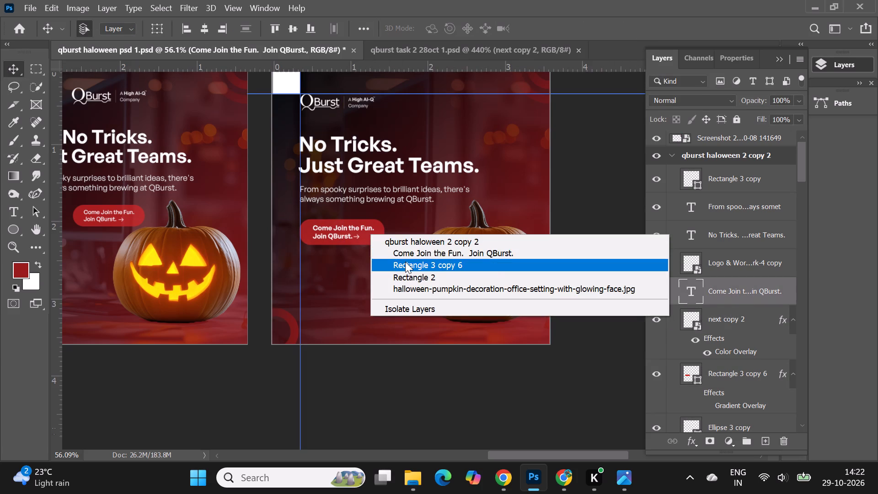
left_click(405, 262)
left_click(741, 58)
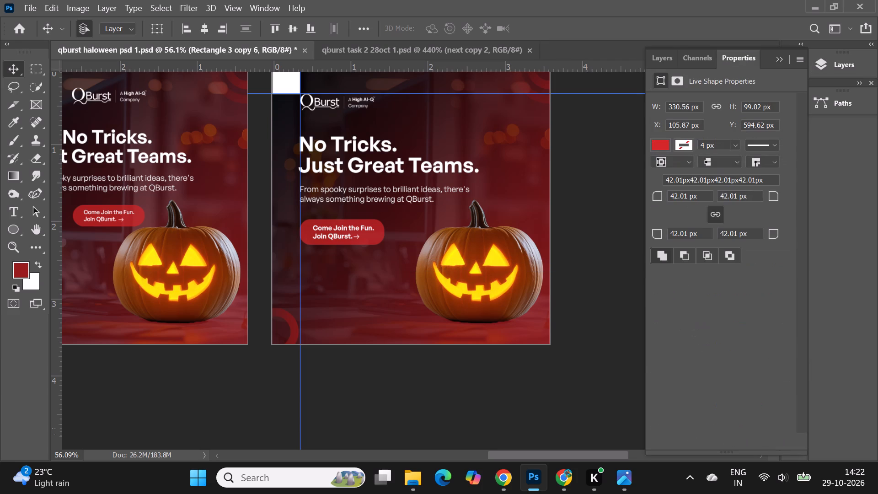
left_click_drag(689, 194, 664, 196)
type("100")
key("Return")
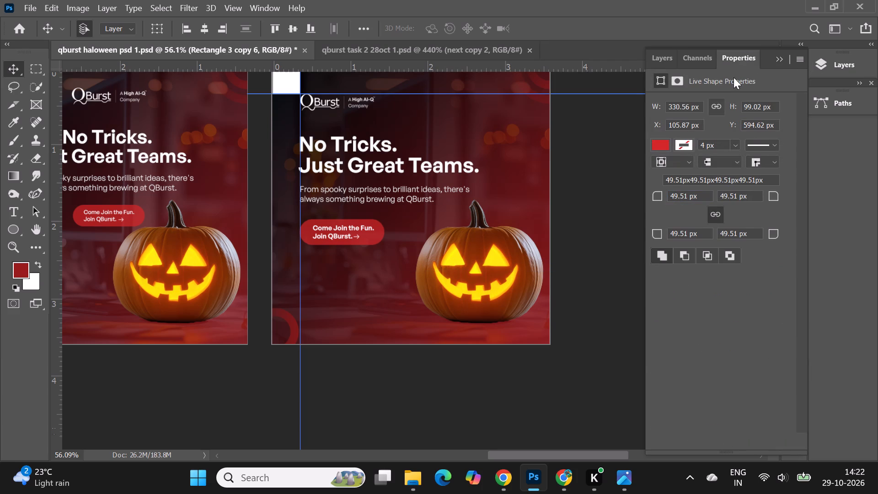
left_click(779, 59)
left_click(621, 247)
scroll(336, 231, "up", 11, "alt")
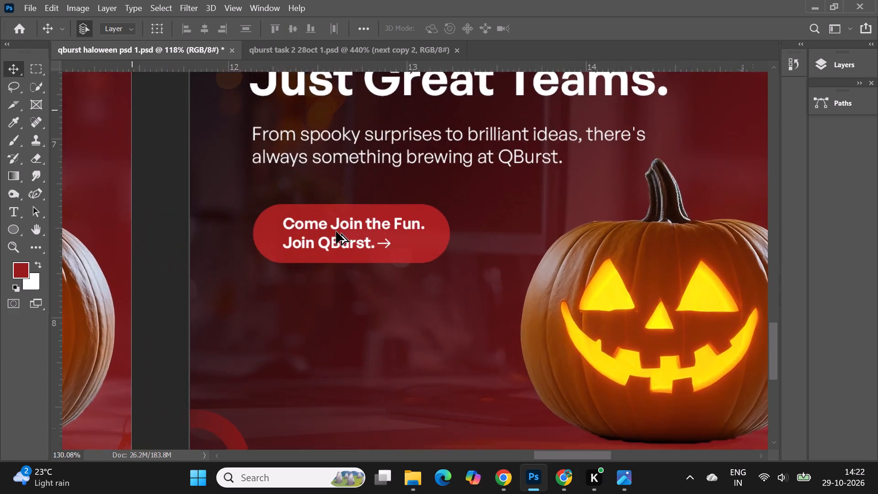
Review the left-aligned pumpkin layout up close and alongside the other Halloween artboards.
scroll(336, 231, "up", 2, "alt")
scroll(460, 184, "down", 11, "alt")
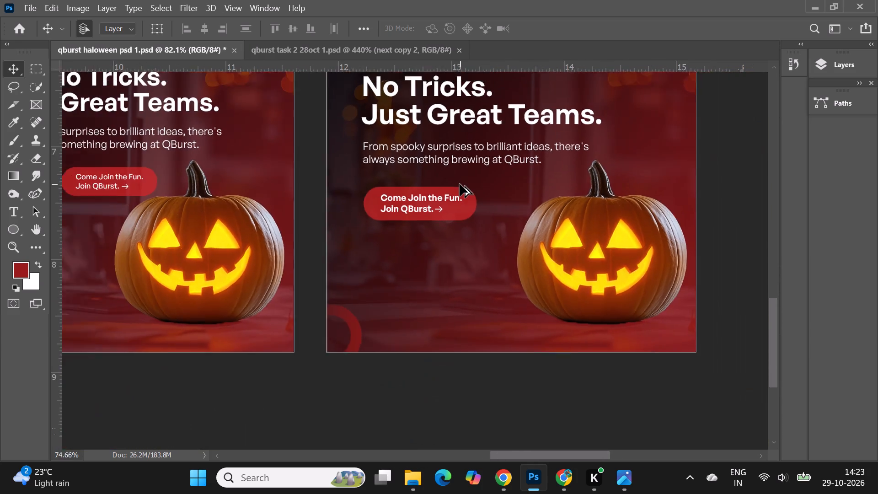
scroll(460, 184, "down", 5, "alt")
left_click(658, 317)
scroll(658, 317, "up", 2)
scroll(686, 204, "down", 2, "alt")
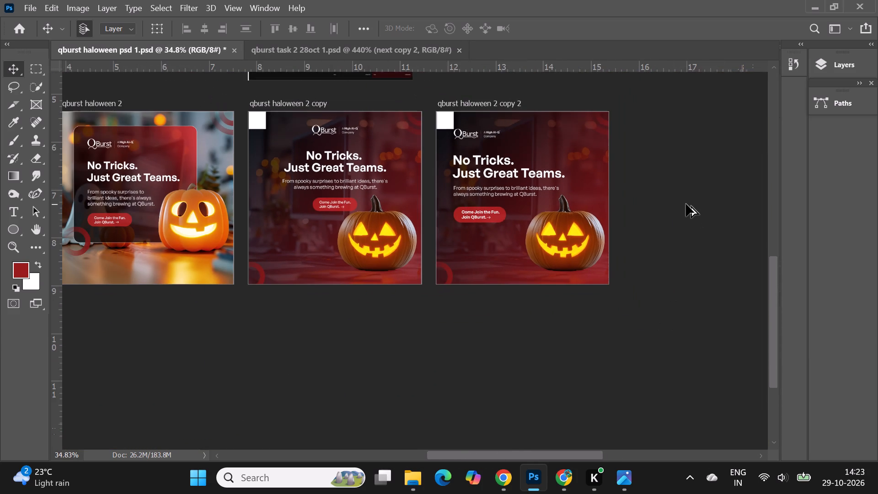
left_click(686, 204, "alt")
scroll(686, 204, "down", 4, "alt")
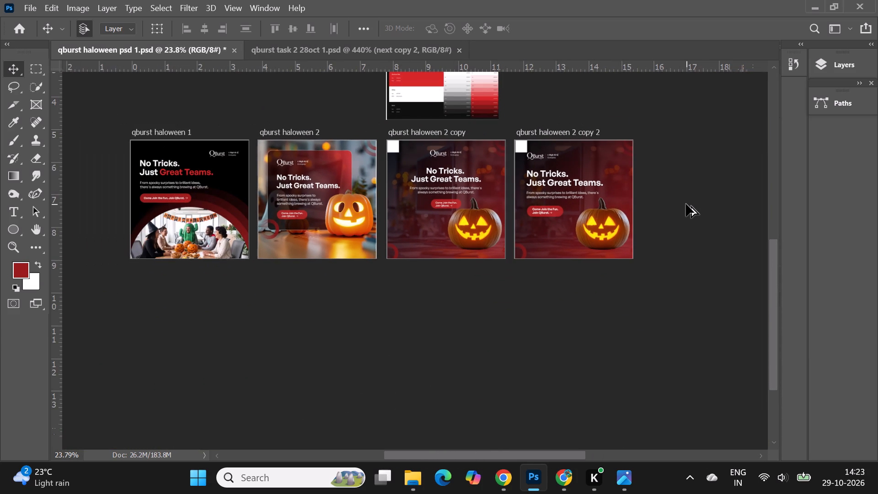
scroll(686, 204, "up", 8, "alt")
scroll(424, 348, "down", 2, "alt")
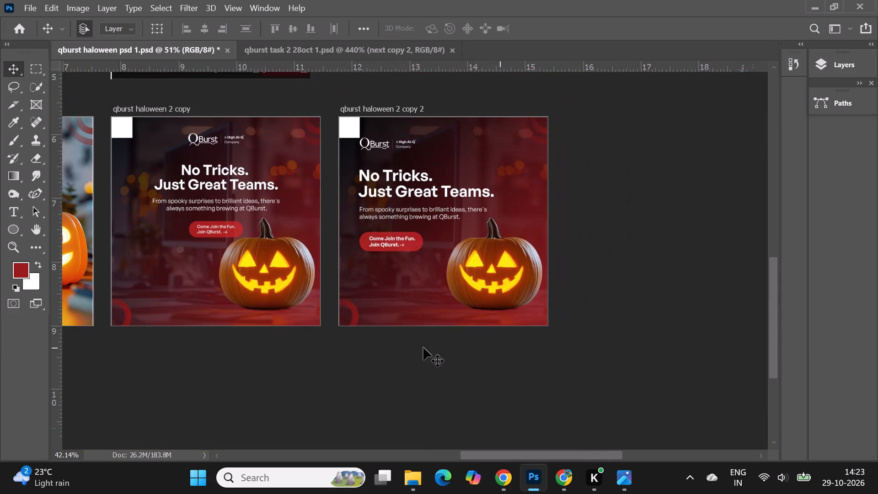
Move the white square from the top-left corner of qburst haloween 2 copy 2 up to just above the artboard.
scroll(575, 310, "up", 3)
left_click_drag(356, 161, 353, 117)
left_click(650, 254)
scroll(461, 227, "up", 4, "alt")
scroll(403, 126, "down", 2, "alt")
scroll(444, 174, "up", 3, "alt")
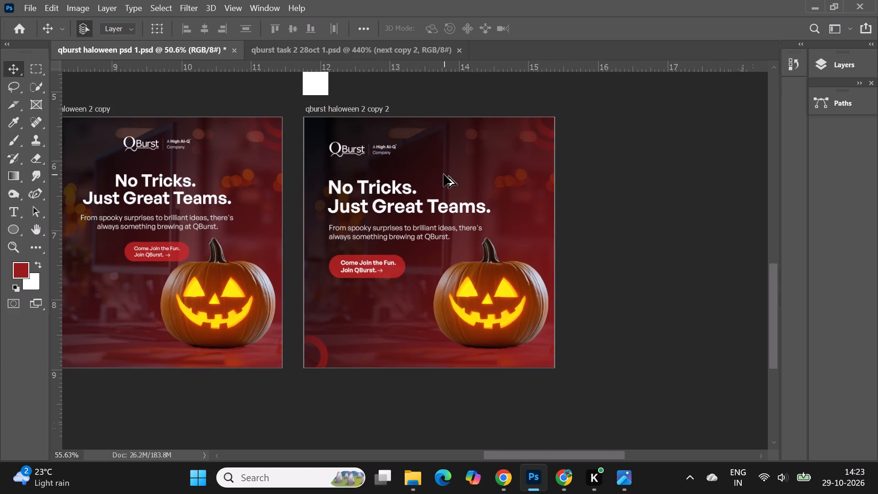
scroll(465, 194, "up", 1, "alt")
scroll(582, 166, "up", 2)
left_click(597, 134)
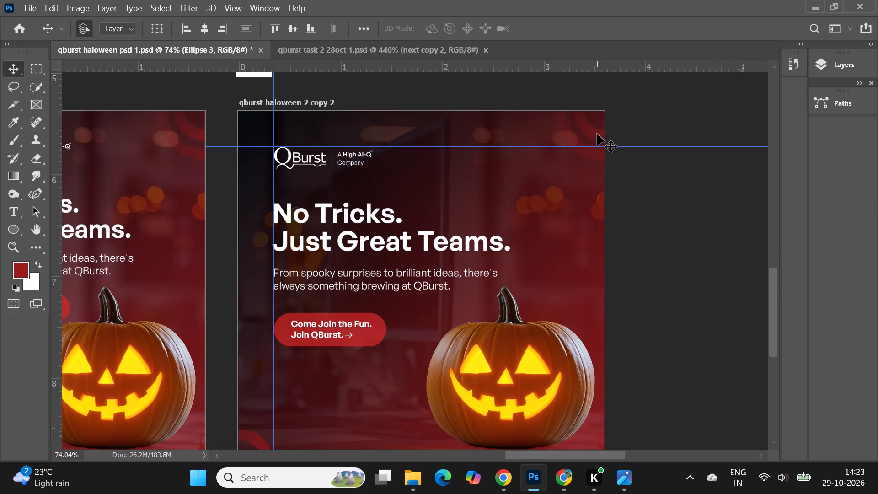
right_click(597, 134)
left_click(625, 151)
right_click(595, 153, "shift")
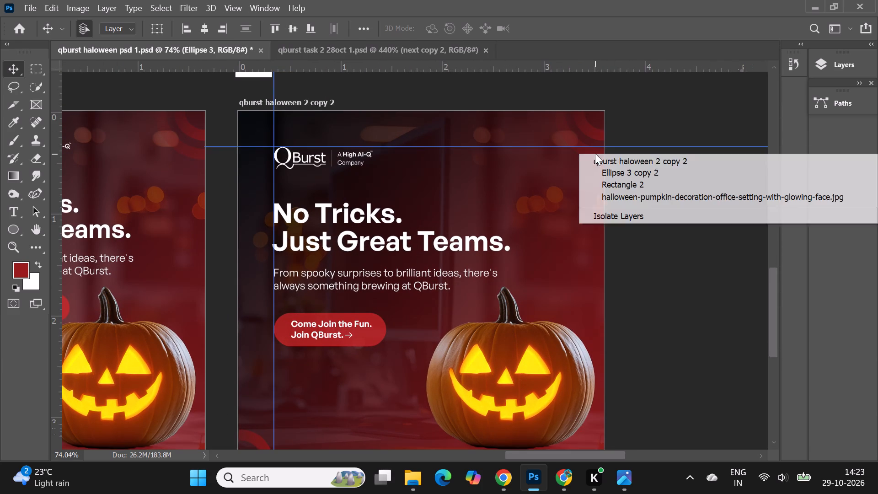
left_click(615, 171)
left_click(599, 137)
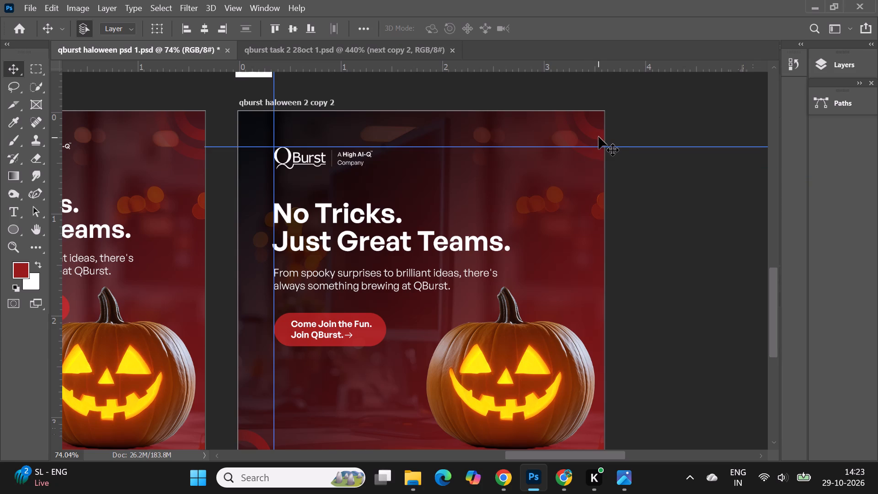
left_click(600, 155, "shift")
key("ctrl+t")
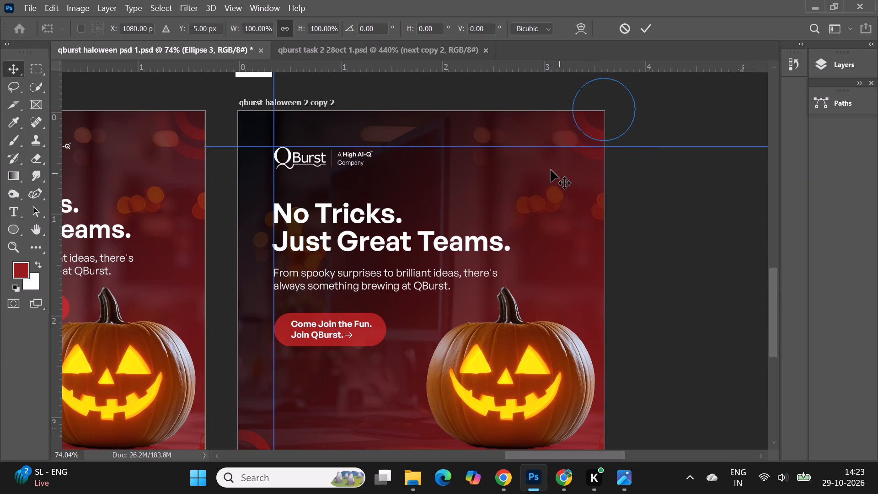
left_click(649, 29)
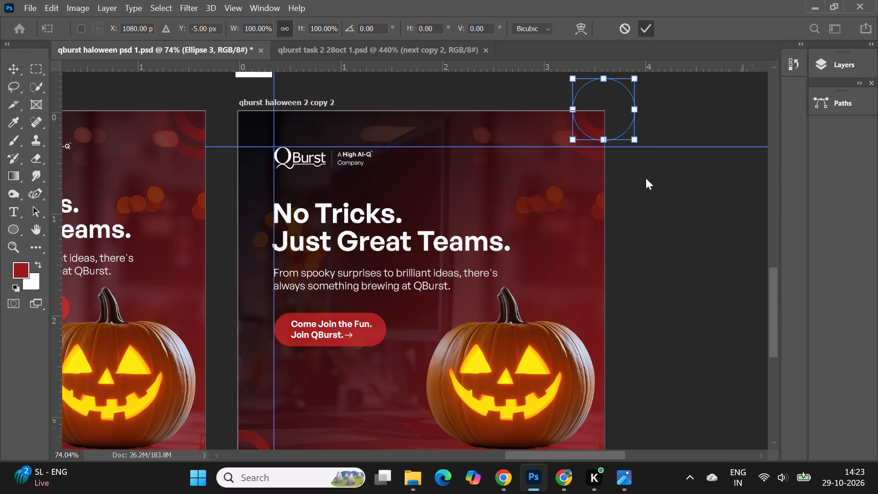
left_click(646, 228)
Enlarge both concentric ring ellipses in the top-right corner of qburst haloween 2 copy 2 together to about 122%.
left_click(594, 155)
left_click(598, 136, "shift")
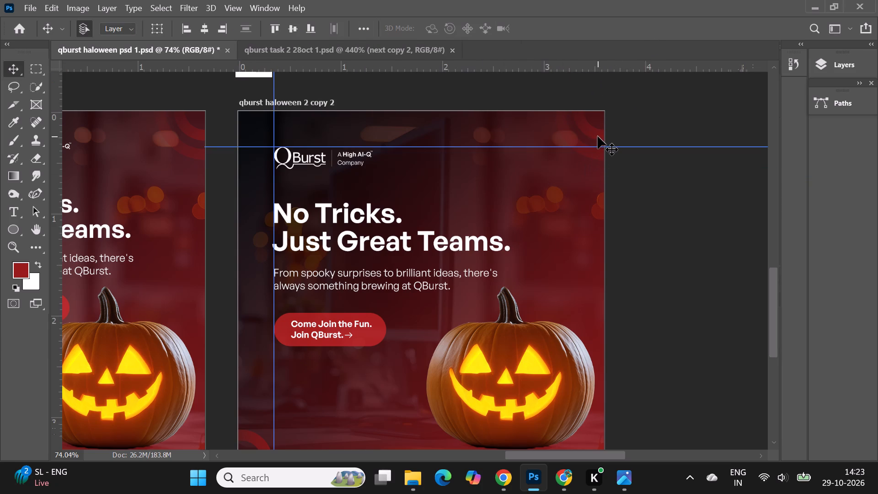
key("ctrl+t")
left_click_drag(550, 162, 546, 167)
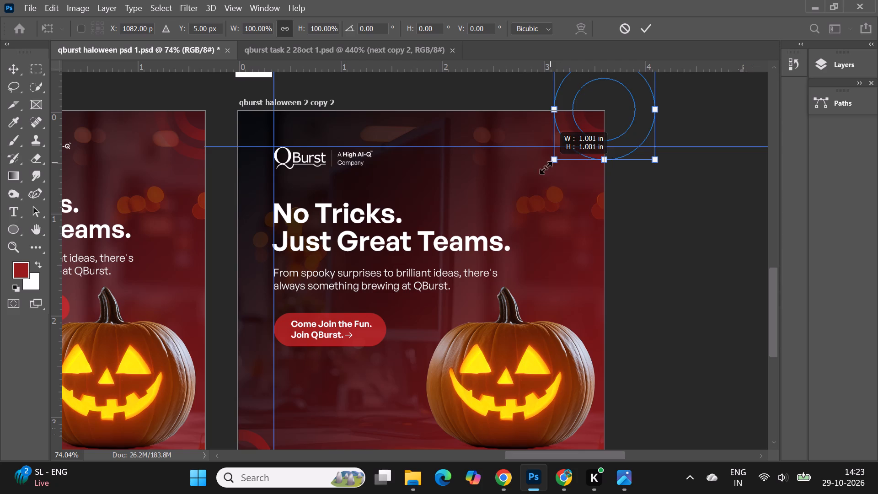
left_click_drag(546, 167, 528, 185)
left_click(645, 27)
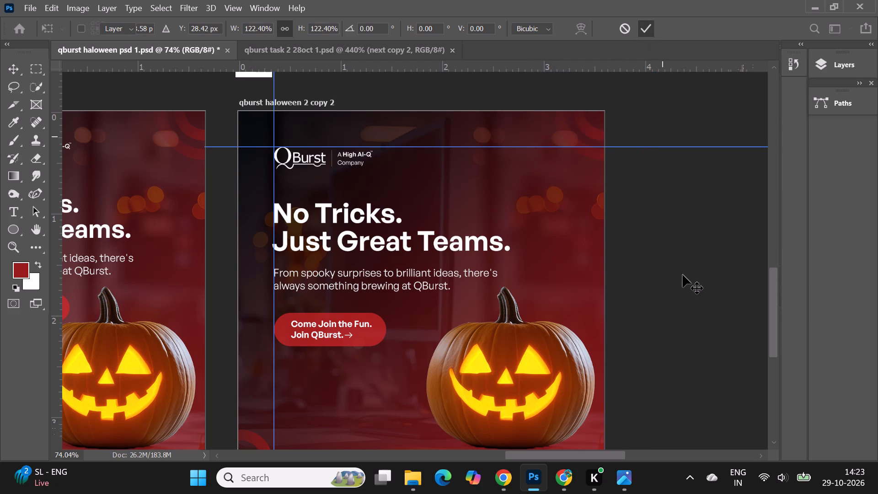
left_click(683, 275)
Nudge the Ellipse 3 copy ring in the artboard's bottom-left corner downward and enlarge it proportionally.
scroll(540, 153, "down", 5, "alt")
left_click(660, 273)
scroll(386, 354, "up", 2, "alt")
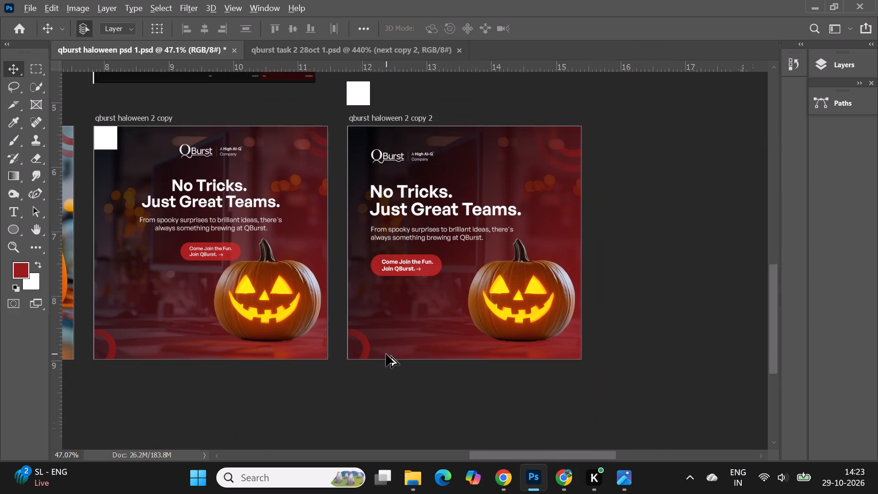
scroll(386, 354, "up", 2, "alt")
left_click_drag(356, 336, 353, 343)
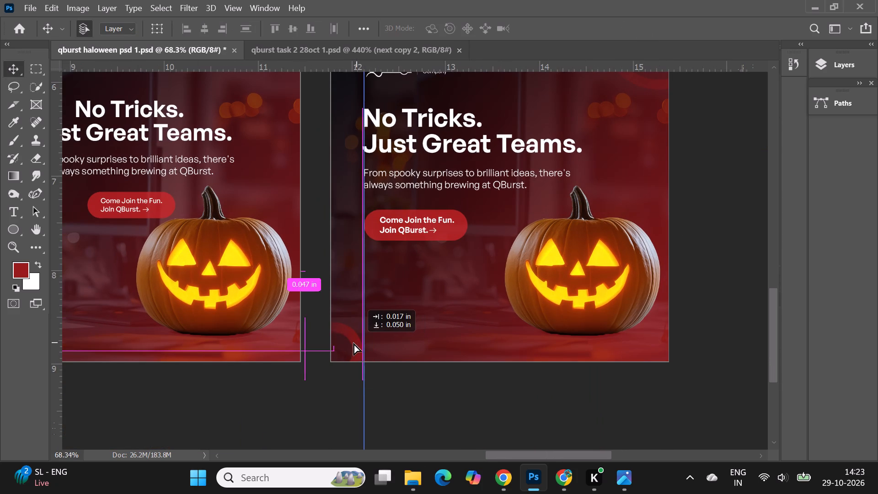
left_click_drag(353, 343, 353, 350)
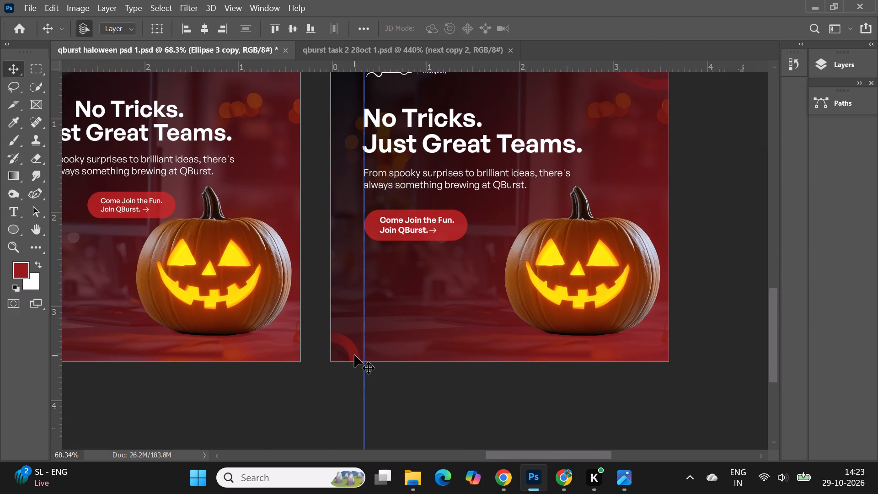
key("ctrl+t")
left_click_drag(363, 355, 397, 364)
left_click(644, 28)
left_click(743, 231)
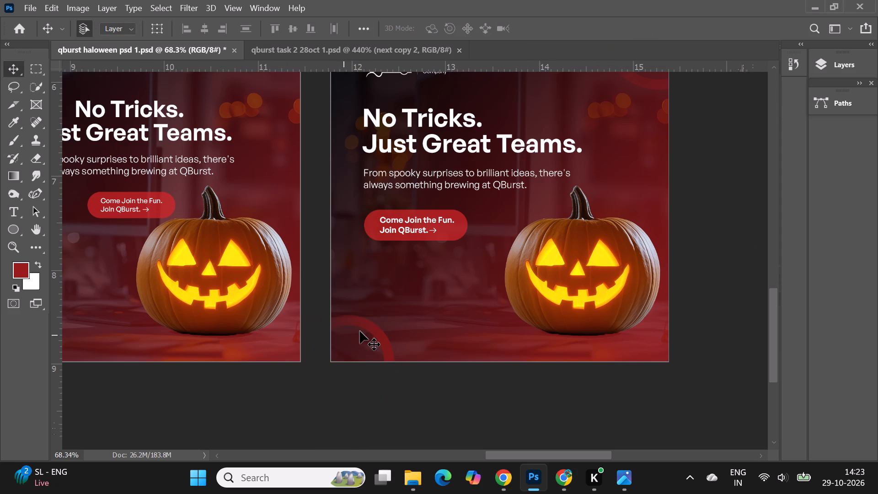
Shift the enlarged bottom-left ring about 0.15 in left so it tucks further into the artboard corner.
left_click_drag(366, 326, 353, 332)
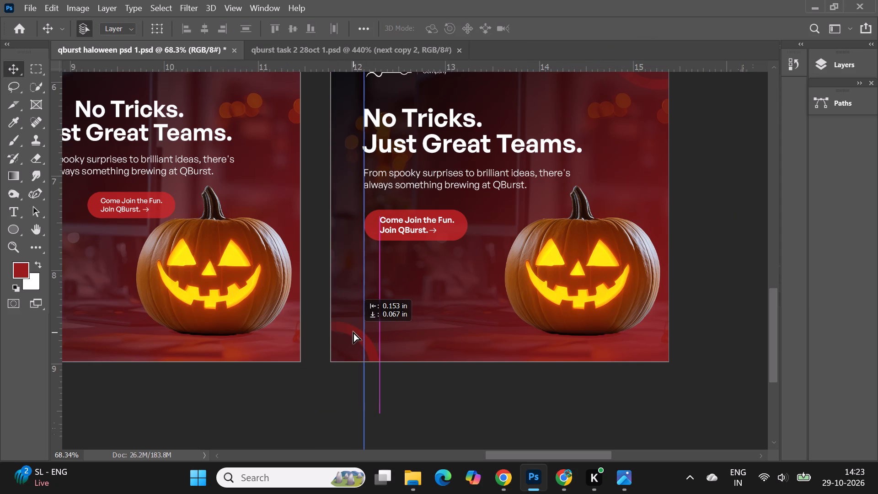
left_click_drag(353, 332, 352, 327)
scroll(315, 220, "down", 5, "alt")
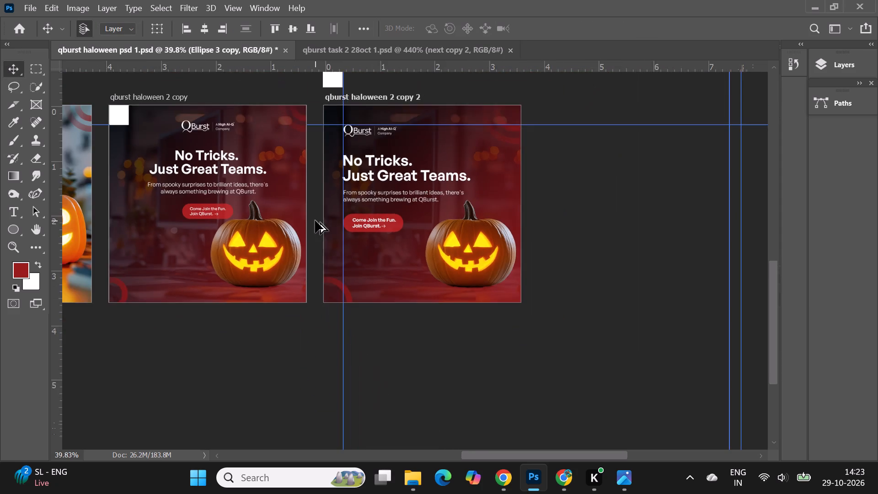
scroll(315, 220, "down", 4, "alt")
left_click(541, 334)
Set the opacity of the Rectangle 2 gradient overlay in qburst haloween 2 copy 2 to 83%.
scroll(327, 199, "up", 4, "alt")
scroll(421, 158, "up", 1, "alt")
left_click(518, 221)
left_click(815, 67)
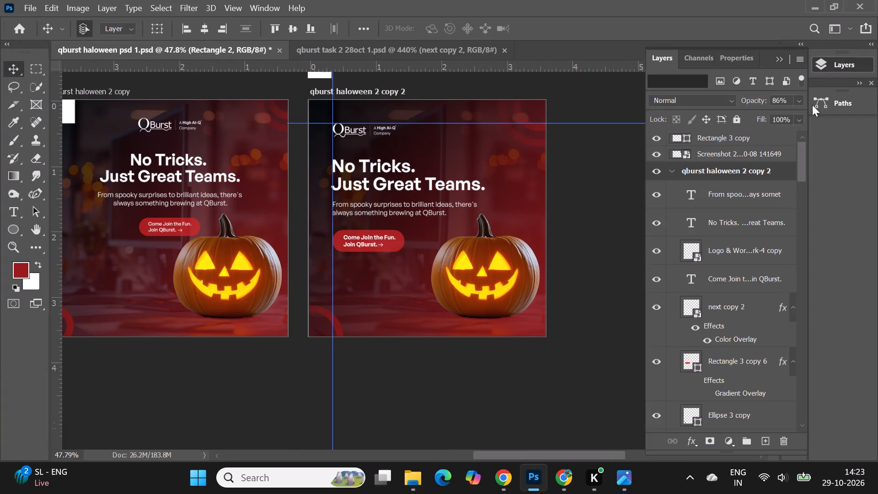
left_click(796, 104)
left_click(793, 116)
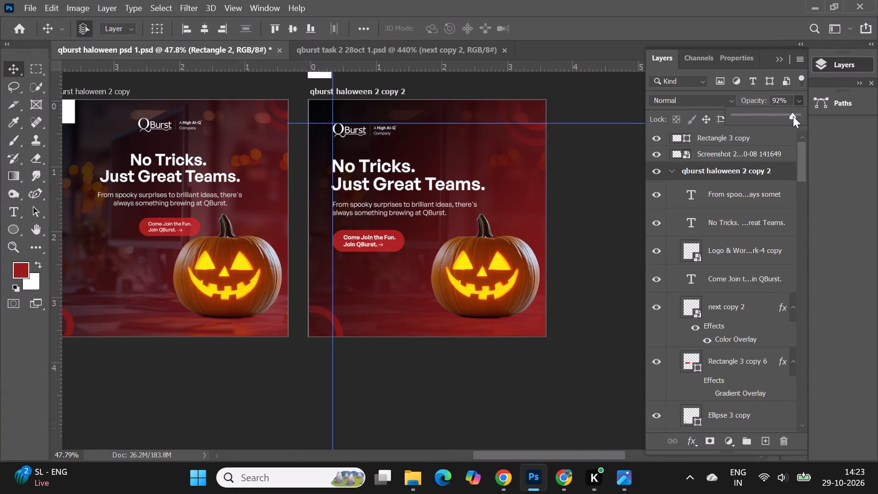
left_click(790, 115)
left_click(788, 113)
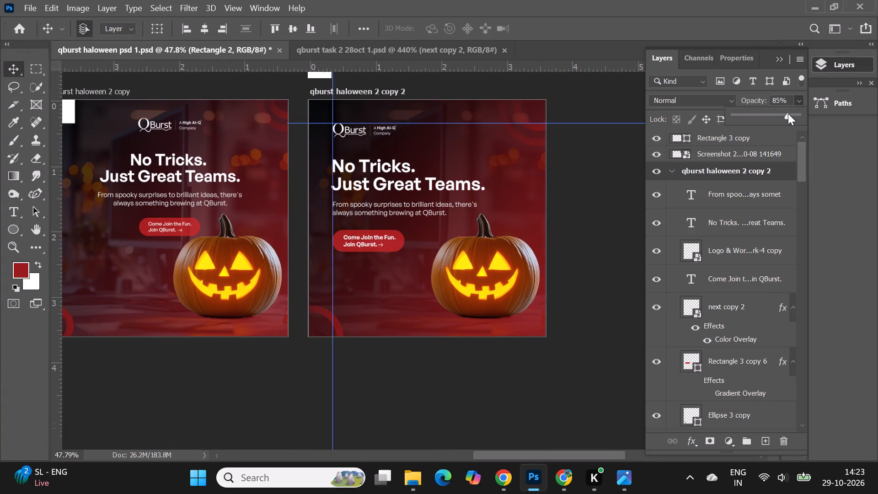
left_click(787, 113)
left_click(787, 114)
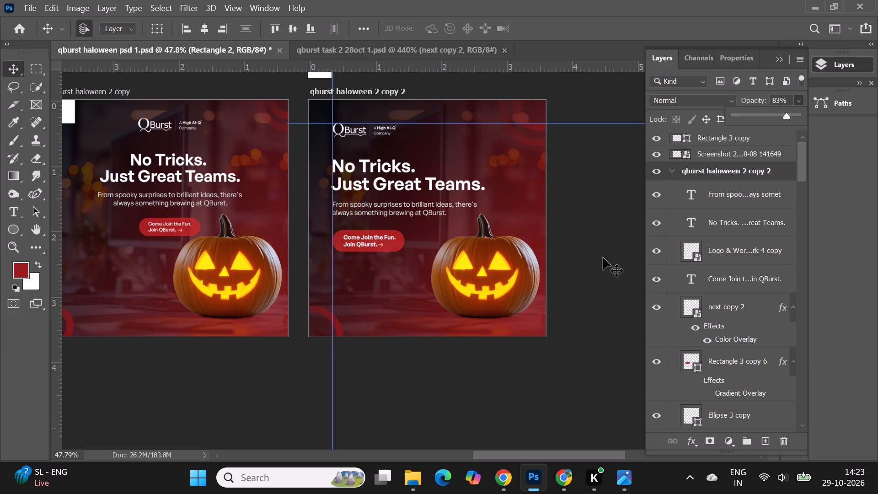
left_click(603, 258)
Hide the halloween-pumpkin background and its masked copy in qburst haloween 2 copy 2, and show spooky-desk-decor.jpg instead.
left_click(442, 138)
scroll(696, 273, "down", 6)
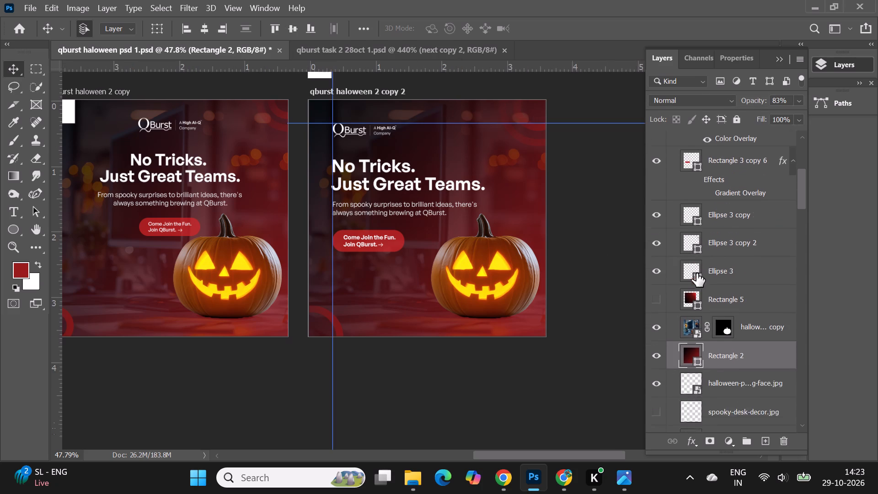
scroll(696, 273, "down", 6)
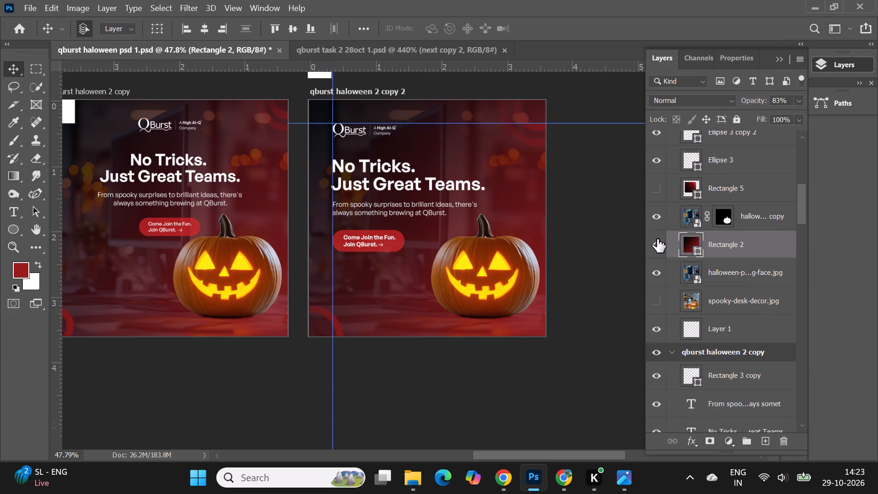
left_click(658, 201)
left_click(658, 261)
left_click(658, 282)
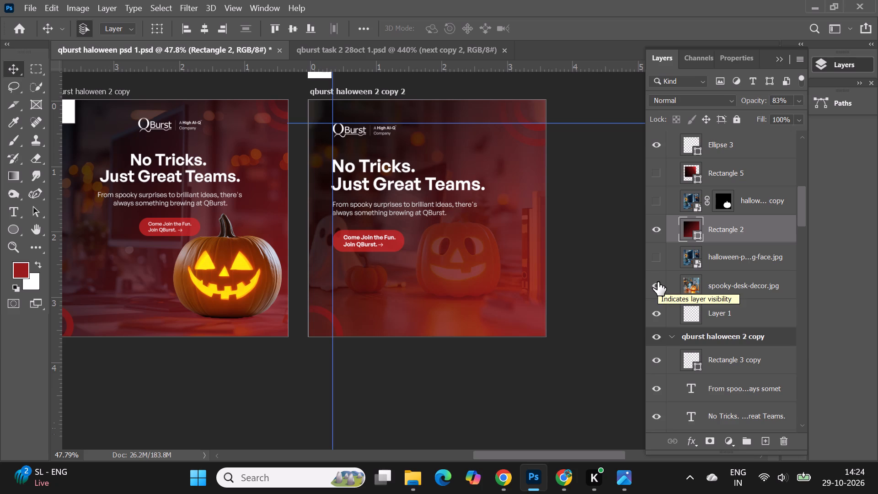
Scale the spooky-desk-decor.jpg image up slightly and proportionally, extending it toward the lower right.
key("ctrl+t")
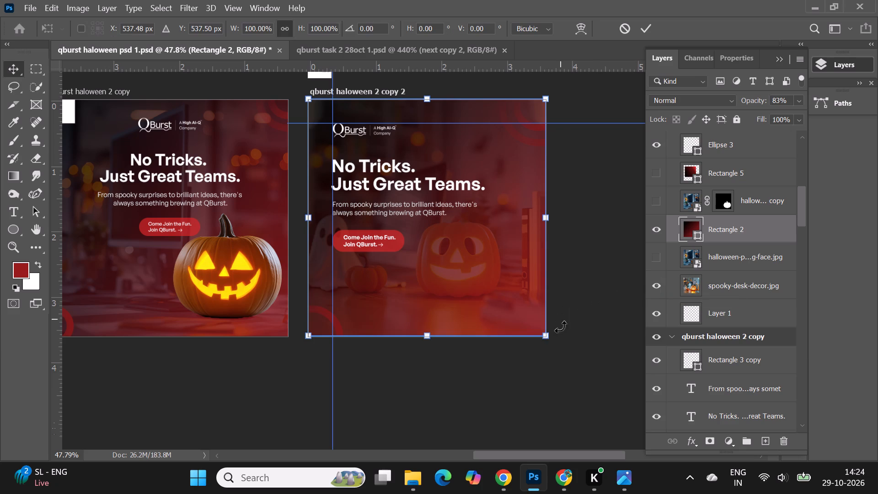
left_click(712, 291)
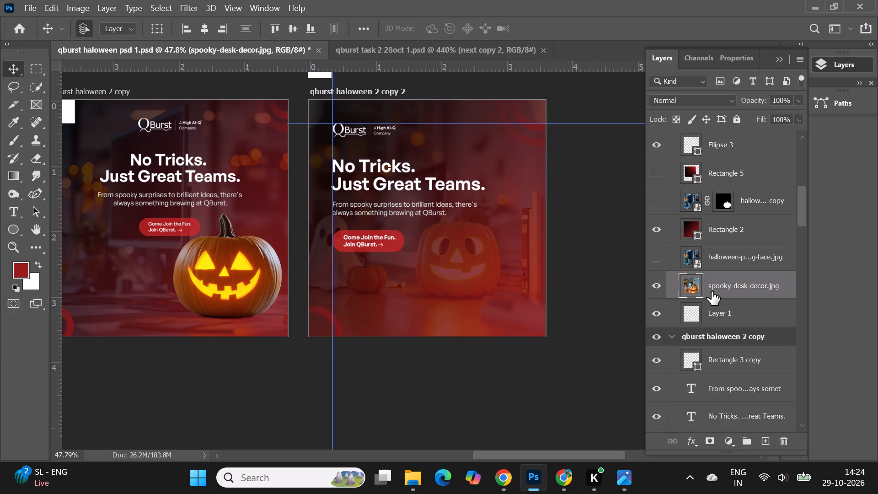
key("ctrl+t")
left_click_drag(593, 334, 608, 341)
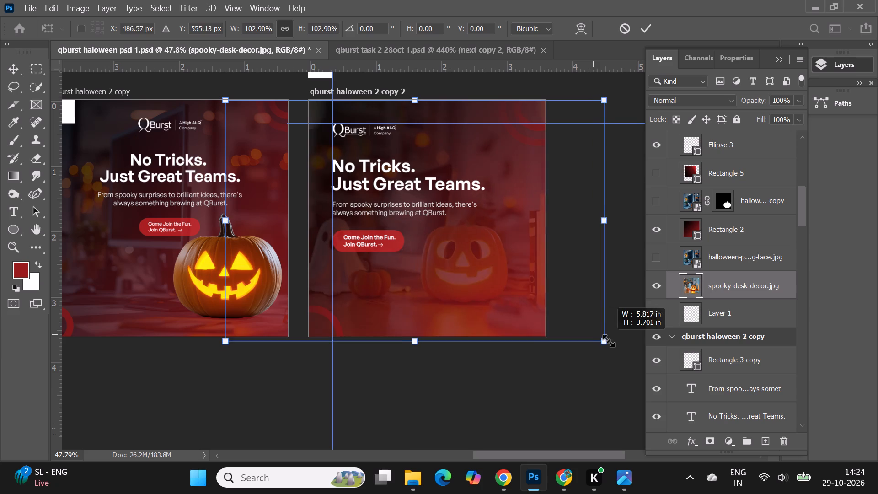
left_click_drag(608, 341, 619, 347)
left_click(639, 34)
left_click(539, 414)
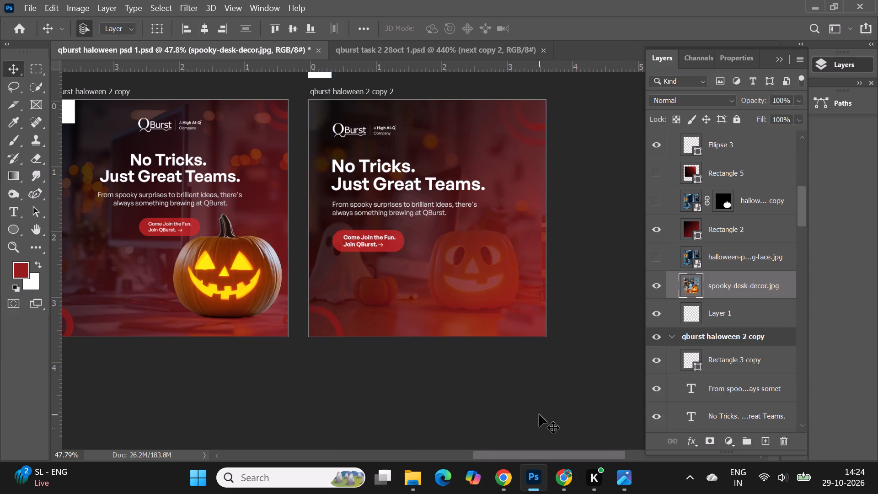
Duplicate the spooky-desk-decor.jpg layer.
left_click(752, 284)
key("ctrl+j")
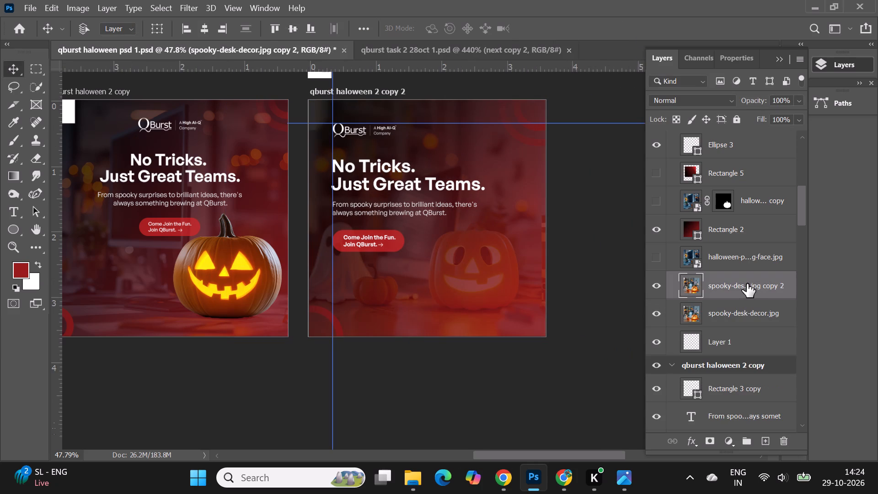
Make an automatic Subject selection on the duplicated spooky-desk-decor.jpg copy 2 layer.
left_click(747, 284)
left_click(164, 9)
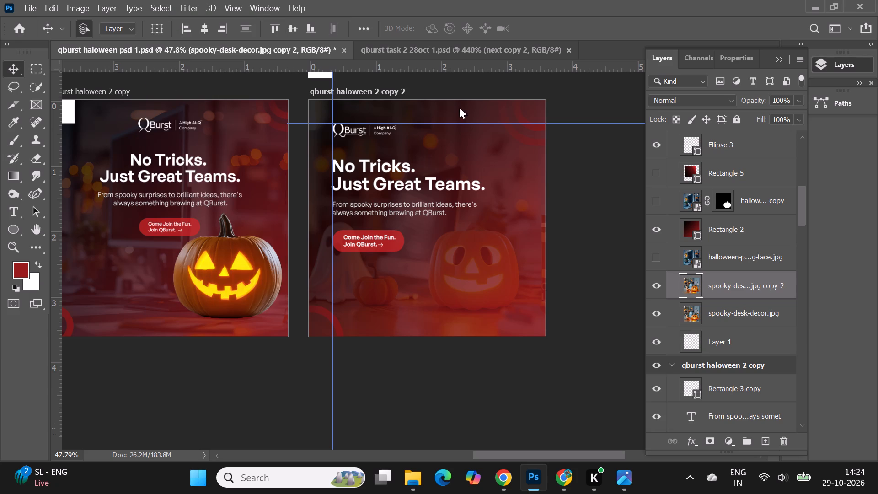
left_click(710, 290)
left_click(162, 9)
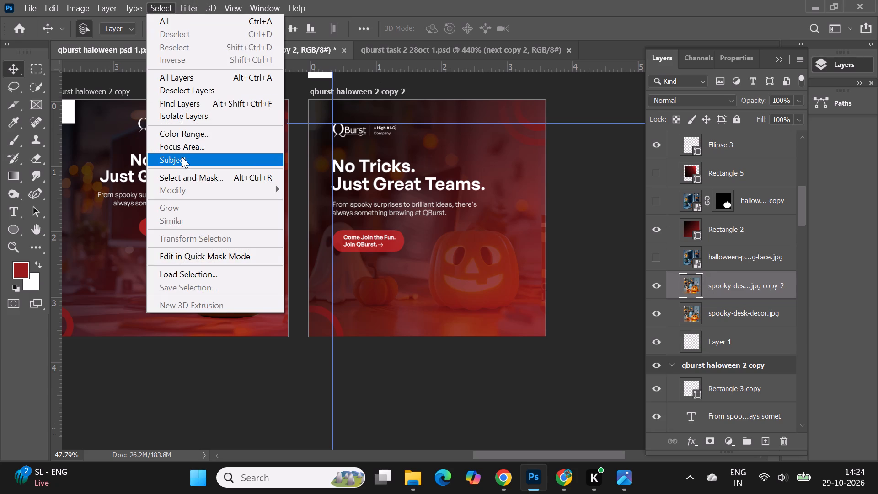
left_click(182, 161)
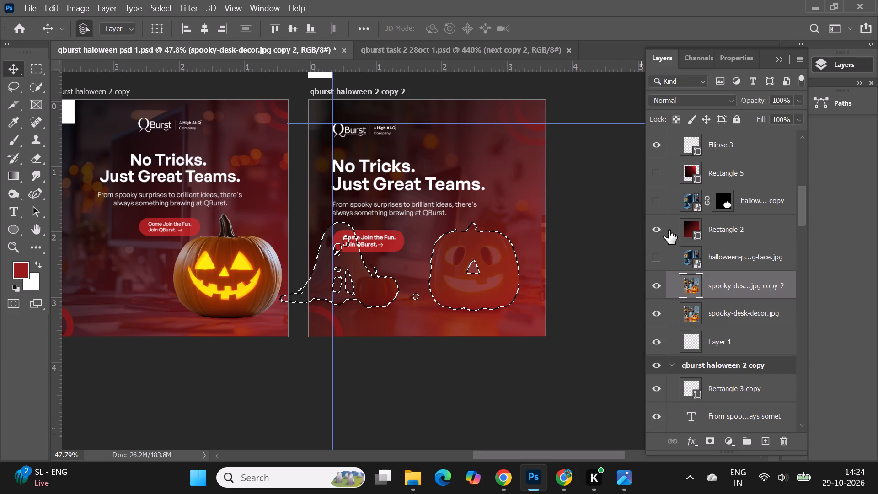
Hide the Rectangle 2 gradient overlay to uncover the spooky-desk-decor image around the selection.
left_click(660, 228)
scroll(506, 318, "up", 5, "alt")
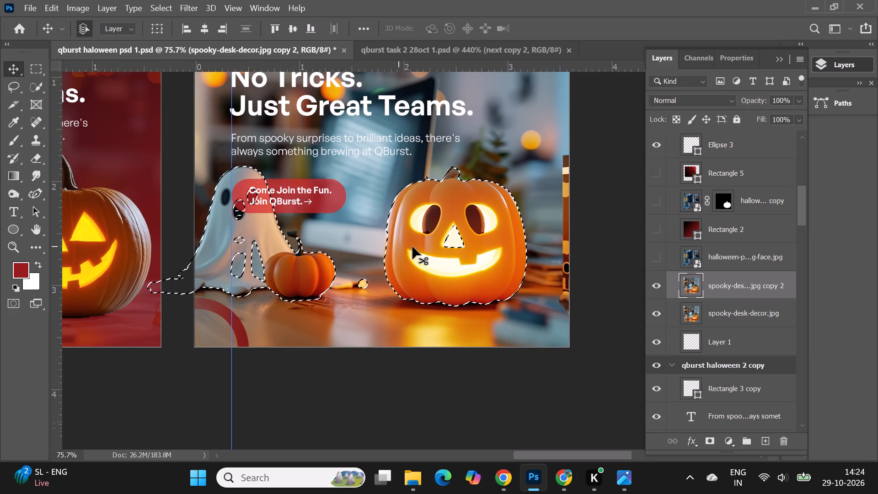
Use the Quick Selection tool with a 34 px brush to subtract the ghost, small pumpkin and remaining desk items, keeping the large pumpkin selected.
left_click(37, 88)
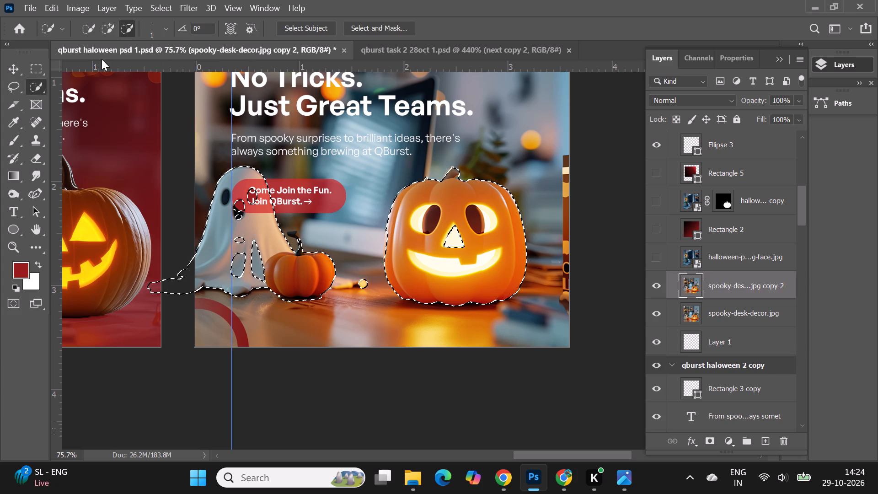
left_click_drag(236, 160, 259, 152)
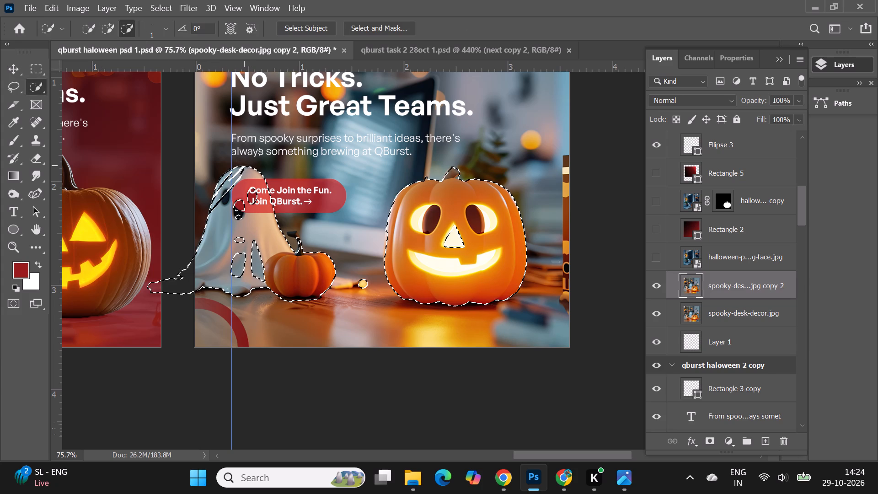
left_click_drag(259, 152, 258, 180)
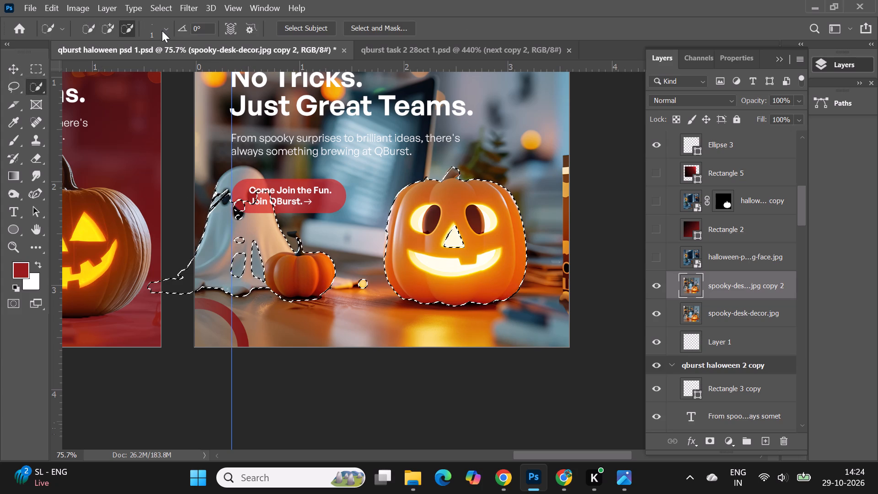
left_click(163, 31)
left_click(112, 66)
left_click_drag(273, 195, 253, 204)
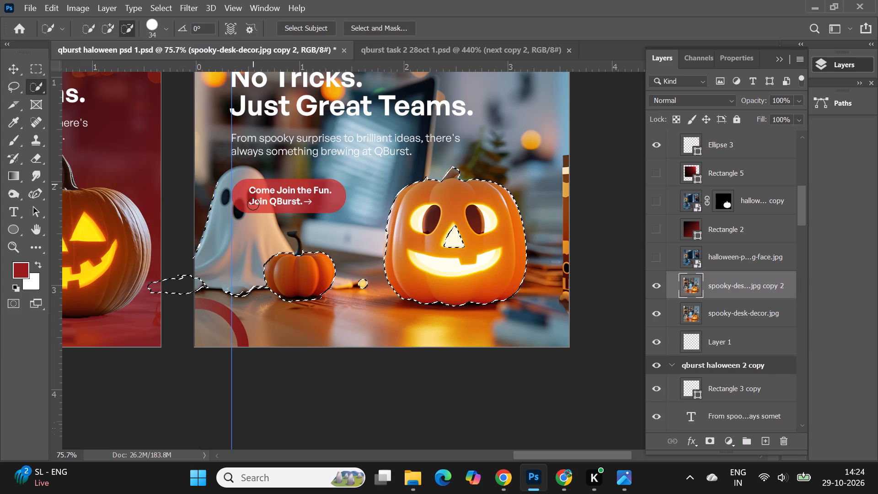
left_click_drag(253, 204, 300, 256)
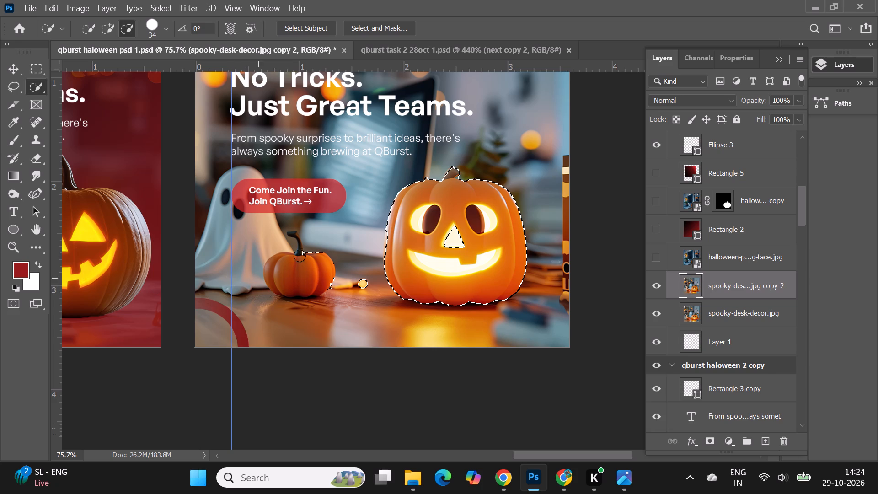
left_click_drag(300, 256, 364, 296)
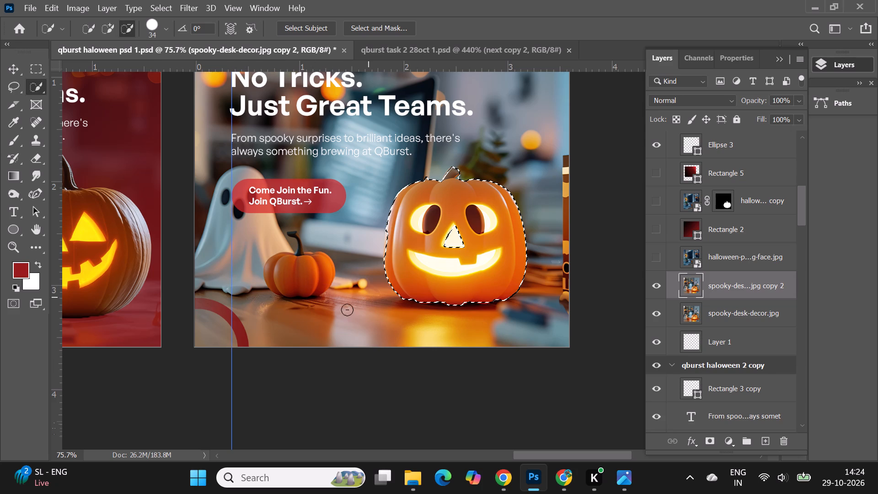
Add the large pumpkin's triangular nose to the selection.
scroll(535, 248, "up", 4, "alt")
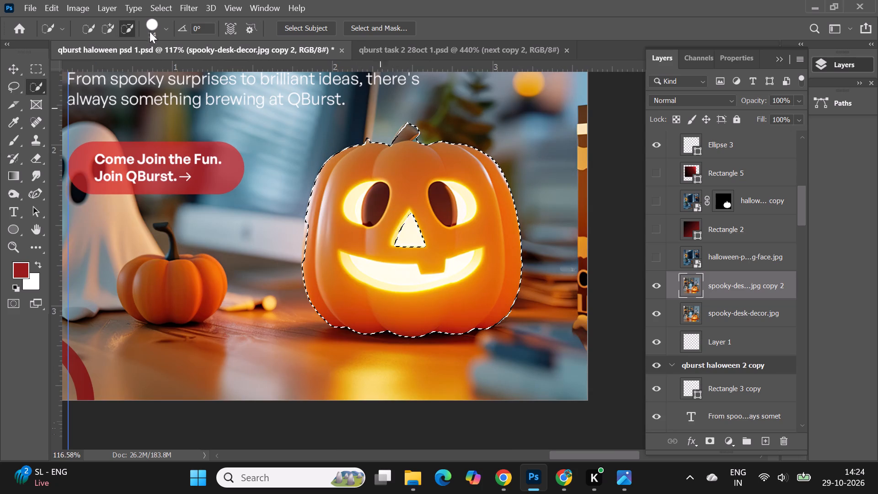
left_click(103, 29)
left_click_drag(412, 213, 415, 244)
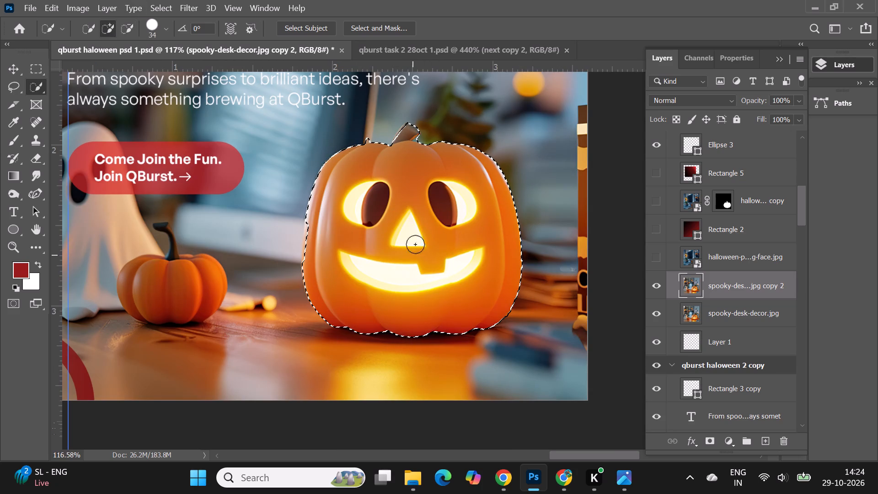
left_click_drag(415, 244, 428, 256)
Add the missed strip along the large pumpkin's left edge to the selection.
scroll(336, 228, "up", 4, "alt")
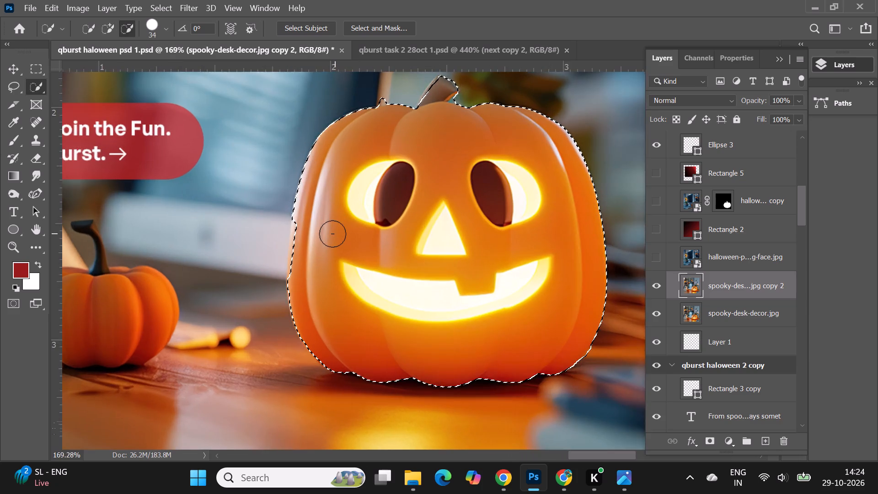
scroll(332, 234, "up", 2, "alt")
left_click(108, 30)
scroll(303, 262, "up", 4, "alt")
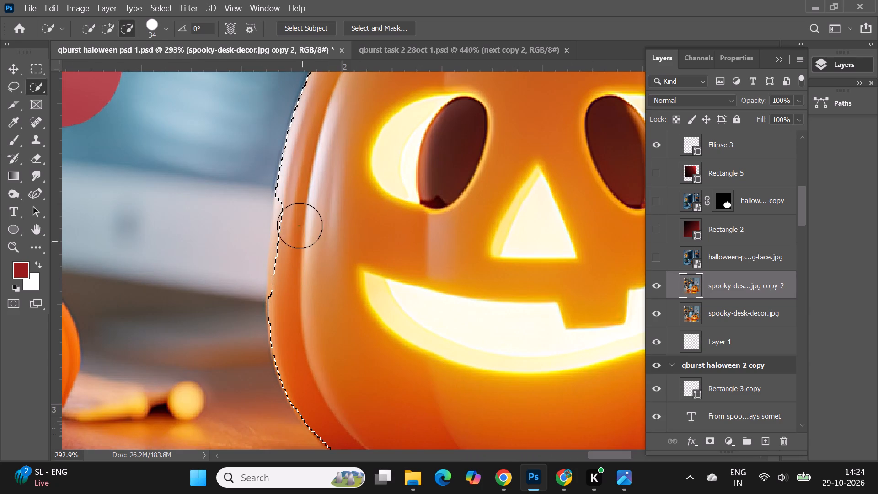
left_click(298, 215)
Using a 12 px Quick Selection brush, trim the background bump above the pumpkin's top edge, left of the stem, from the selection.
scroll(300, 186, "down", 6, "alt")
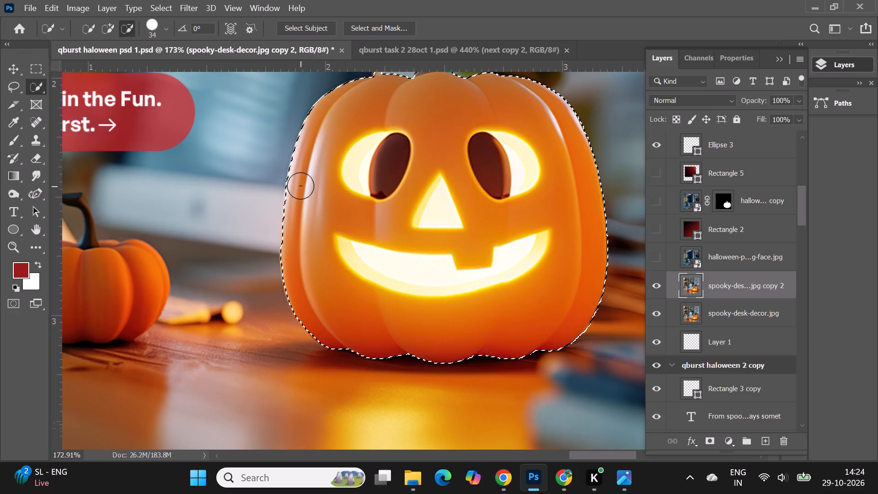
scroll(447, 431, "up", 6)
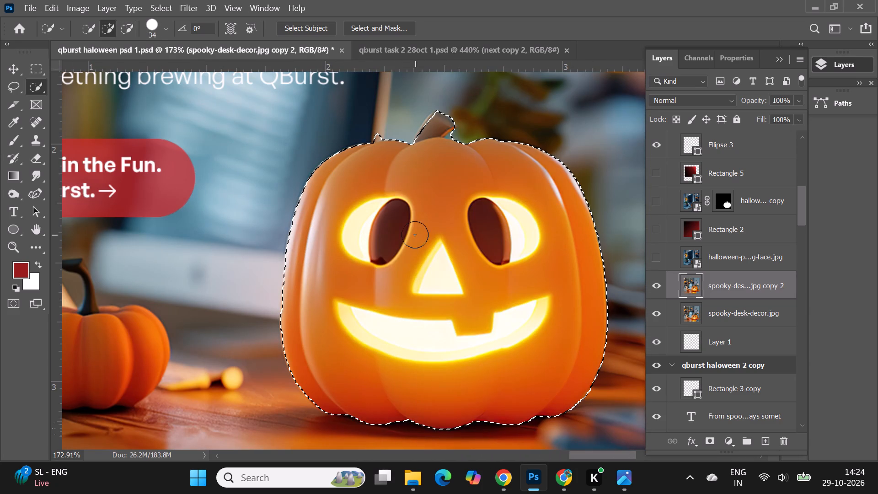
scroll(393, 151, "up", 19, "alt")
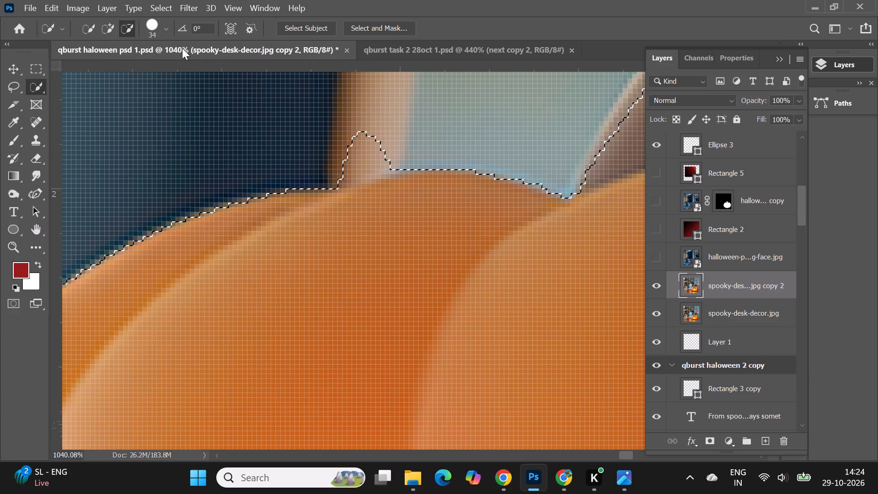
left_click(167, 35)
left_click(98, 64)
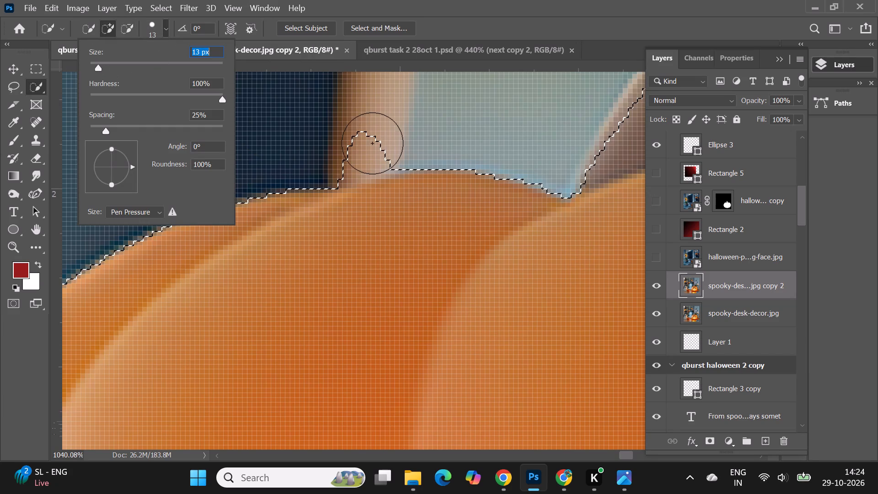
left_click(97, 64)
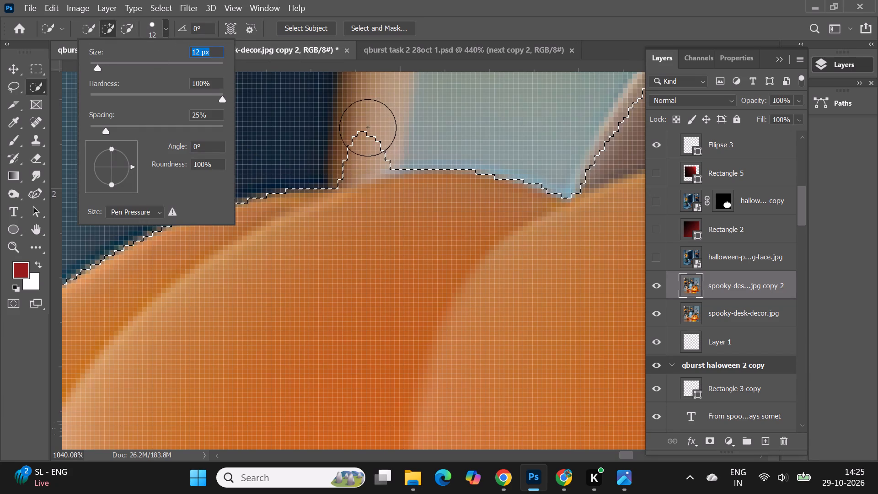
left_click(368, 128)
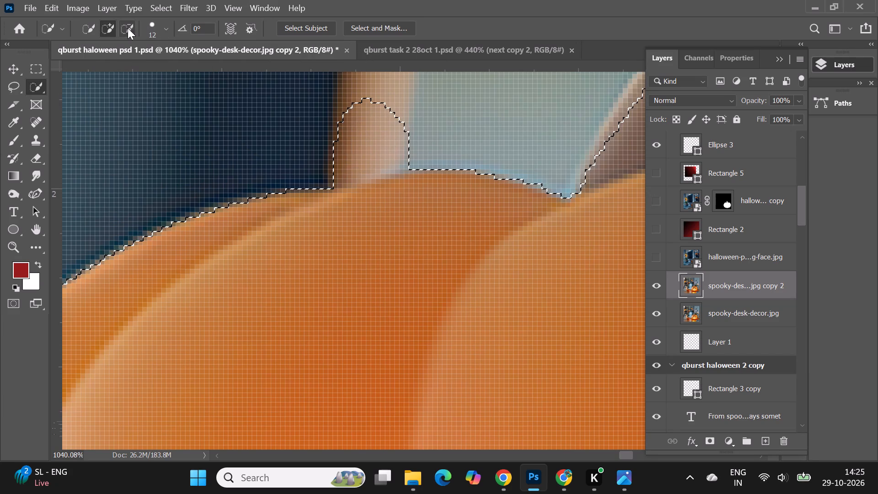
left_click(128, 28)
left_click(360, 116)
left_click(396, 125)
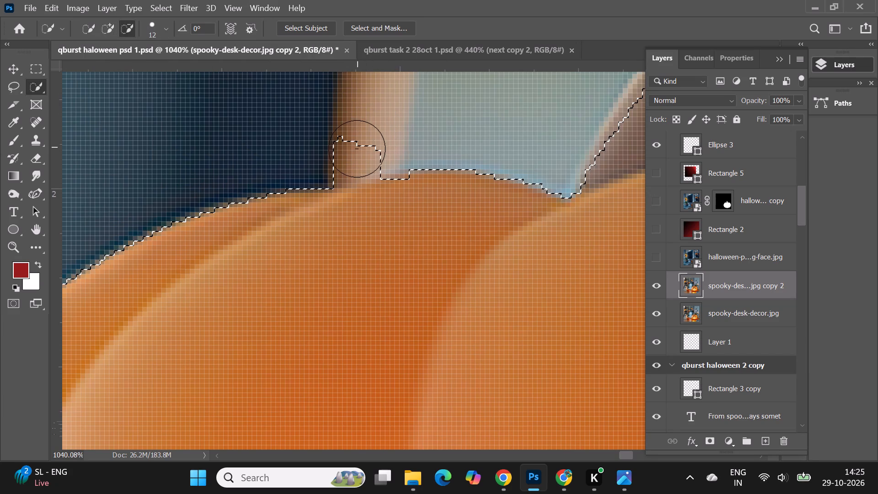
left_click(357, 149)
Subtract the background gap under the right side of the stem from the selection, and undo the last excess trim into the pumpkin.
scroll(327, 146, "down", 6, "alt")
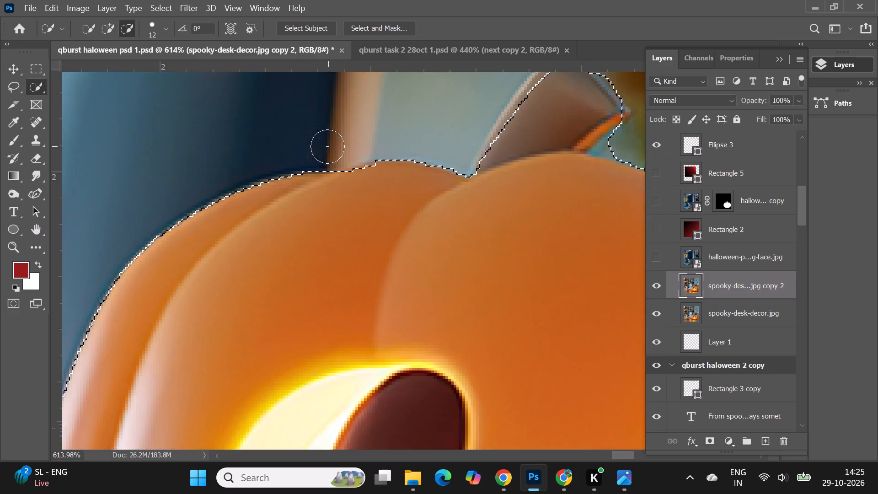
scroll(327, 146, "down", 6, "alt")
scroll(478, 95, "up", 7, "alt")
scroll(523, 172, "up", 2, "alt")
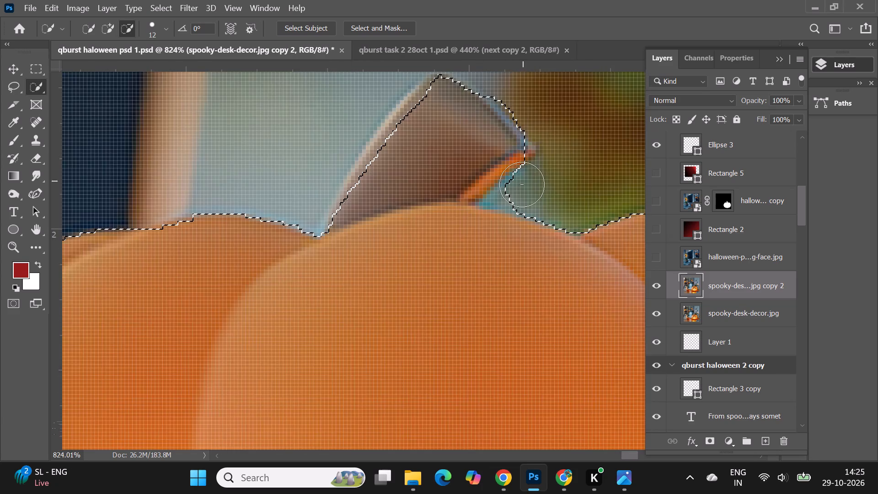
scroll(522, 184, "up", 2, "alt")
left_click(519, 189)
left_click(495, 204)
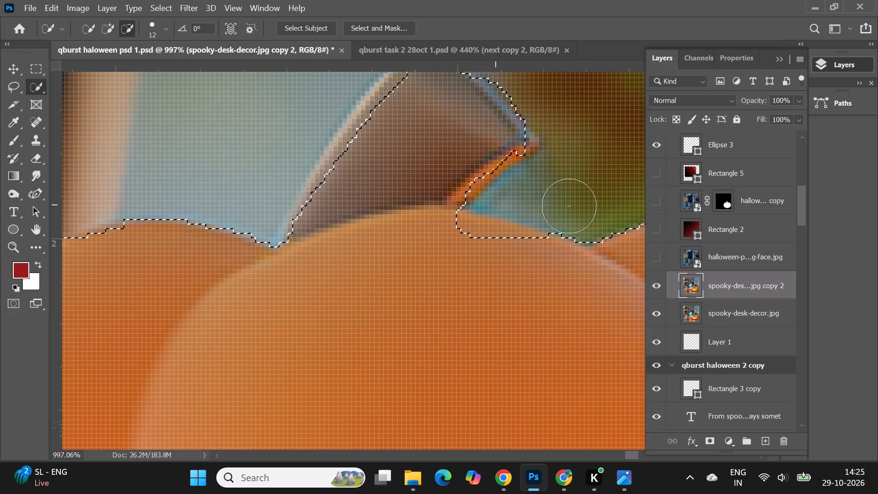
scroll(430, 197, "down", 3, "alt")
key("ctrl+z")
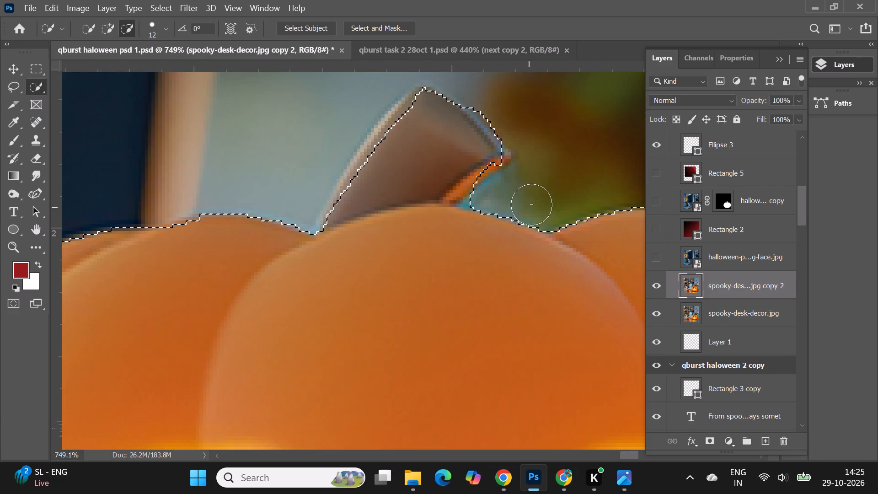
Set the Quick Selection brush to 1 px and add the missing pixels along the pumpkin's top edge left of the stem.
scroll(534, 199, "down", 10, "alt")
scroll(403, 180, "up", 10, "alt")
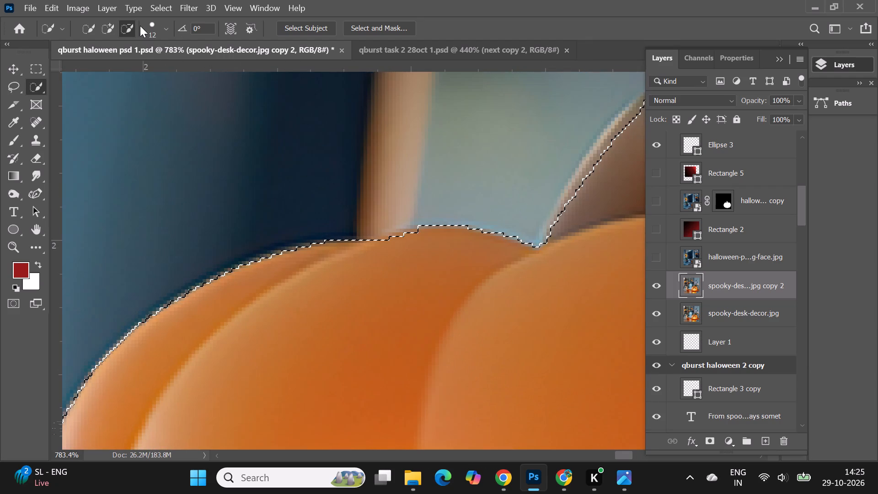
left_click(112, 28)
left_click(167, 30)
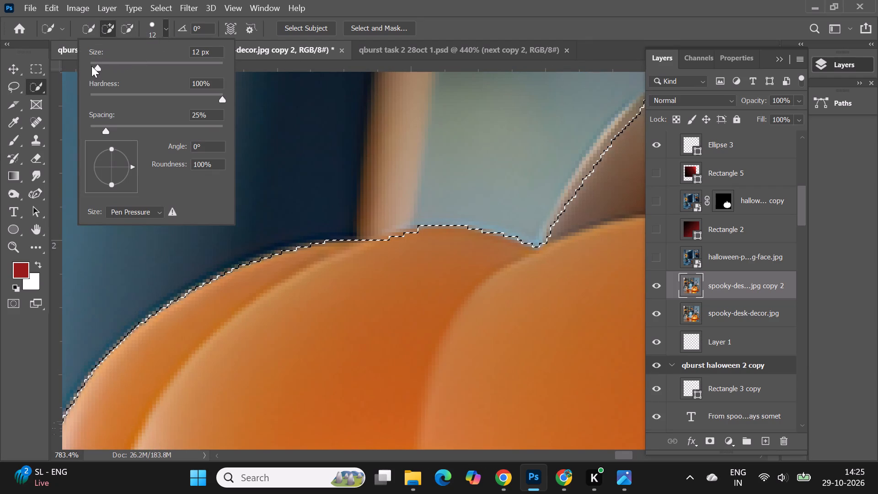
left_click(94, 65)
scroll(409, 242, "up", 4, "alt")
left_click(91, 63)
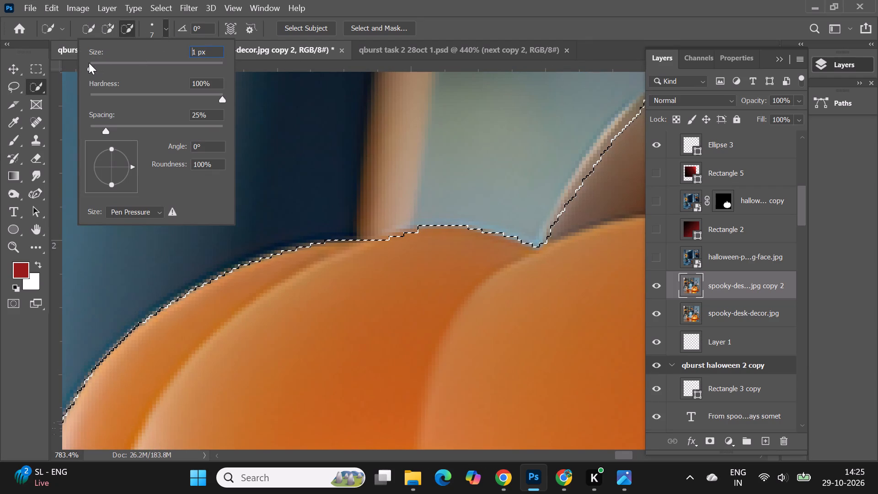
left_click(395, 235)
scroll(412, 247, "up", 7, "alt")
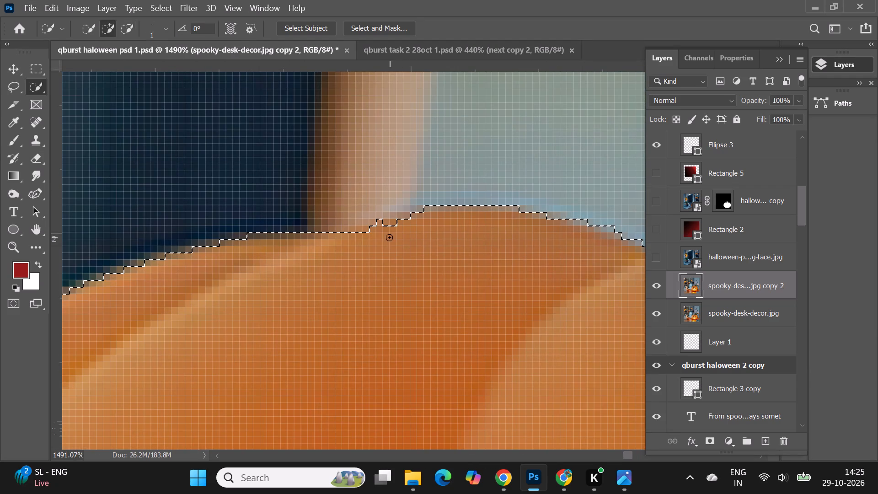
left_click_drag(390, 232, 370, 233)
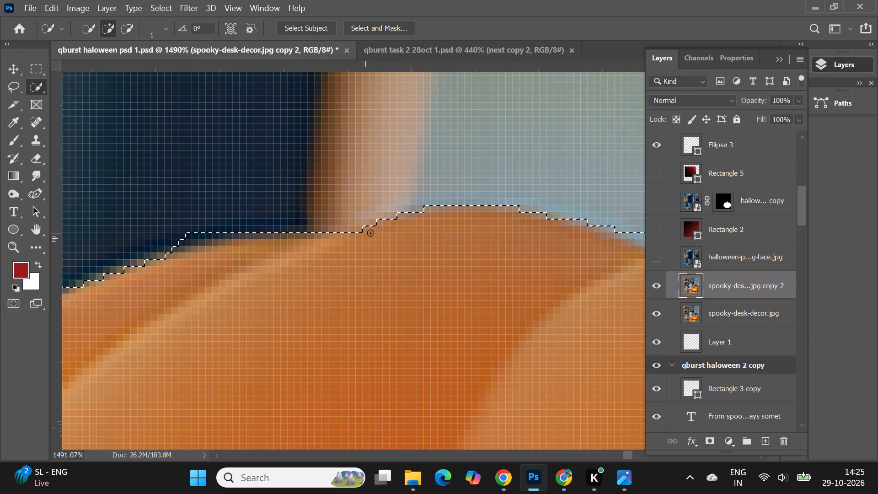
left_click_drag(370, 233, 379, 226)
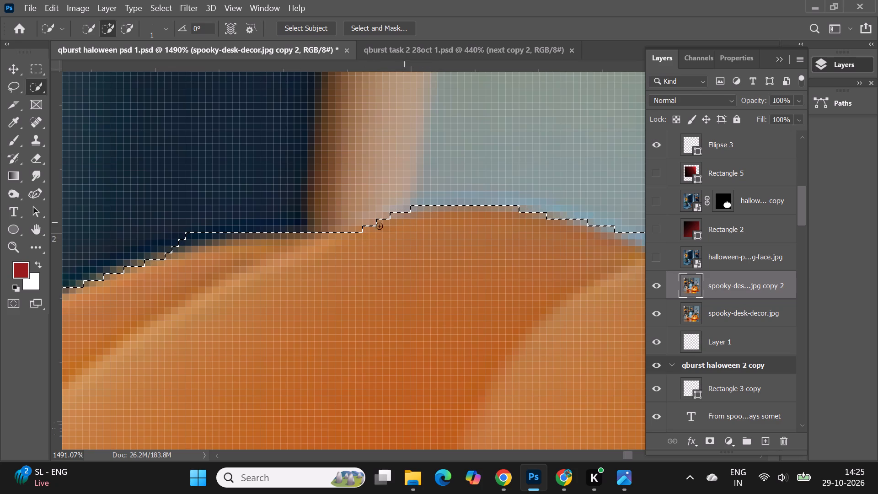
left_click_drag(379, 226, 359, 243)
Add the missed light strip along the stem's left edge, from its top to its base, to the pumpkin selection.
scroll(364, 215, "down", 18, "alt")
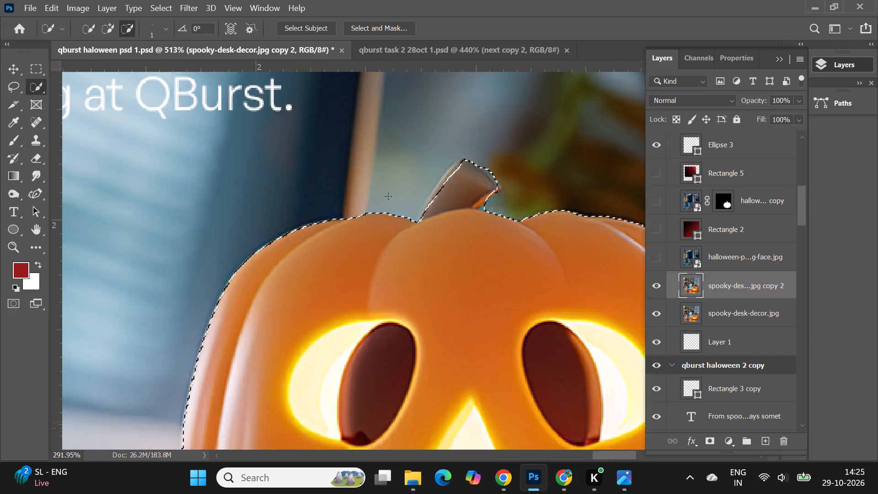
scroll(499, 170, "up", 9, "alt")
left_click_drag(418, 159, 403, 173)
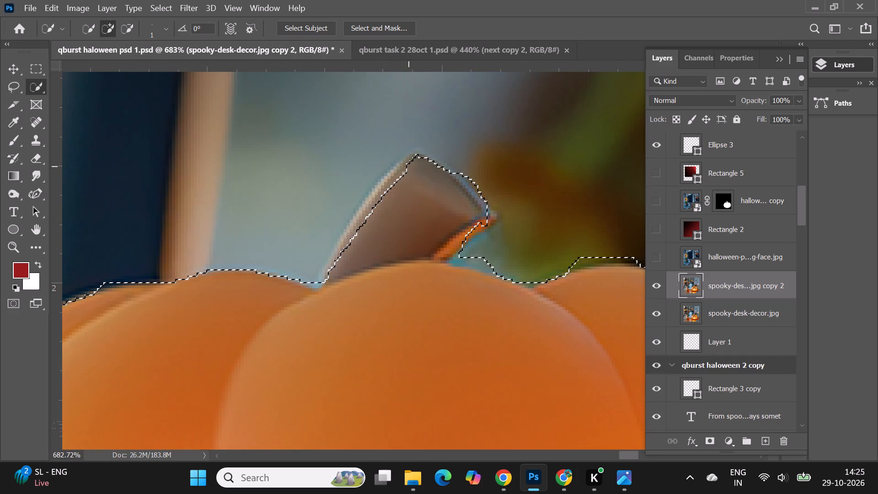
left_click_drag(403, 173, 348, 259)
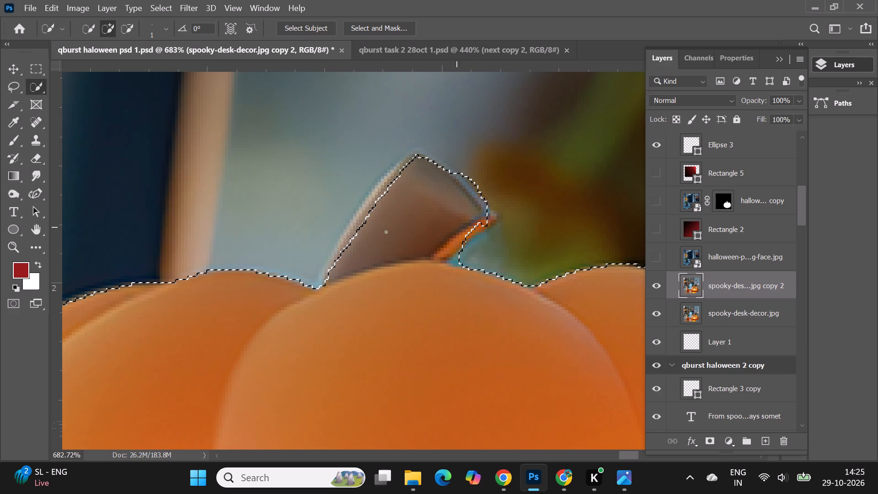
left_click_drag(414, 157, 383, 179)
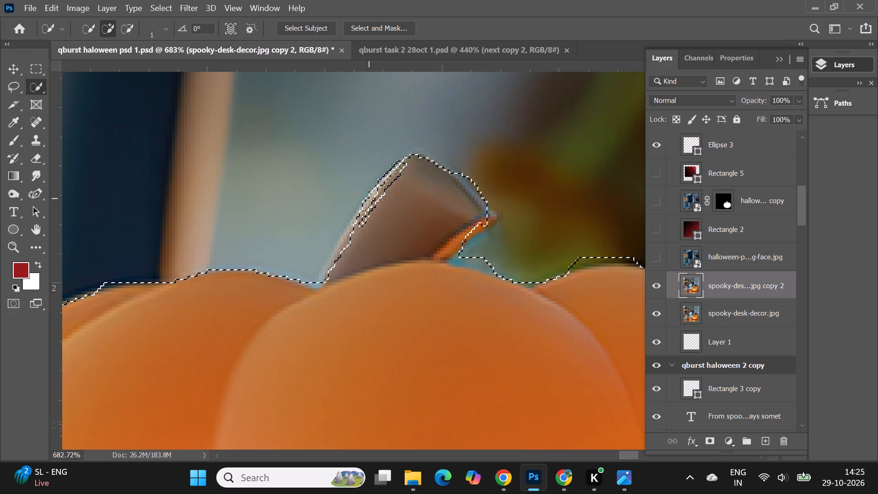
left_click_drag(383, 179, 373, 202)
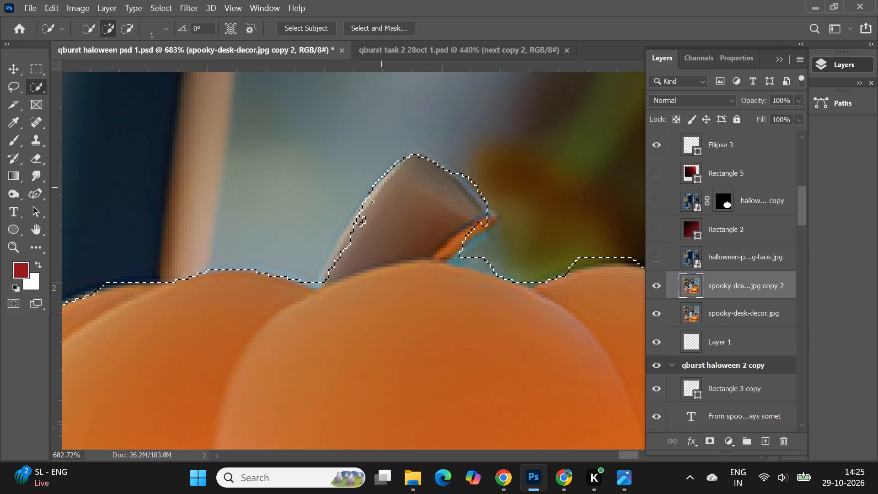
left_click_drag(373, 202, 344, 237)
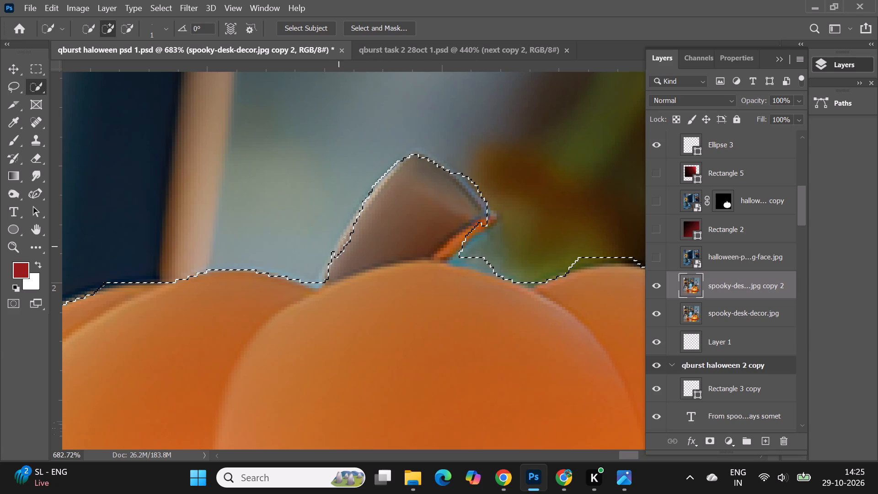
left_click_drag(344, 237, 357, 231)
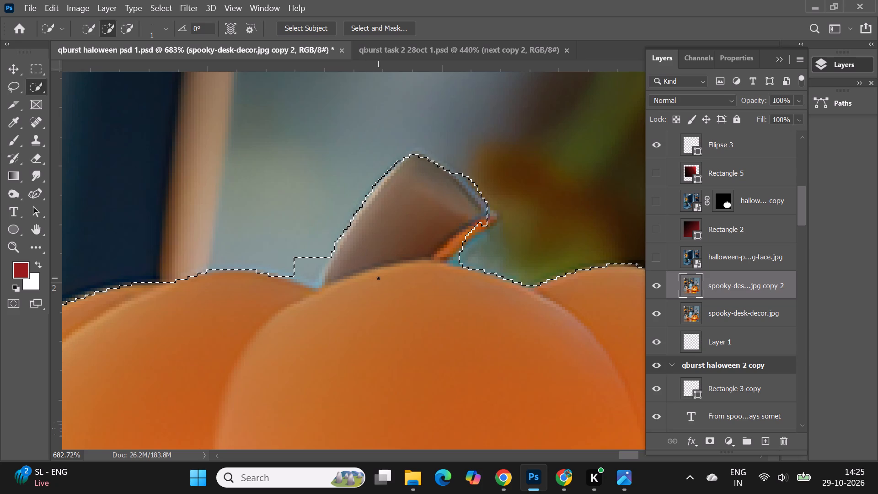
Subtract the background wedge left of the stem's base from the selection, undoing the first trim and redoing it.
scroll(493, 184, "up", 4, "alt")
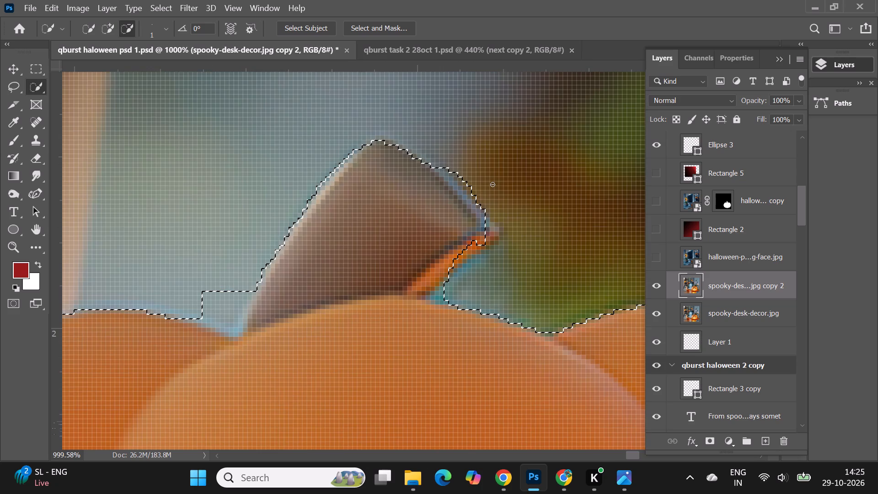
scroll(493, 184, "up", 1, "alt")
scroll(493, 184, "down", 2, "alt")
scroll(476, 231, "down", 1, "alt")
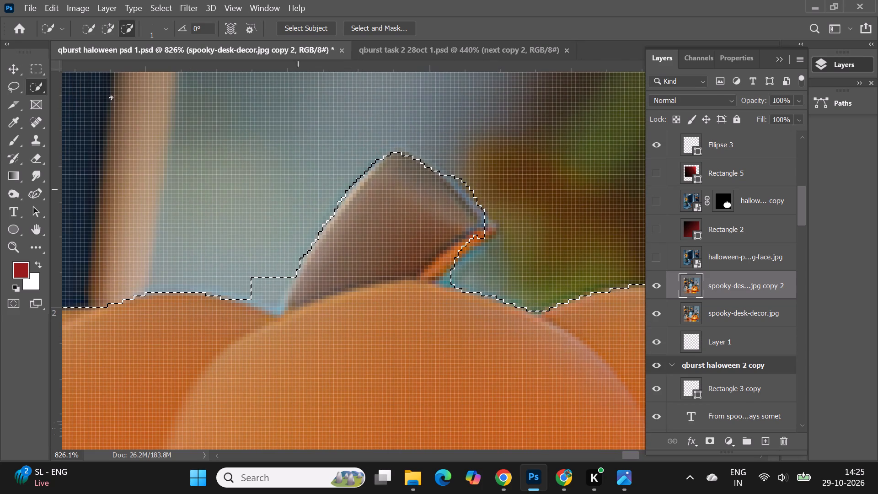
left_click(124, 28)
scroll(271, 301, "up", 3, "alt")
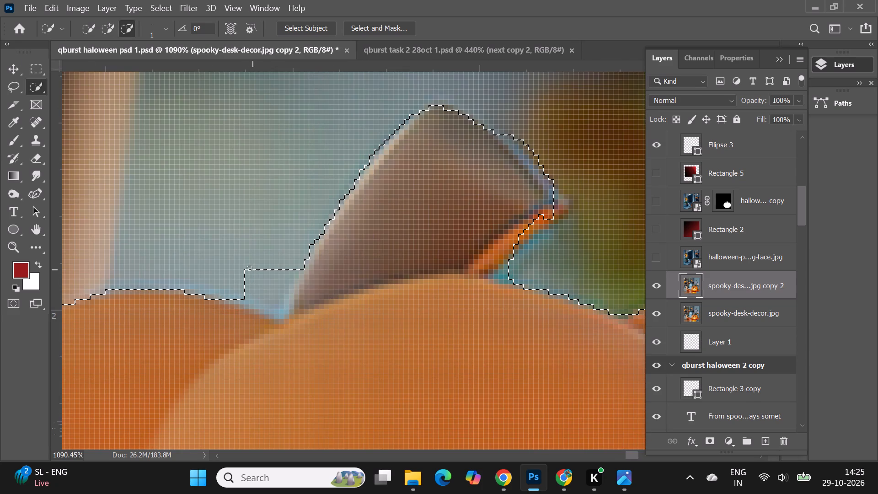
left_click_drag(248, 267, 246, 292)
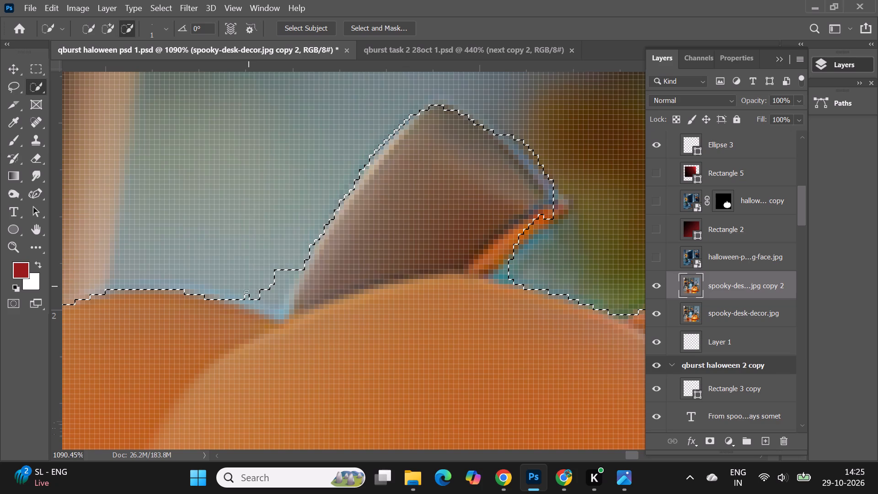
left_click_drag(246, 292, 275, 300)
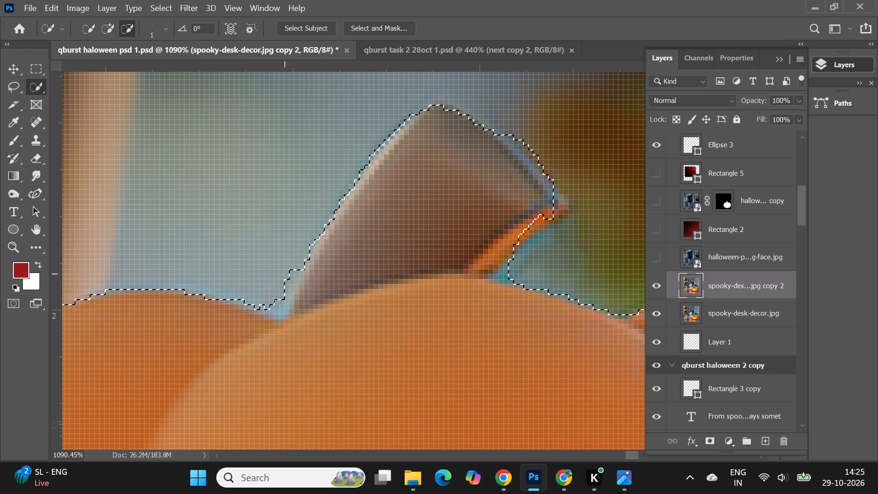
left_click_drag(275, 300, 225, 291)
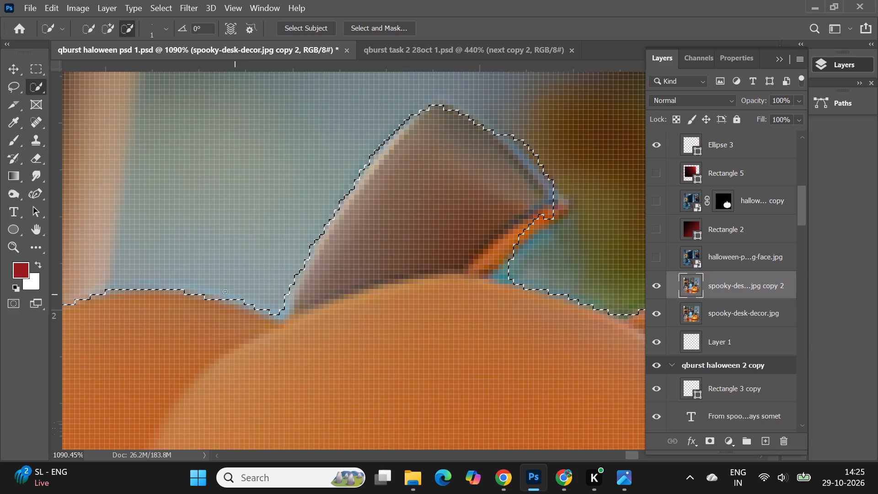
left_click_drag(225, 291, 222, 291)
scroll(267, 319, "up", 6, "alt")
scroll(288, 289, "down", 6, "alt")
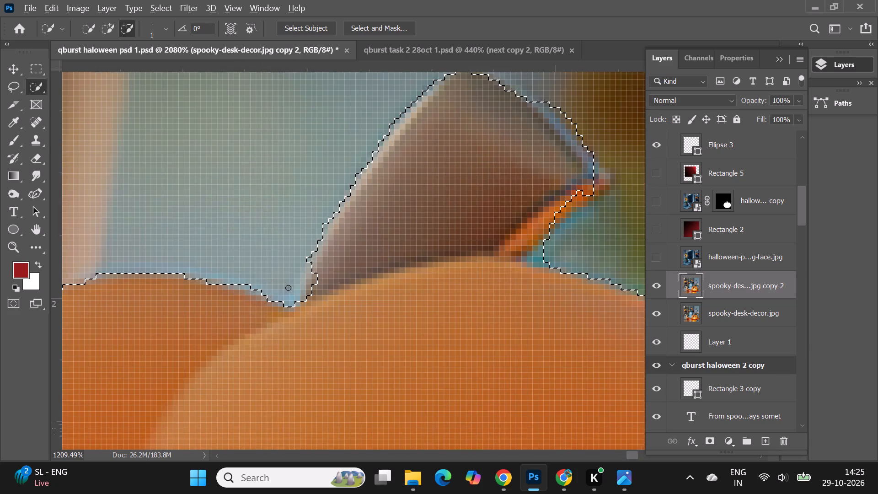
key("ctrl+z")
left_click_drag(258, 249, 257, 268)
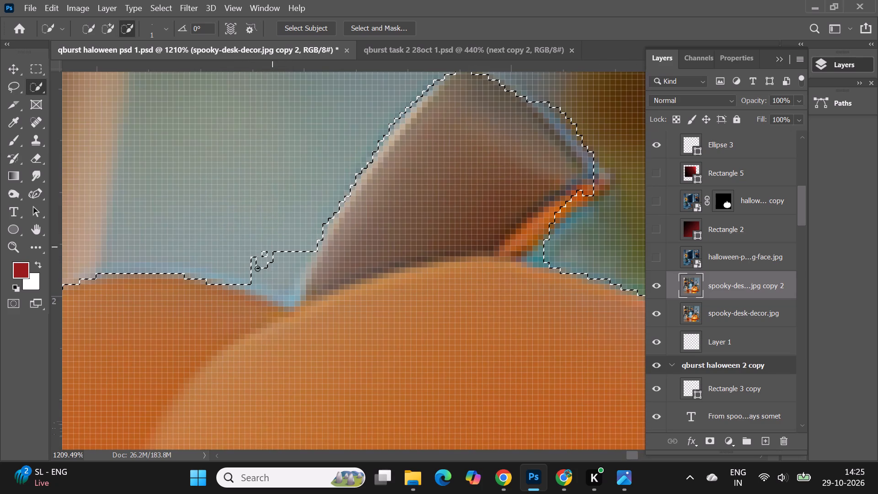
left_click_drag(257, 268, 296, 256)
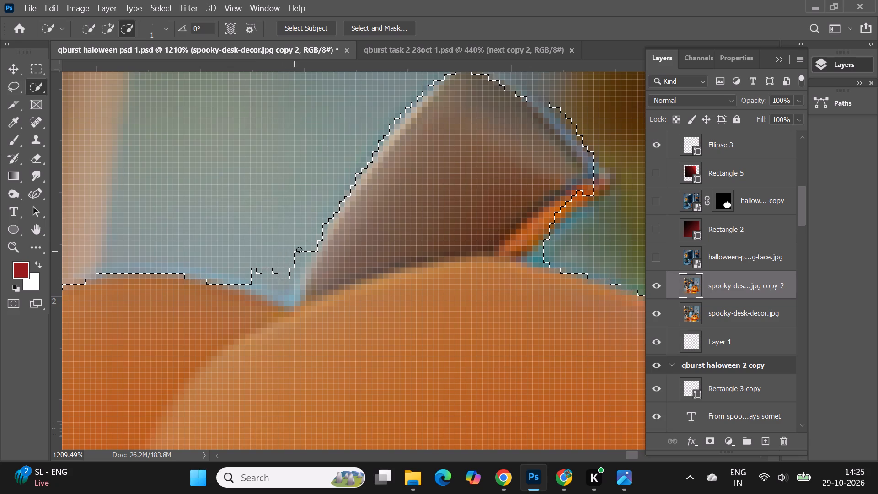
left_click_drag(304, 246, 274, 285)
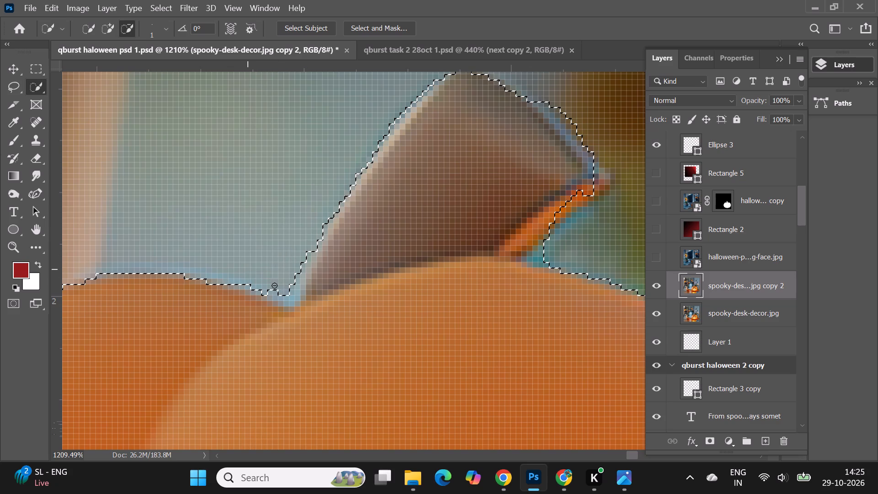
left_click_drag(274, 285, 228, 271)
Trim the background fringe along the stem's upper right edge and the leftover gap beneath its tip from the selection.
scroll(367, 329, "down", 5, "alt")
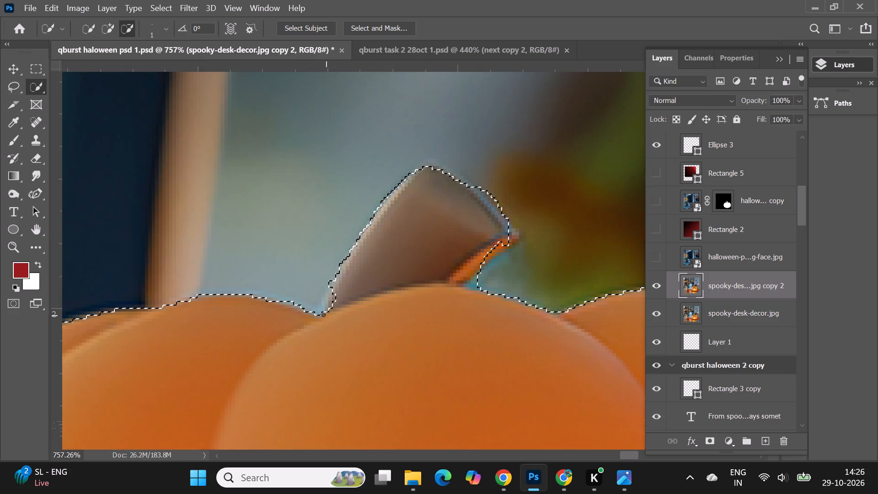
scroll(323, 315, "down", 3, "alt")
scroll(444, 307, "up", 5, "alt")
scroll(453, 202, "up", 4, "alt")
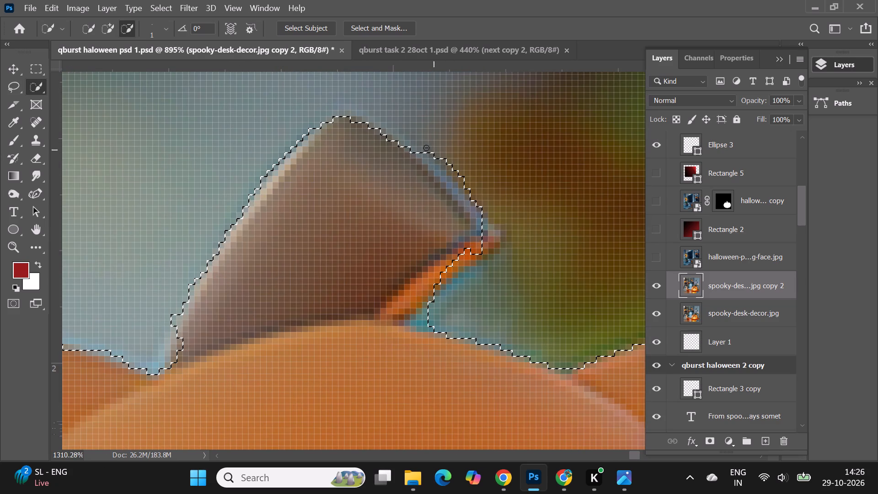
left_click_drag(422, 148, 395, 137)
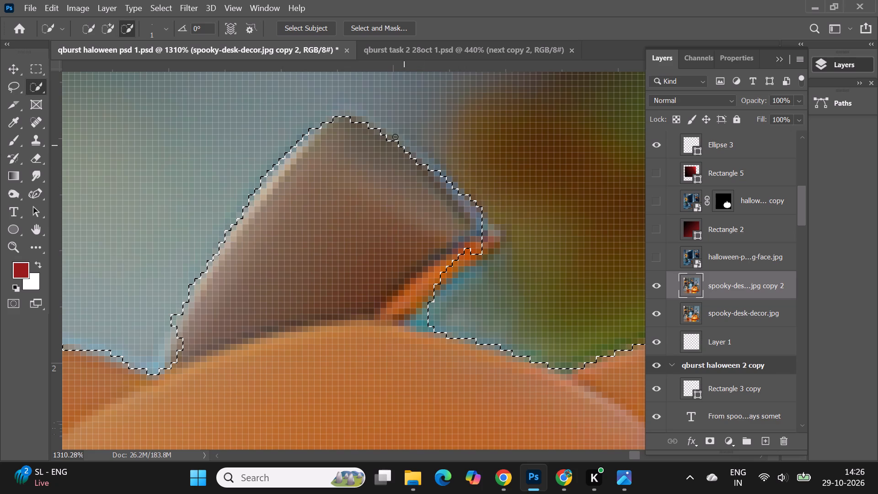
left_click_drag(395, 137, 370, 119)
left_click_drag(436, 159, 508, 217)
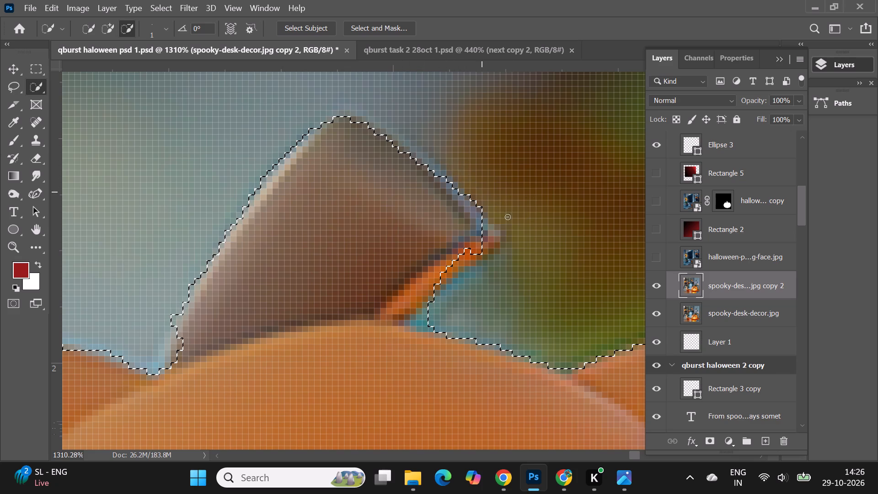
left_click_drag(508, 217, 525, 239)
left_click_drag(419, 318, 428, 318)
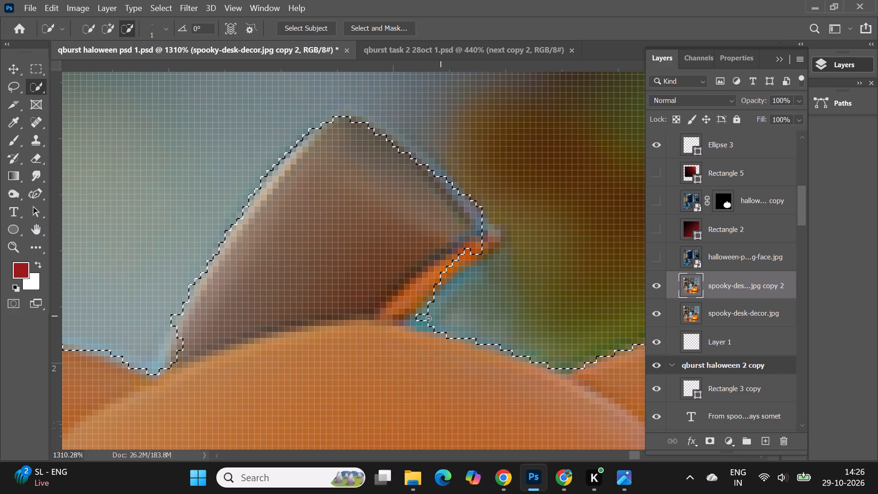
left_click_drag(428, 318, 455, 296)
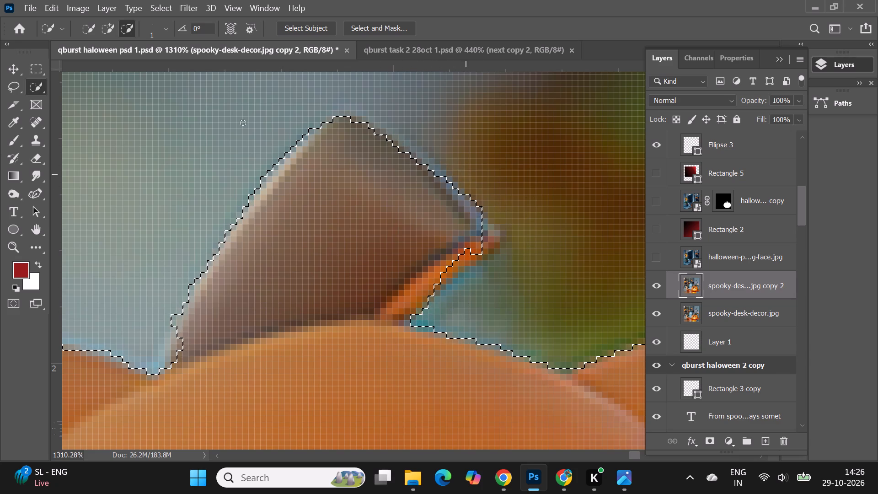
Add the missing pixels of the stem's pointed, orange-edged right tip to the selection.
left_click(112, 27)
scroll(541, 222, "up", 7, "alt")
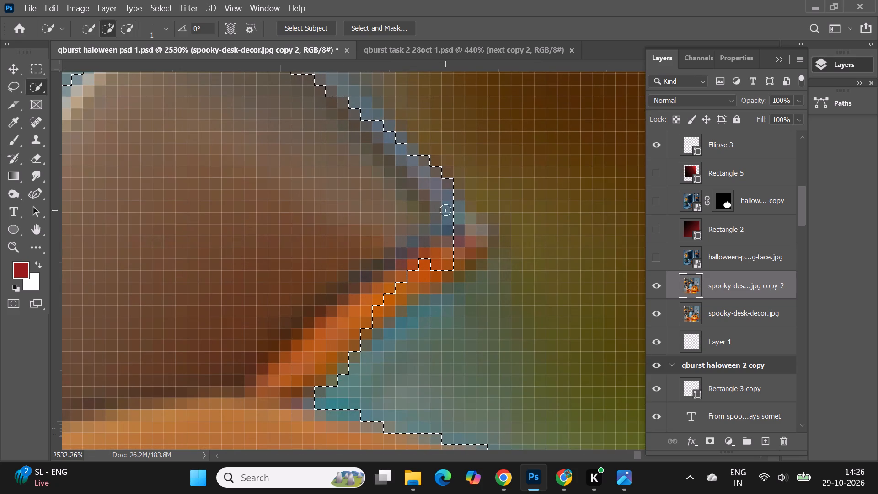
left_click_drag(445, 210, 430, 268)
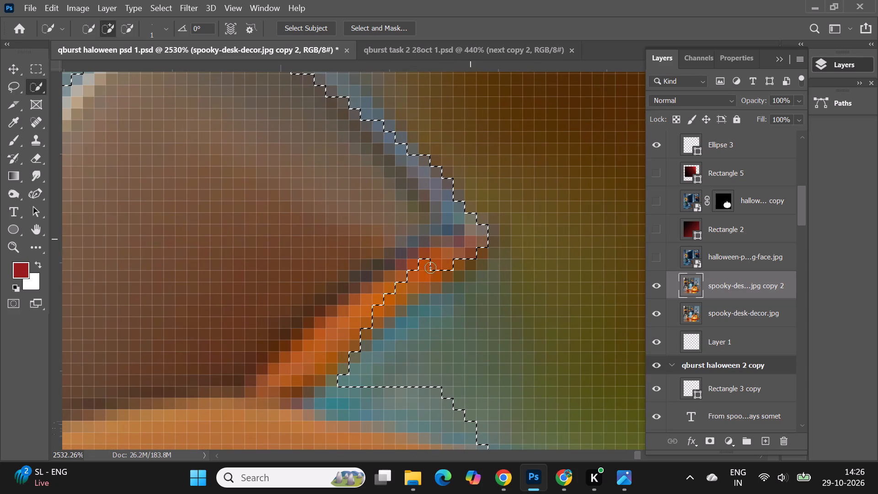
left_click_drag(430, 268, 435, 265)
Add the missing stem pixels at the stem's lower left base, where it meets the pumpkin, to the selection.
scroll(436, 263, "down", 12, "alt")
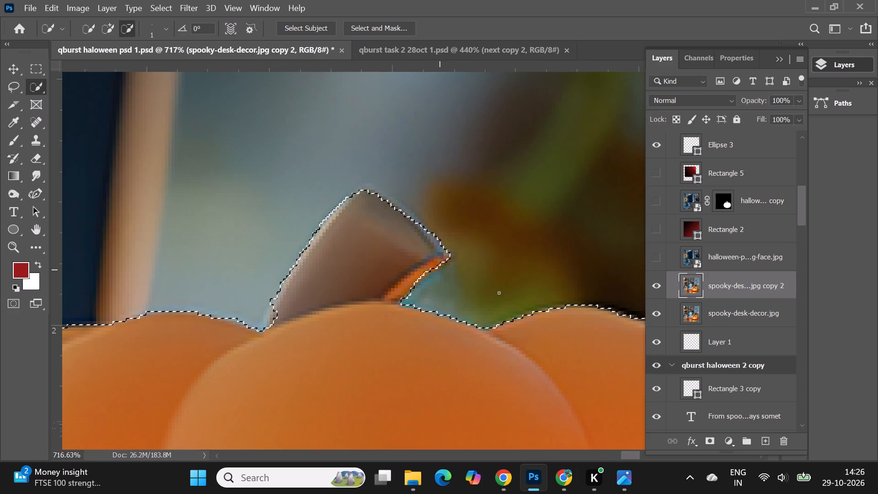
scroll(499, 293, "down", 2, "alt")
scroll(320, 302, "up", 8, "alt")
scroll(296, 332, "up", 3, "alt")
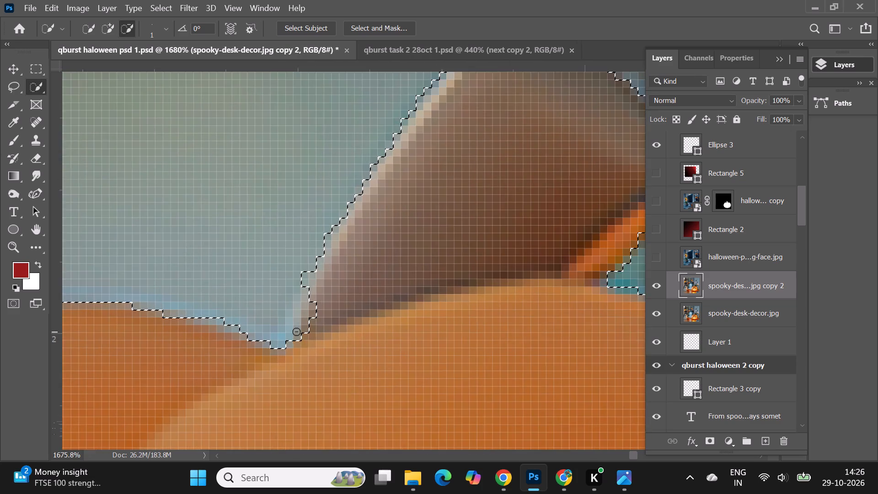
scroll(296, 332, "up", 4, "alt")
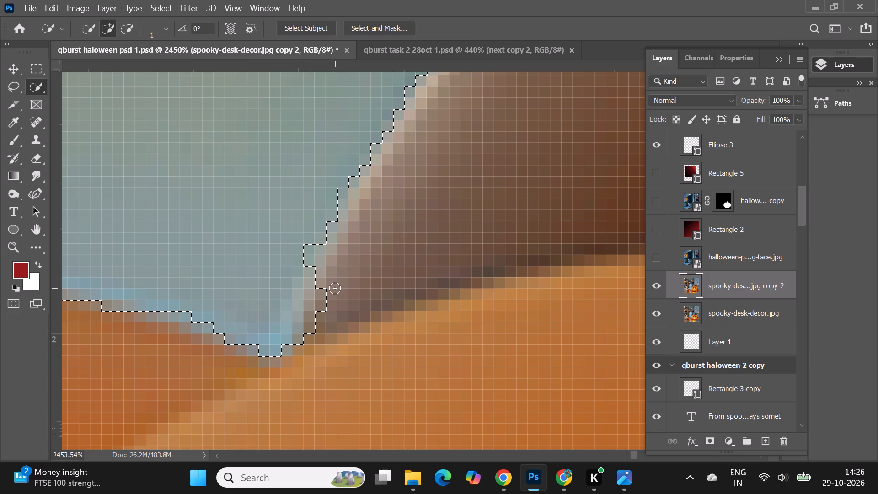
left_click_drag(335, 290, 301, 335)
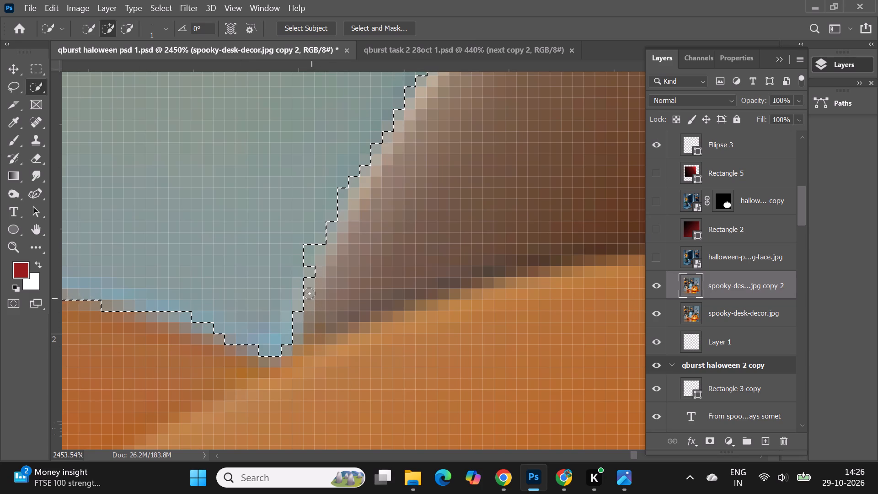
left_click(313, 275)
left_click(306, 312)
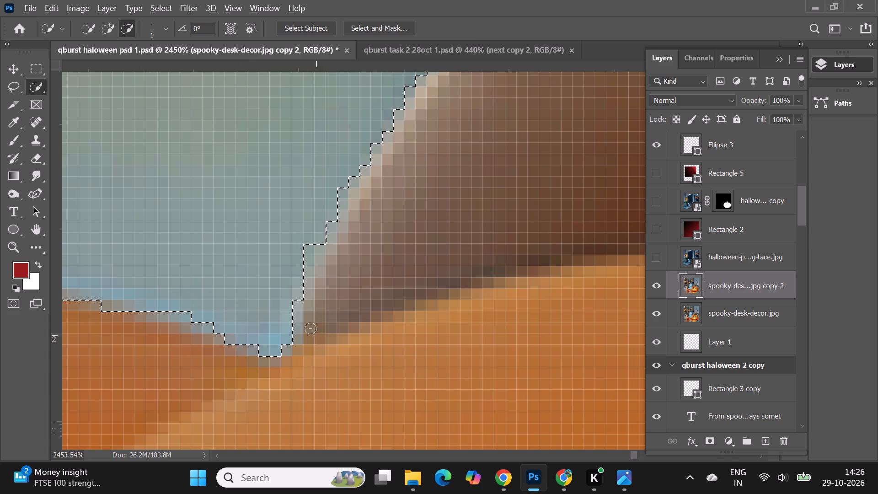
Mask the spooky-desk-decor.jpg copy 2 layer with the completed large pumpkin selection.
scroll(311, 328, "down", 13, "alt")
scroll(418, 316, "up", 8, "alt")
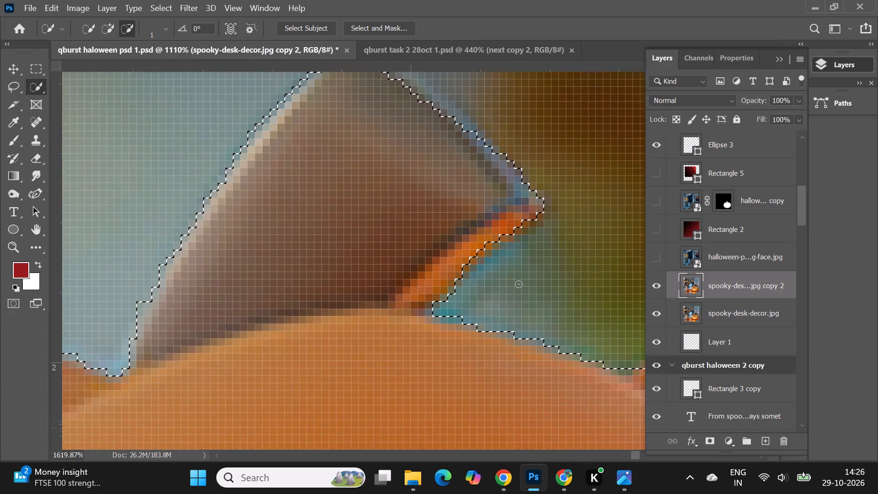
scroll(519, 284, "up", 2, "alt")
scroll(293, 240, "down", 13, "alt")
scroll(482, 234, "down", 6, "alt")
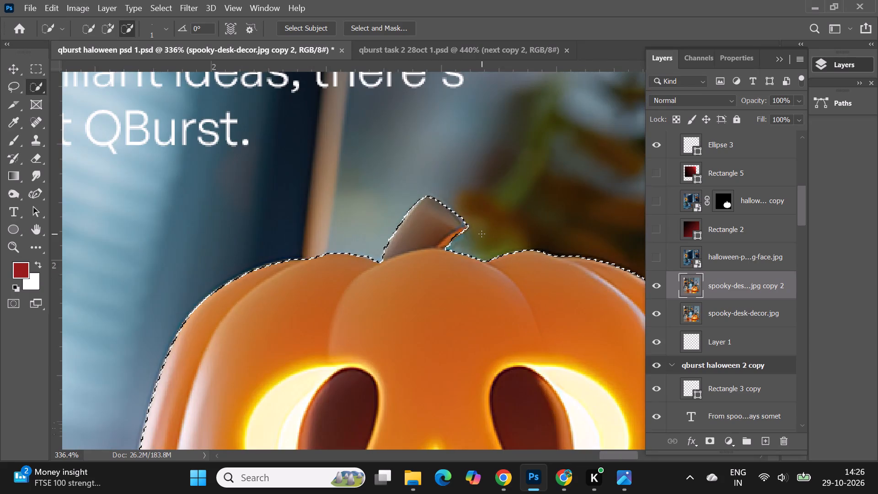
scroll(482, 234, "down", 11, "alt")
scroll(496, 281, "down", 3)
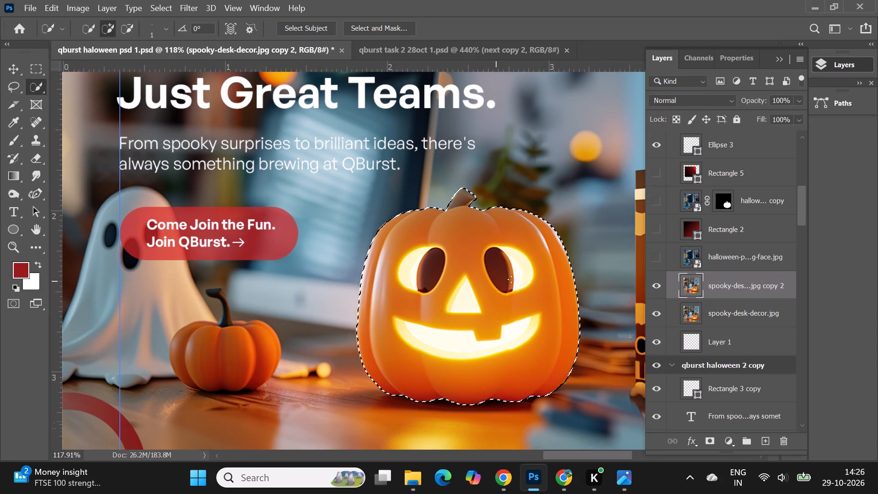
left_click(710, 445)
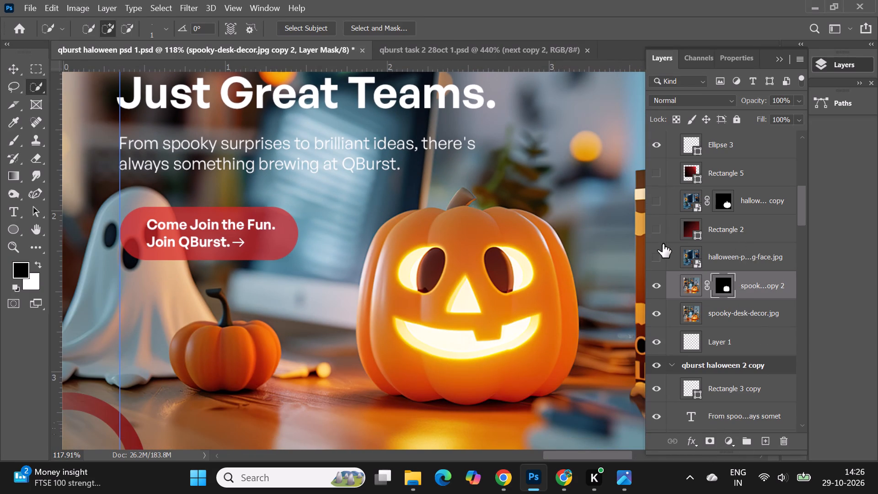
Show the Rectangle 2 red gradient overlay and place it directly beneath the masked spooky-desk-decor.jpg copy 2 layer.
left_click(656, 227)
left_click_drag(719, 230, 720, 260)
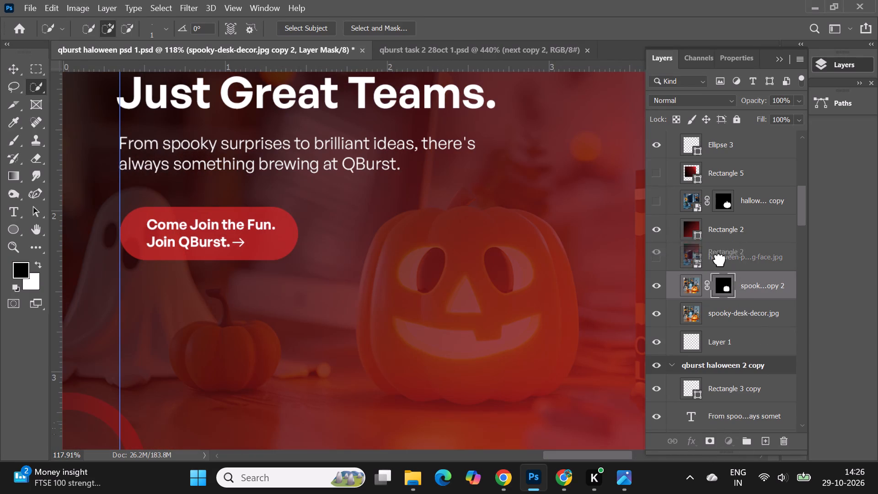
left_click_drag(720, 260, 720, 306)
Examine the pumpkin cutout over the red overlay and compare the qburst haloween 2 copy 2 artboard with the neighbouring artboards.
scroll(520, 272, "down", 7, "alt")
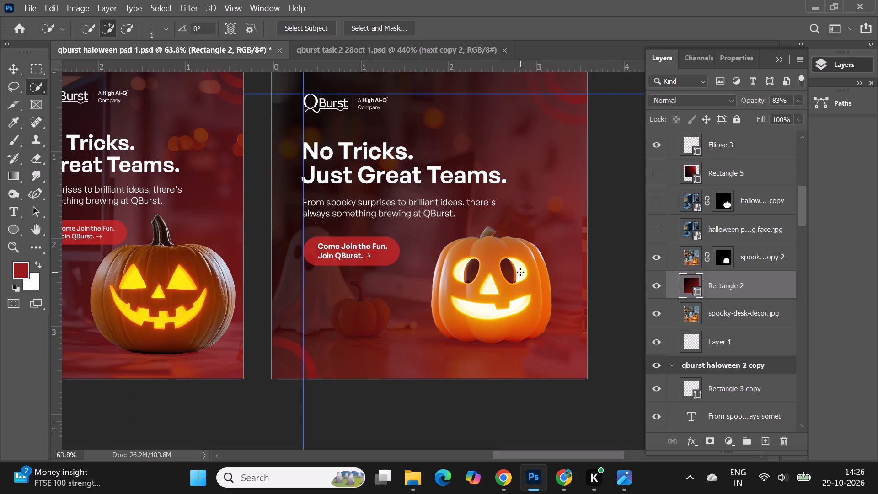
scroll(520, 272, "down", 3, "alt")
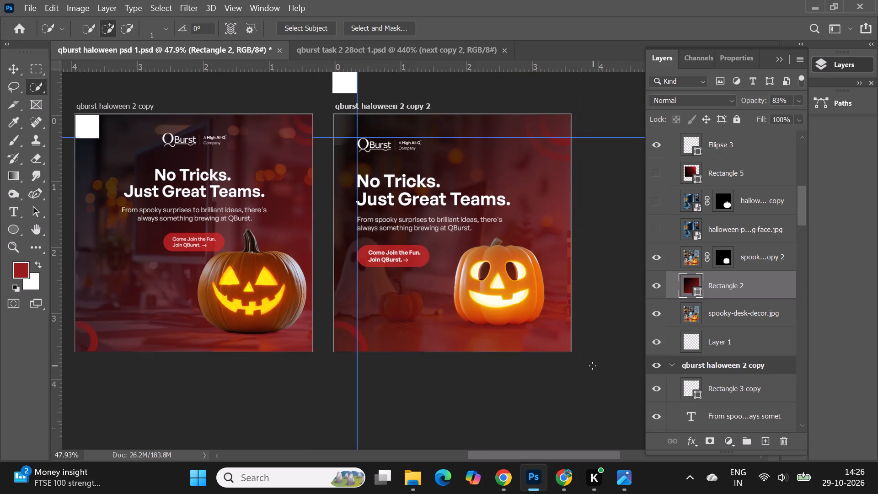
scroll(544, 194, "down", 2, "alt")
scroll(566, 209, "up", 2, "alt")
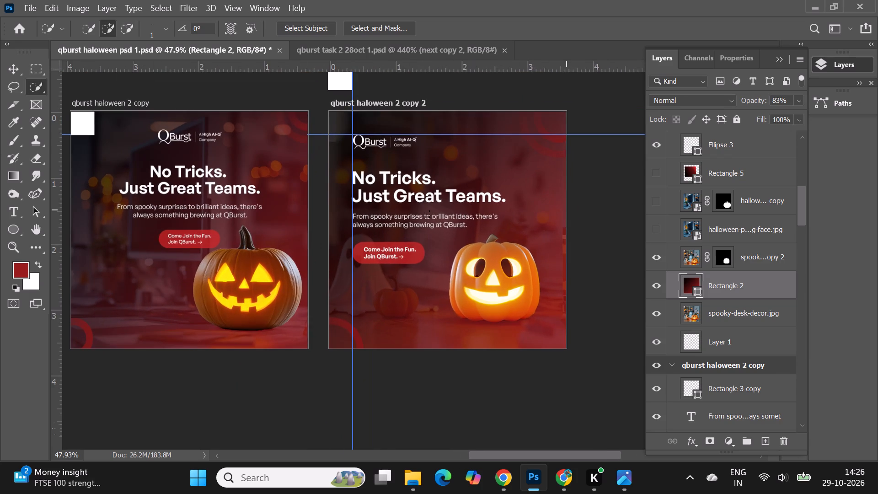
scroll(284, 215, "down", 2, "alt")
scroll(541, 216, "up", 2, "alt")
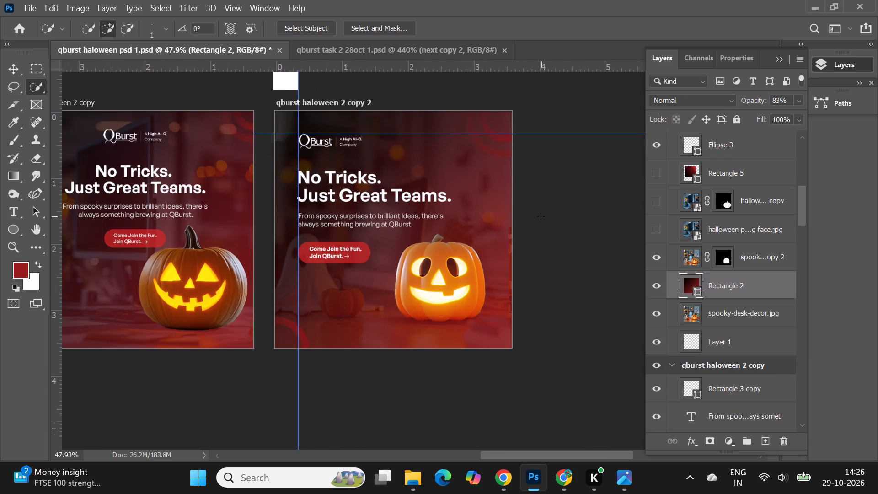
scroll(468, 230, "down", 3, "alt")
scroll(502, 213, "down", 4, "alt")
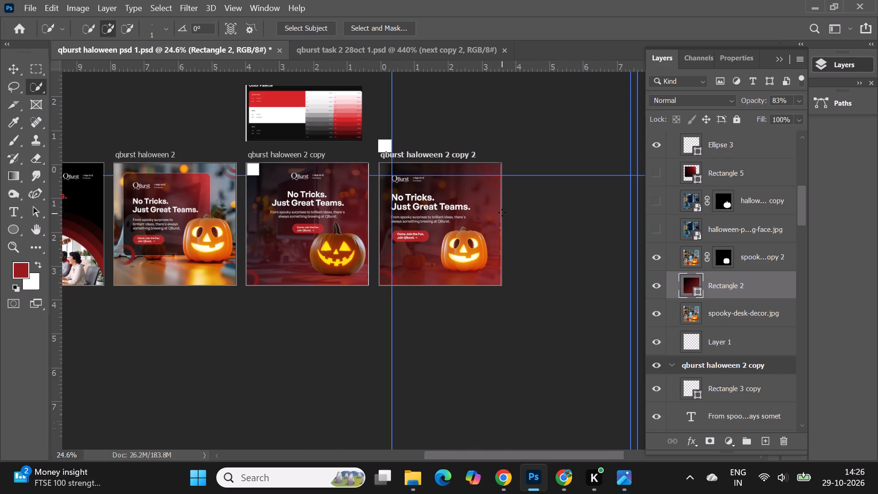
scroll(502, 213, "down", 3, "alt")
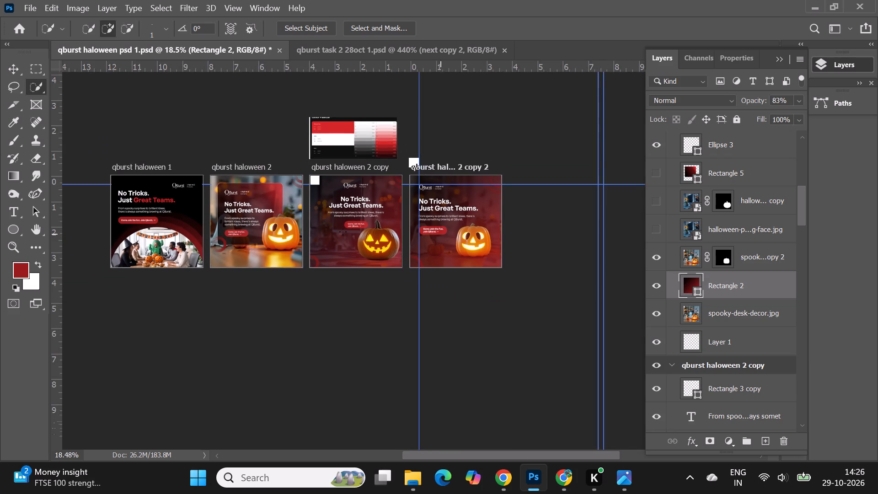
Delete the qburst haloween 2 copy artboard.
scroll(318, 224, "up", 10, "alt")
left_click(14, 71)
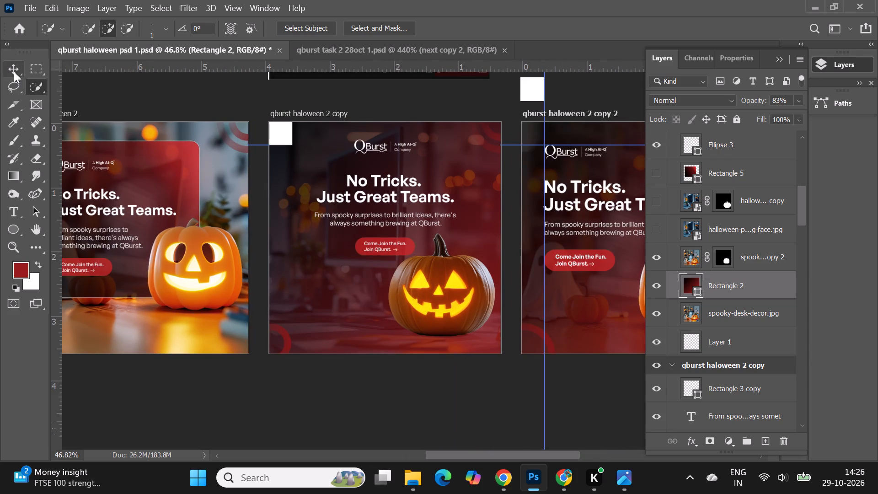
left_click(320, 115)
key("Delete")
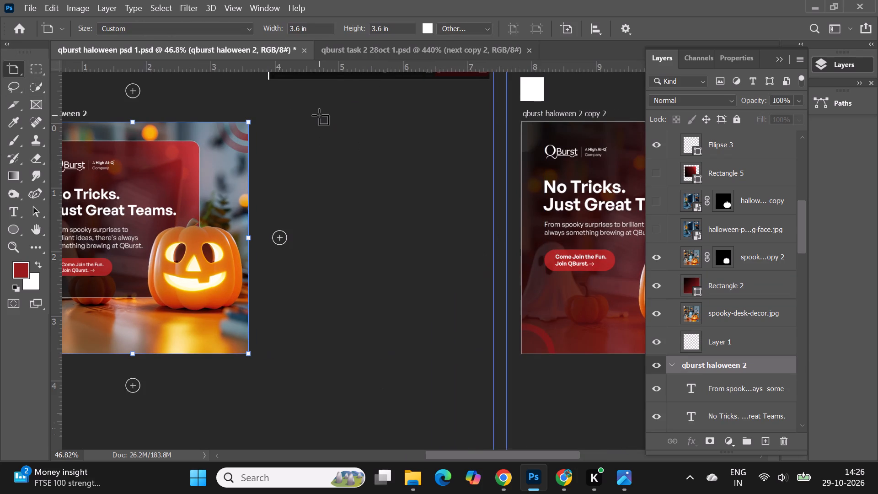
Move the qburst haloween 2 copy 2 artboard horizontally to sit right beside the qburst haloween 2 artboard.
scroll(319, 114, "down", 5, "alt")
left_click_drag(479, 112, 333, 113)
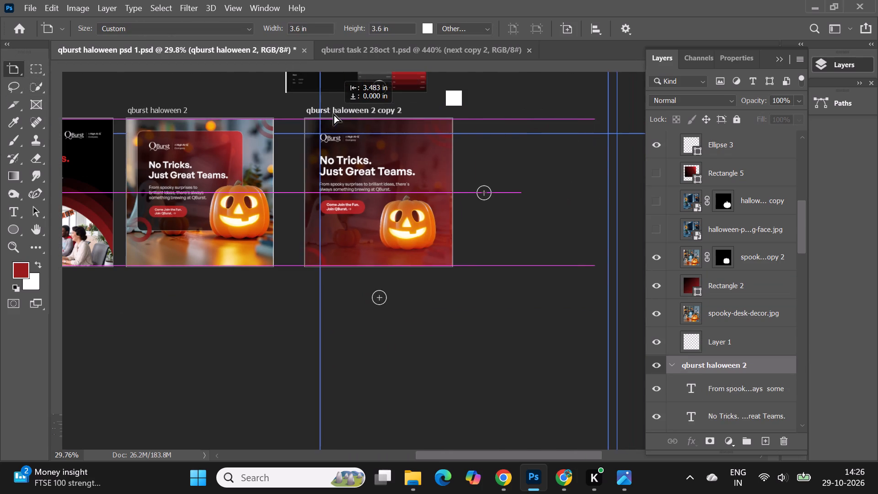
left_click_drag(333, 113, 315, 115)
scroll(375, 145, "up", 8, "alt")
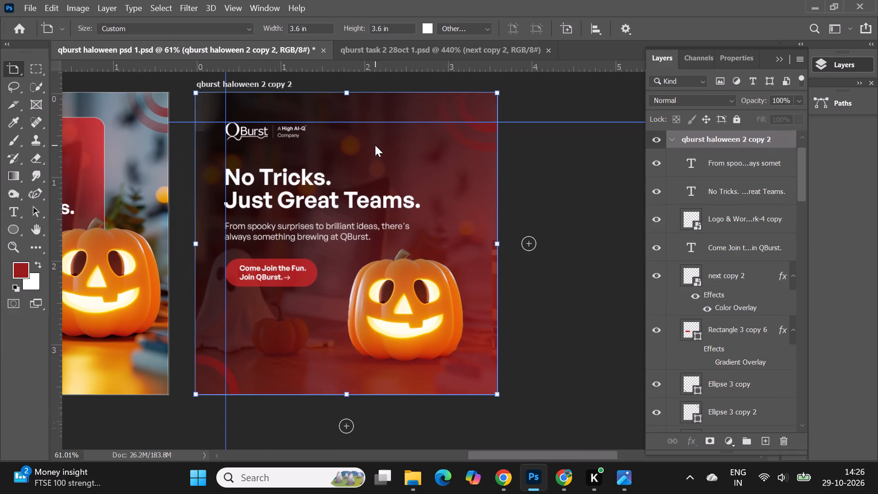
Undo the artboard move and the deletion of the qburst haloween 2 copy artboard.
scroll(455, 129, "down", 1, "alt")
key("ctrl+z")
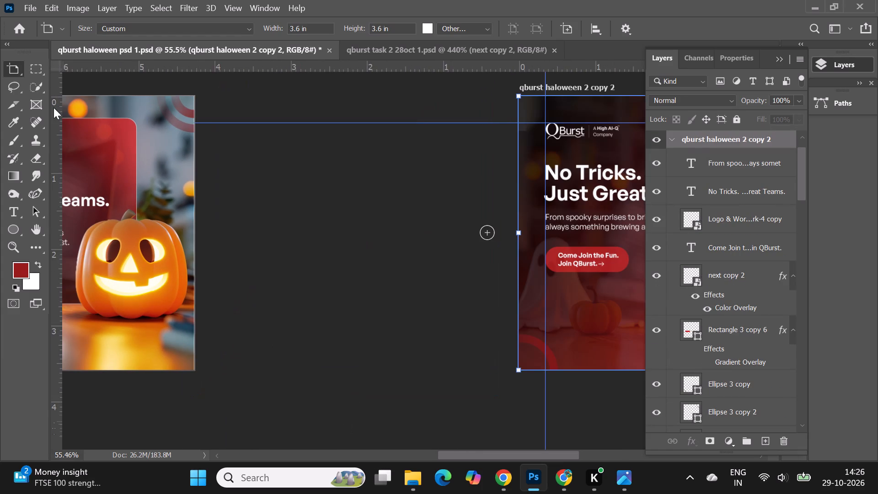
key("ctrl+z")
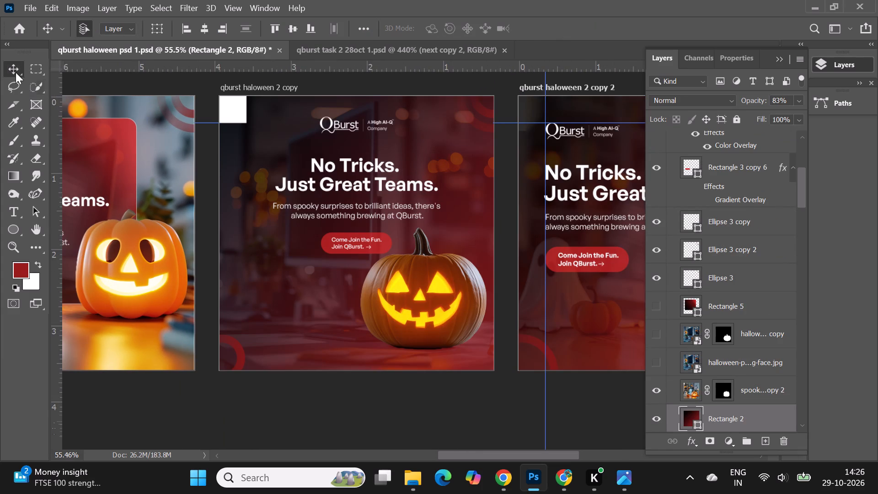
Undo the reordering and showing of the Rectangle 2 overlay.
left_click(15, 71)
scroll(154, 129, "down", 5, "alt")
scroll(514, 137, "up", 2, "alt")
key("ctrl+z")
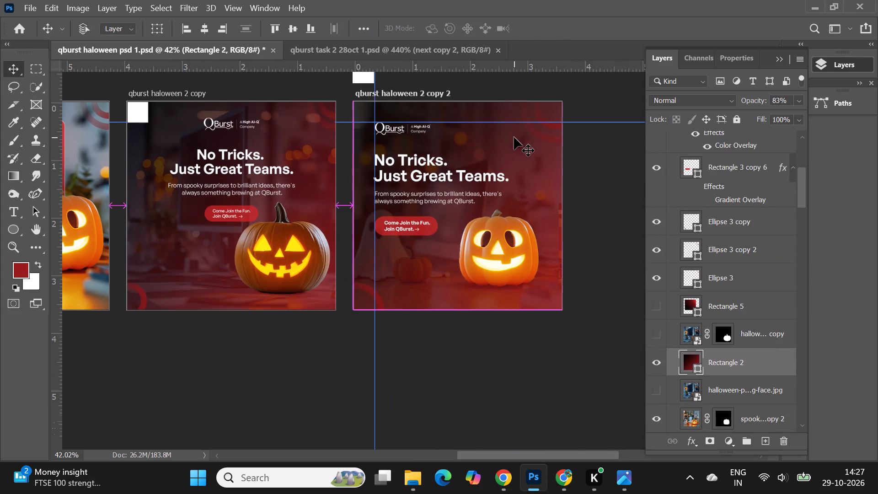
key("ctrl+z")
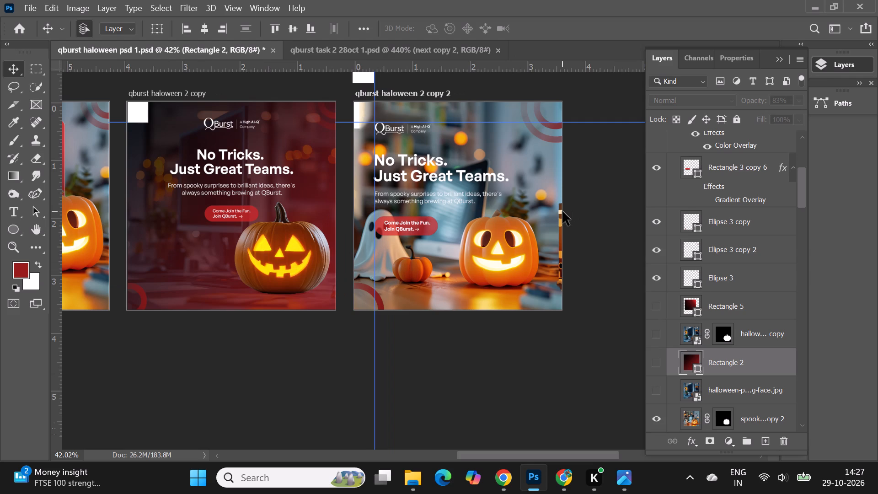
Undo the spooky-desk-decor.jpg copy 2 layer mask and the latest stem refinements of the large pumpkin selection.
key("ctrl+z")
scroll(552, 285, "up", 3, "alt")
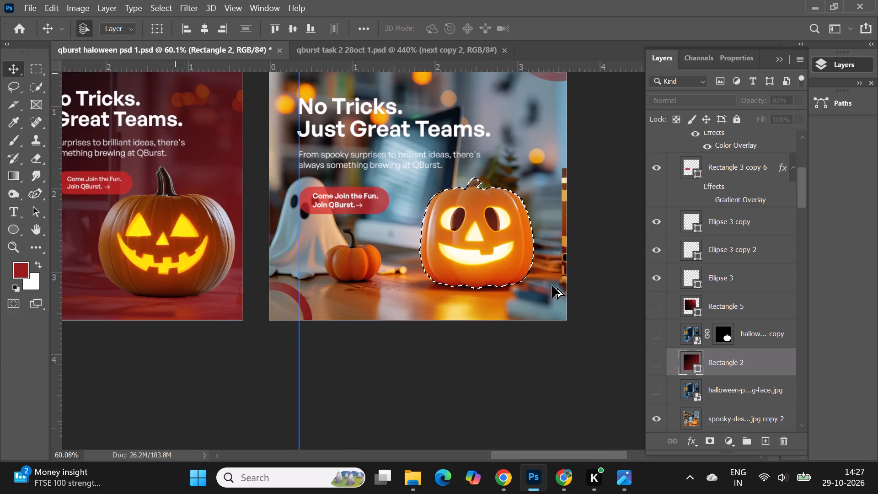
scroll(552, 285, "up", 5, "alt")
scroll(466, 174, "up", 8, "alt")
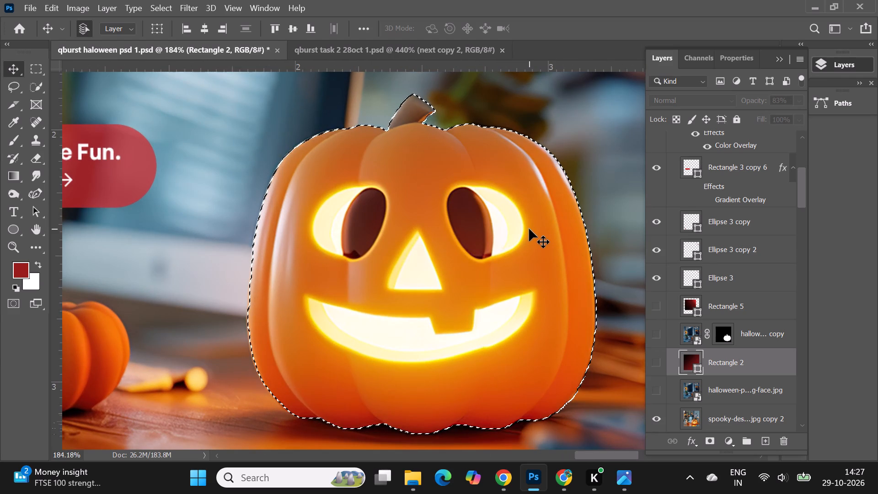
key("ctrl+z")
key("ctrl+z")
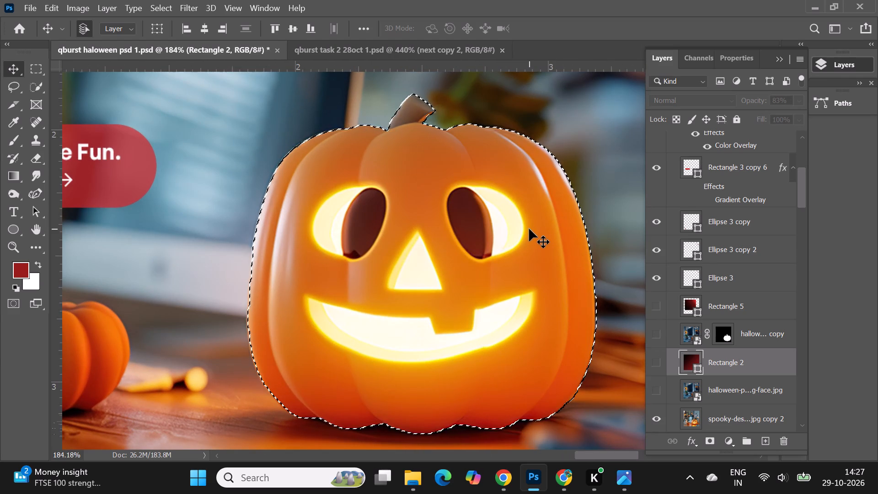
scroll(448, 108, "up", 8, "alt")
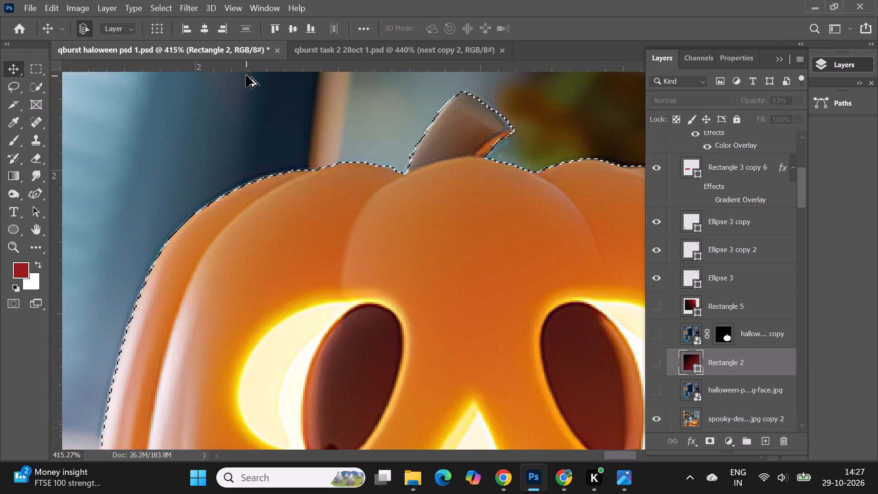
key("ctrl+z")
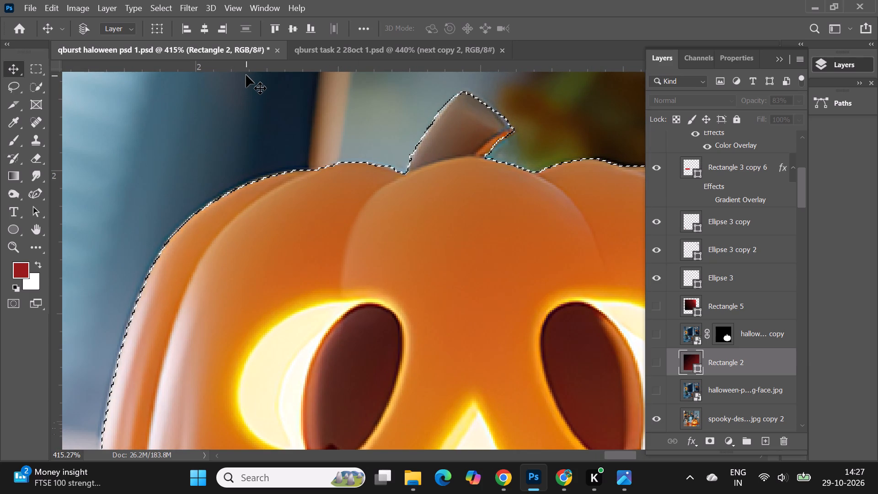
key("ctrl+z")
key("ctrl+z")
key("ctrl+z")
key("ctrl+z")
key("ctrl+z")
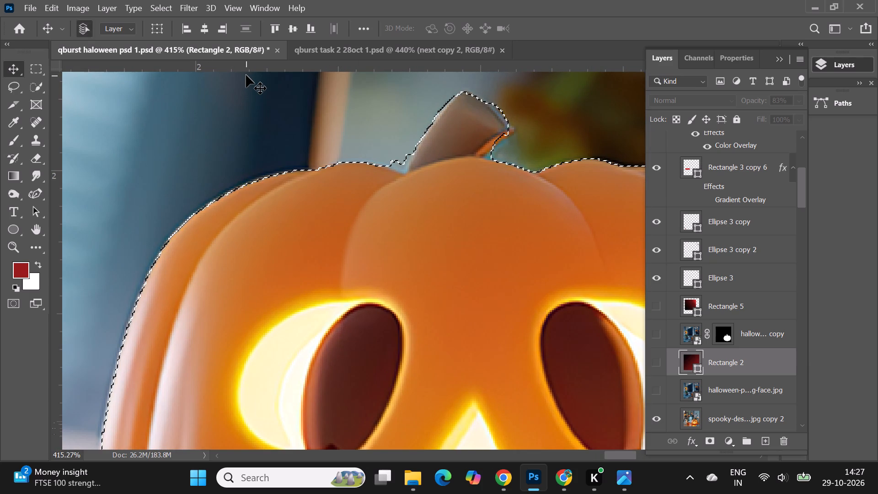
key("ctrl+z")
key("ctrl+z")
key("ctrl+z")
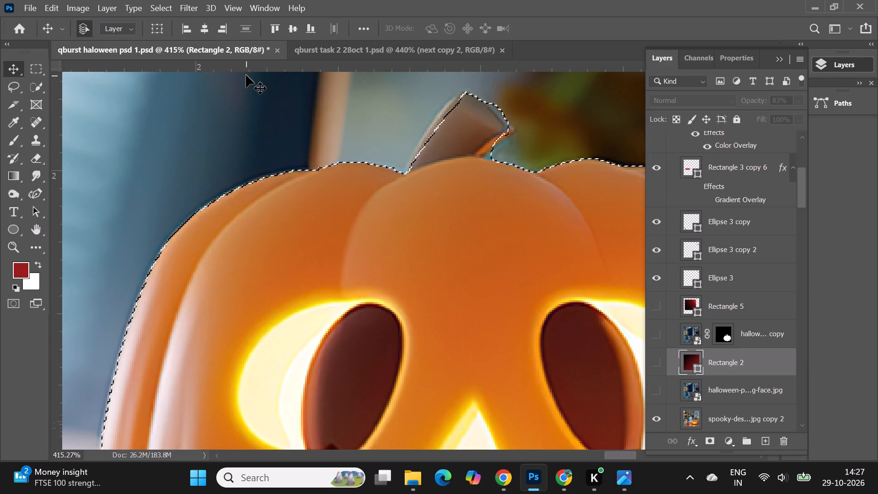
key("ctrl+z")
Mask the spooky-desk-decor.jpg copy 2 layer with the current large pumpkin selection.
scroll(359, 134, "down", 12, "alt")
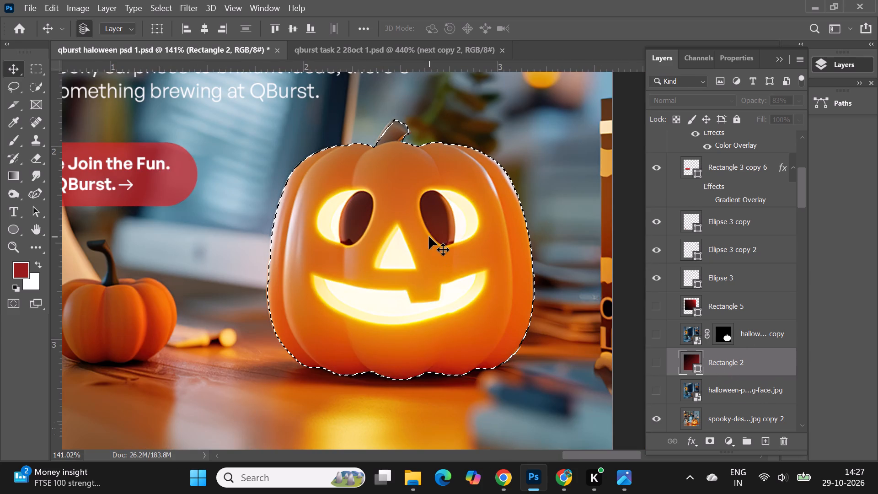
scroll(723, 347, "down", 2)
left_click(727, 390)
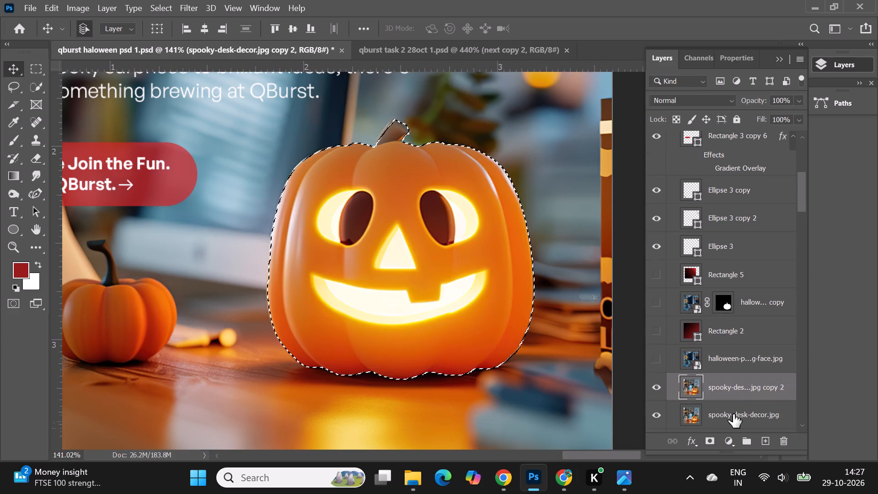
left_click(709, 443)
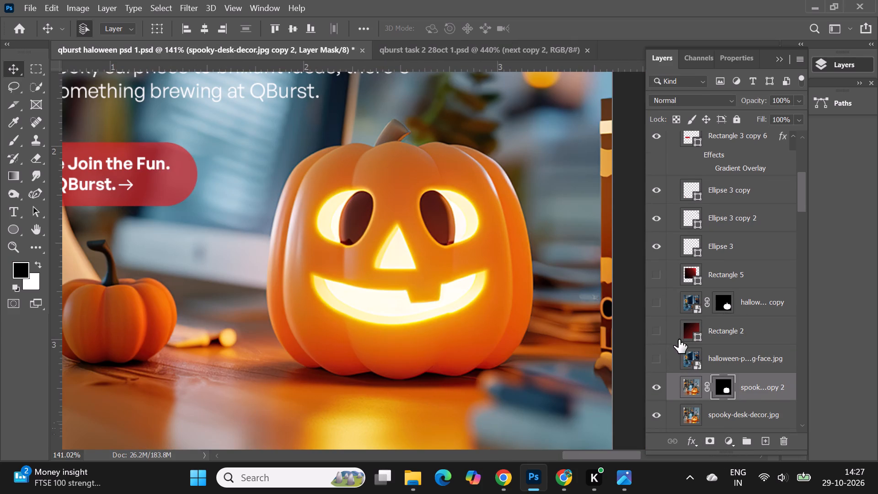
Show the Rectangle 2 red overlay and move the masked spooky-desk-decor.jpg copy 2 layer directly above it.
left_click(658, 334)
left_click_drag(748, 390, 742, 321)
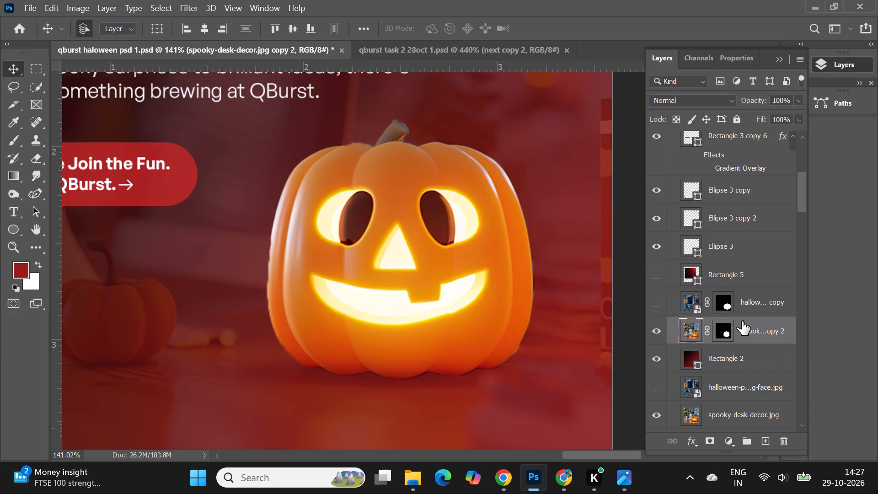
Examine the pumpkin cutout's edges against the red overlay, both close up and alongside the other artboards.
scroll(594, 285, "down", 8, "alt")
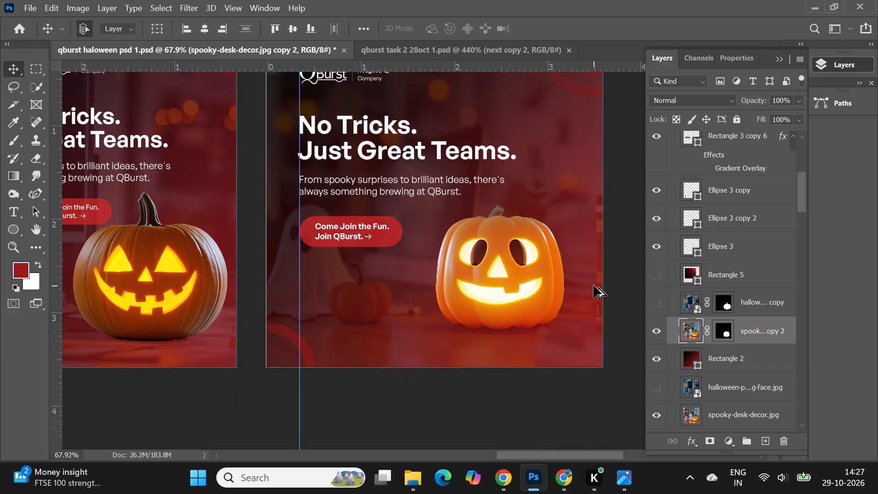
scroll(594, 285, "down", 7, "alt")
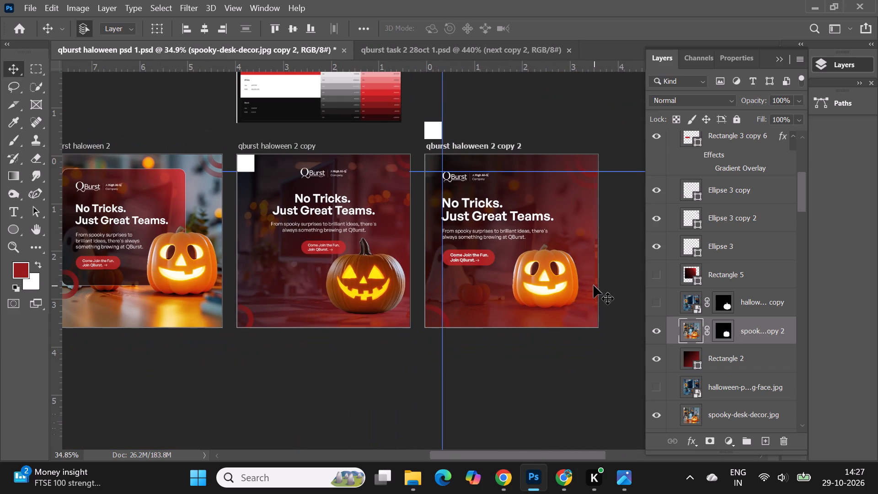
scroll(594, 285, "up", 13, "alt")
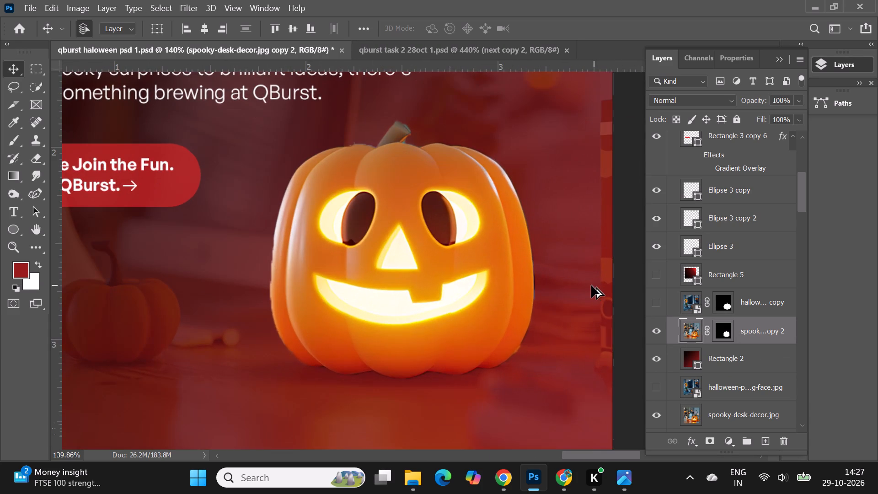
scroll(514, 278, "down", 9, "alt")
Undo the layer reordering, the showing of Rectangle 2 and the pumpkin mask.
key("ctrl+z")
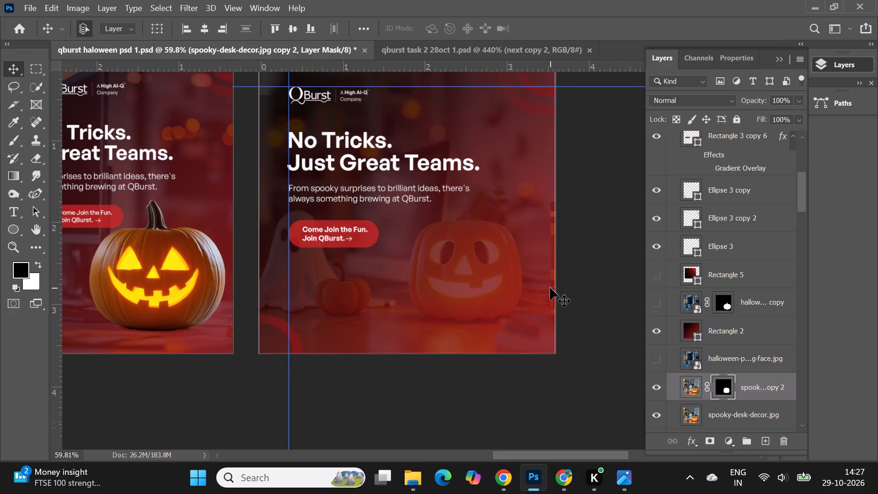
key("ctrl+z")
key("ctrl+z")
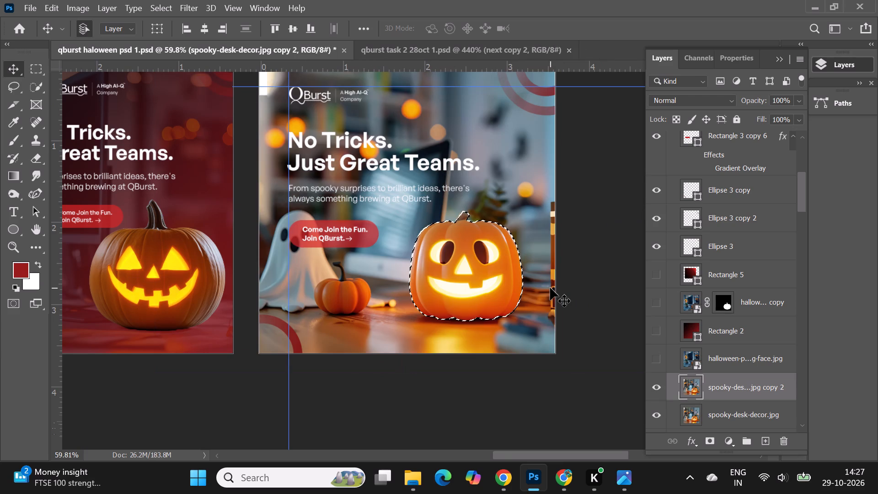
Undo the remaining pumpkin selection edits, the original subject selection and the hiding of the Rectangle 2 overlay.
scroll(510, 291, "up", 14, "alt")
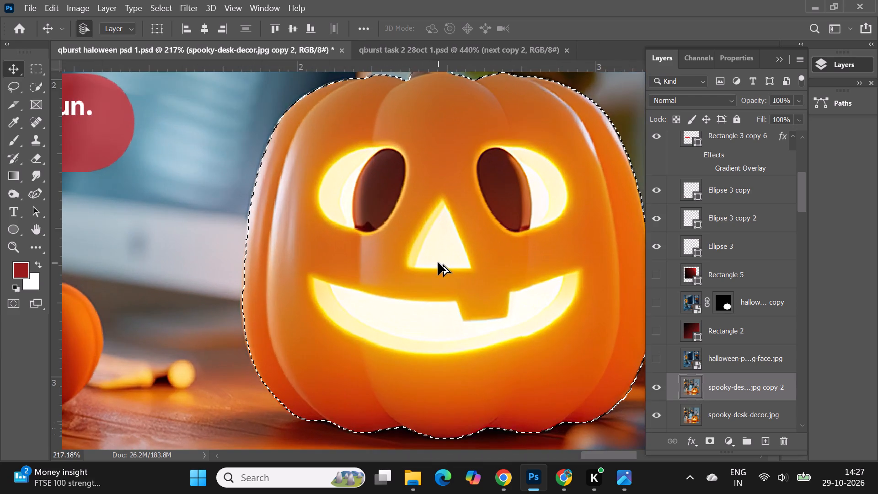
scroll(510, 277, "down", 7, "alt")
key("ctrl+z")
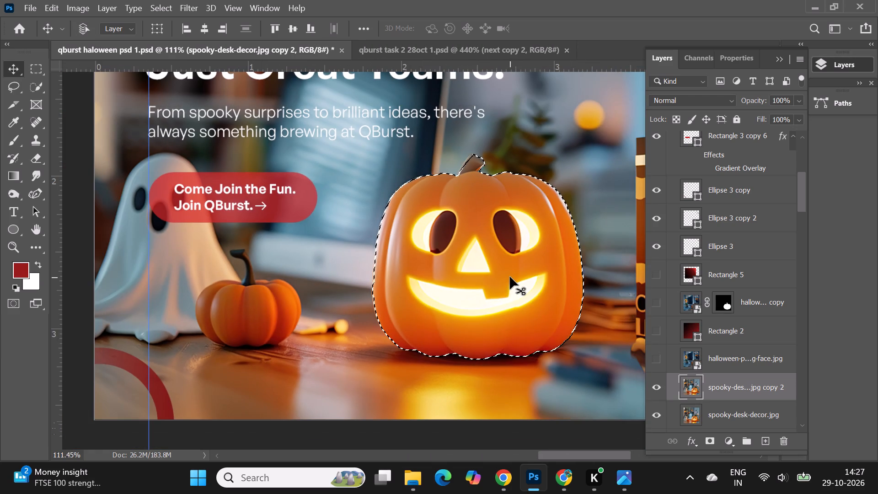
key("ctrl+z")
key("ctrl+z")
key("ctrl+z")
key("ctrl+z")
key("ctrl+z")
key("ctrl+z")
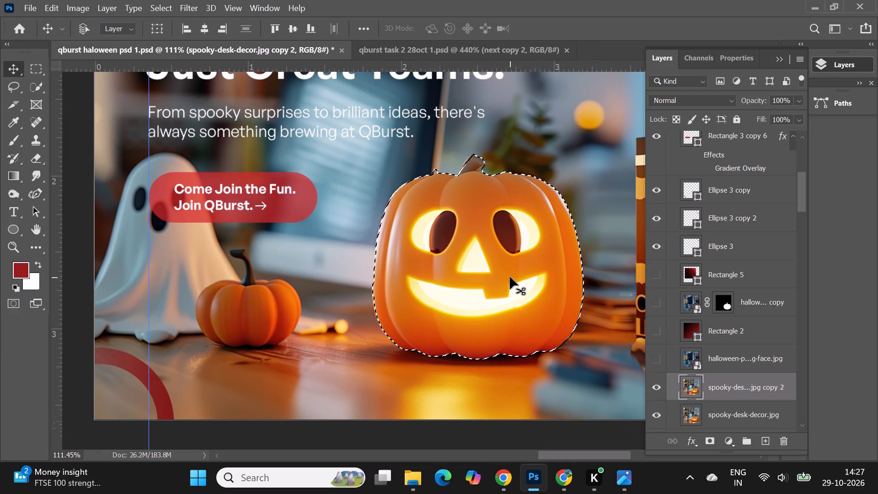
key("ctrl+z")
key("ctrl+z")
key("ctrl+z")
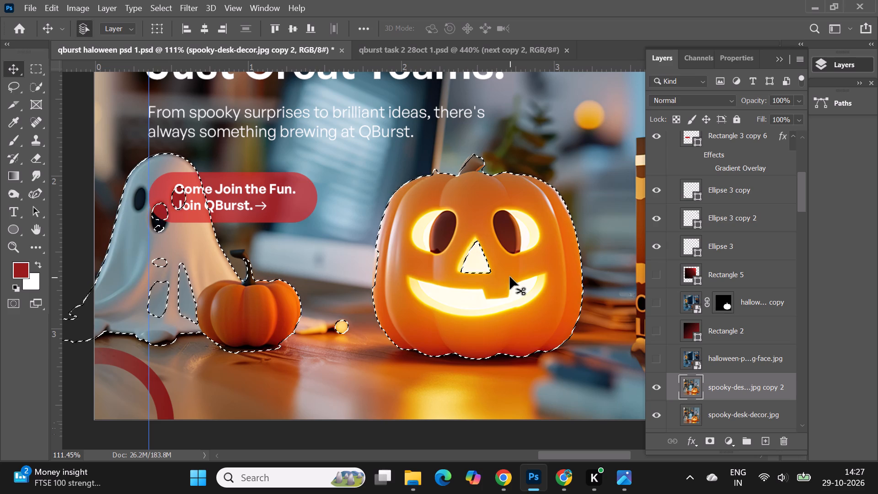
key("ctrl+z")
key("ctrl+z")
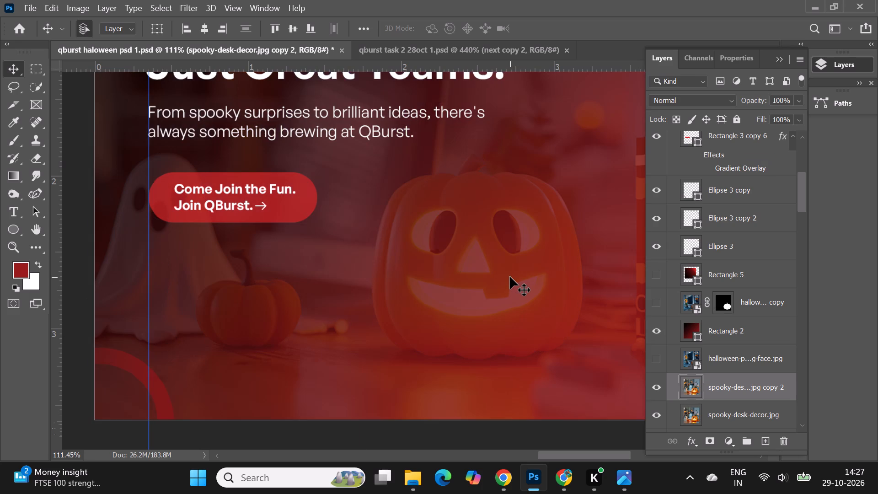
Hide the Rectangle 2 red gradient overlay.
left_click(510, 277)
left_click(654, 335)
Select the subject automatically on the spooky-desk-decor.jpg copy 2 layer.
left_click(722, 388)
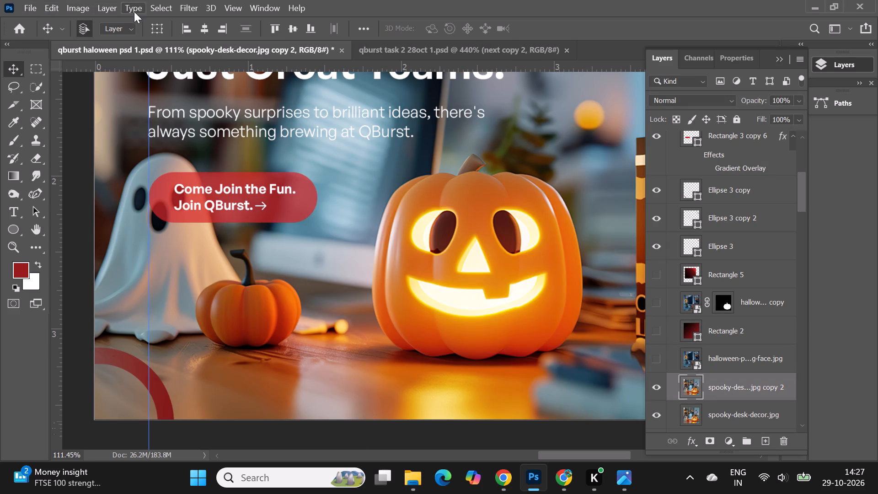
left_click(160, 9)
left_click(189, 162)
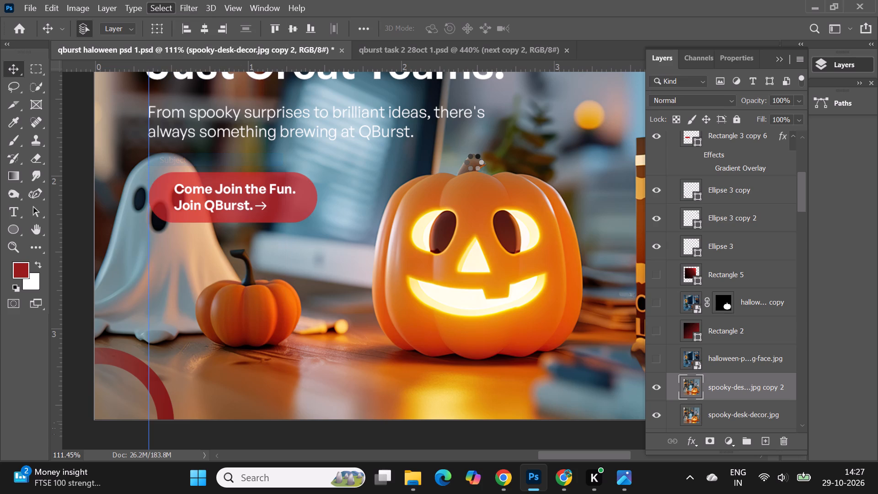
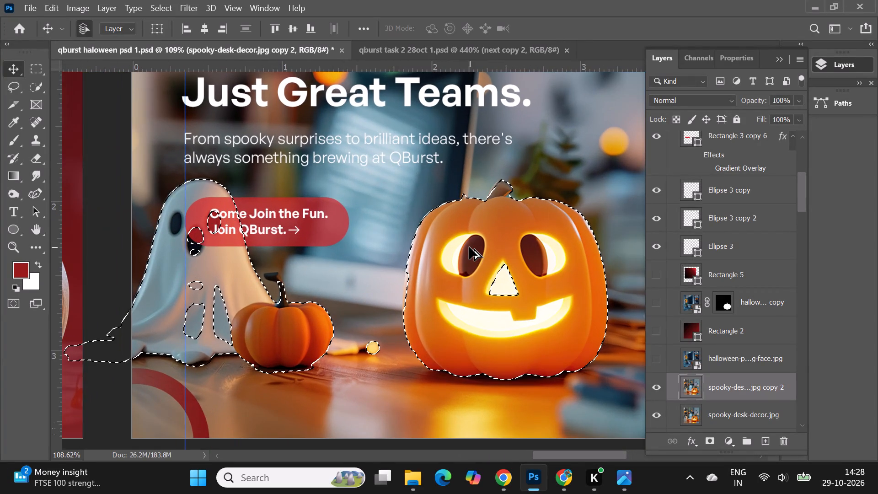
Examine the automatic subject selection's outline around the large pumpkin, its stem and the neighbouring objects.
scroll(469, 247, "up", 5)
scroll(387, 229, "down", 3)
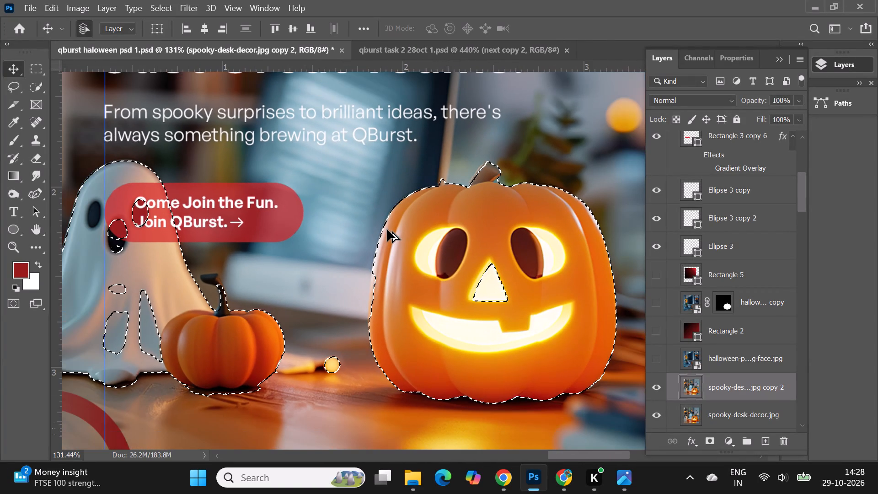
scroll(562, 229, "down", 6)
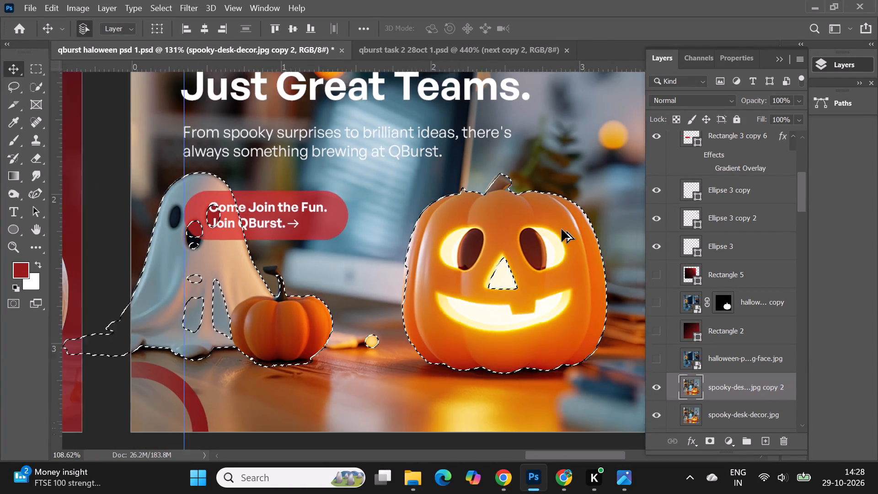
scroll(562, 229, "up", 6)
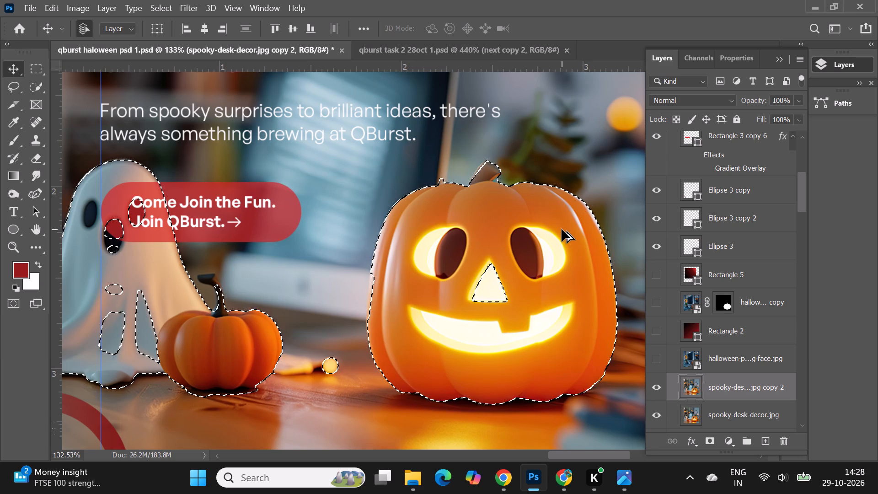
scroll(562, 229, "up", 6)
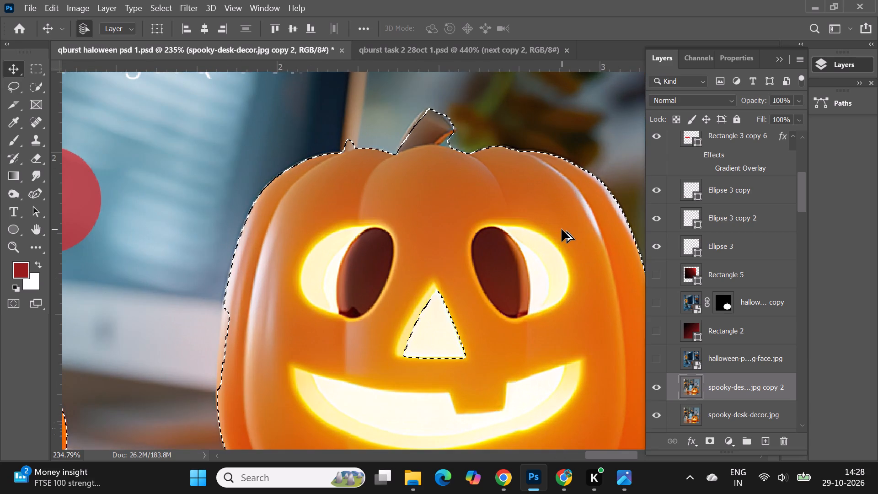
scroll(562, 229, "down", 8)
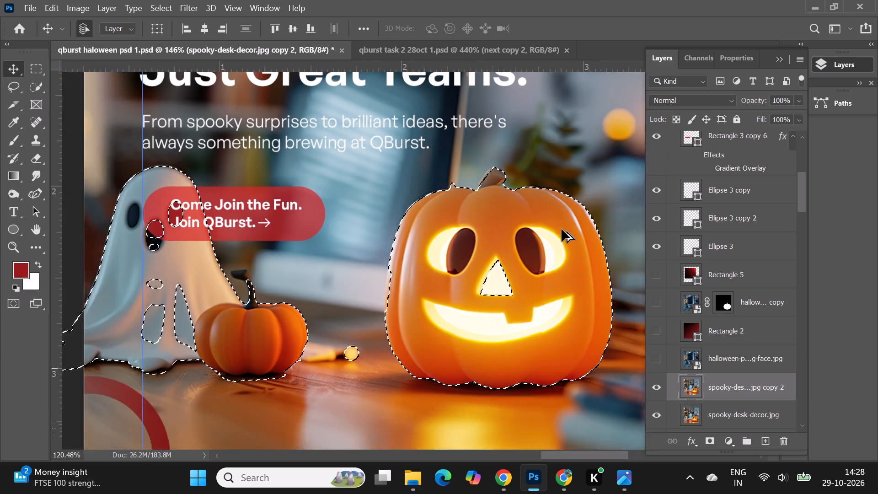
scroll(562, 229, "down", 1)
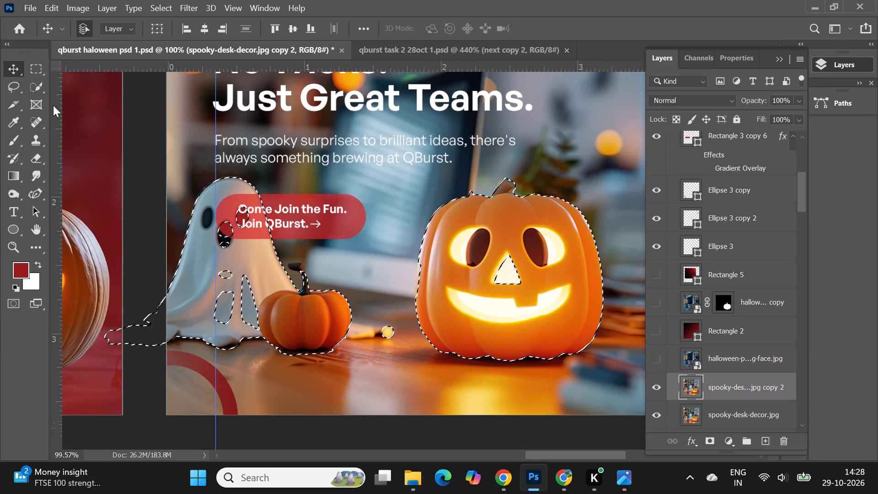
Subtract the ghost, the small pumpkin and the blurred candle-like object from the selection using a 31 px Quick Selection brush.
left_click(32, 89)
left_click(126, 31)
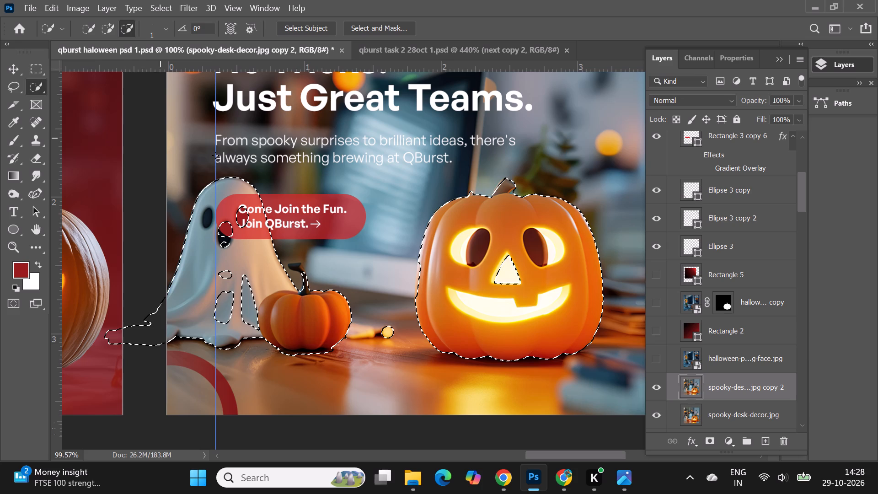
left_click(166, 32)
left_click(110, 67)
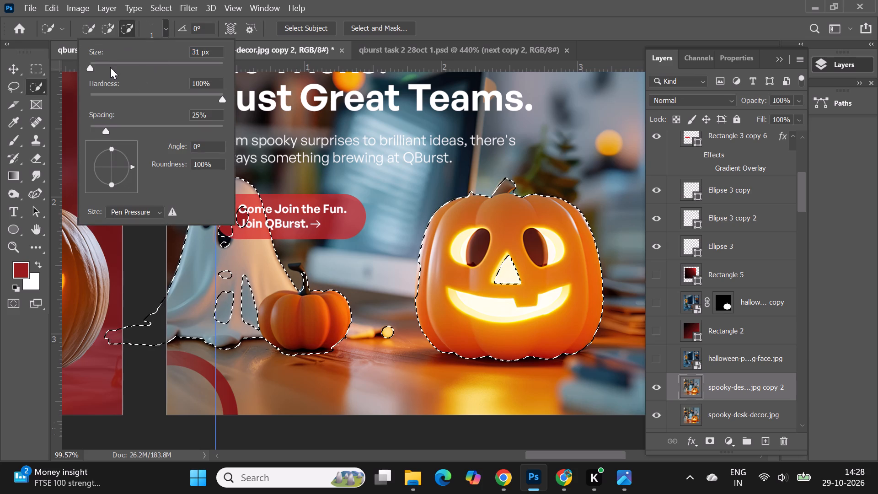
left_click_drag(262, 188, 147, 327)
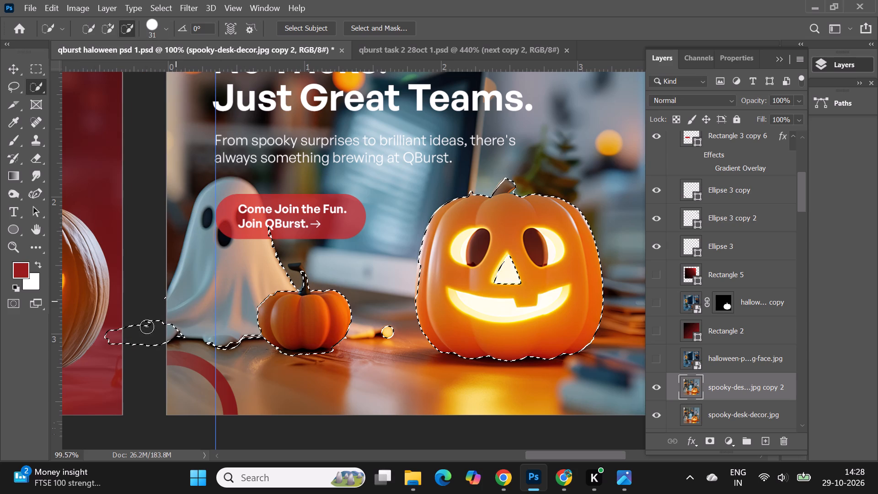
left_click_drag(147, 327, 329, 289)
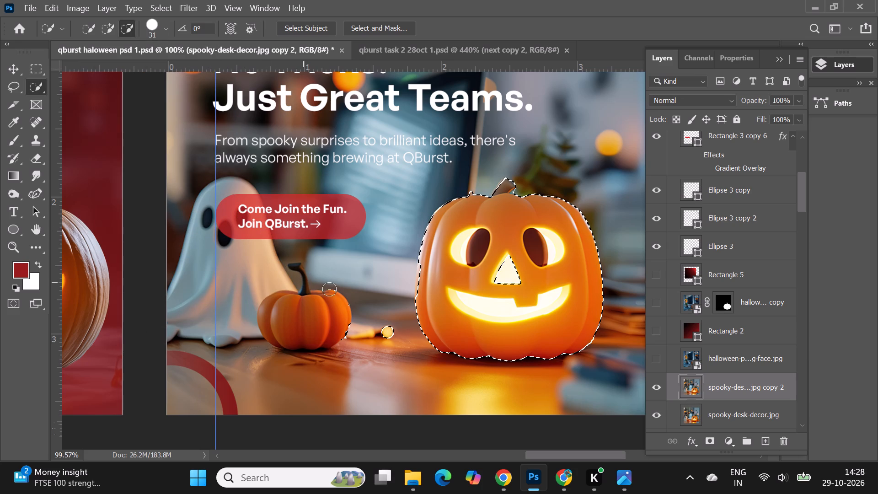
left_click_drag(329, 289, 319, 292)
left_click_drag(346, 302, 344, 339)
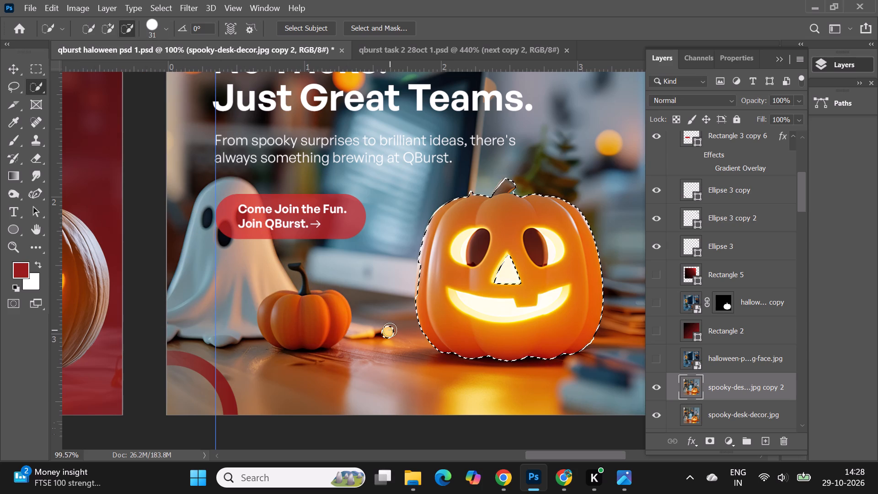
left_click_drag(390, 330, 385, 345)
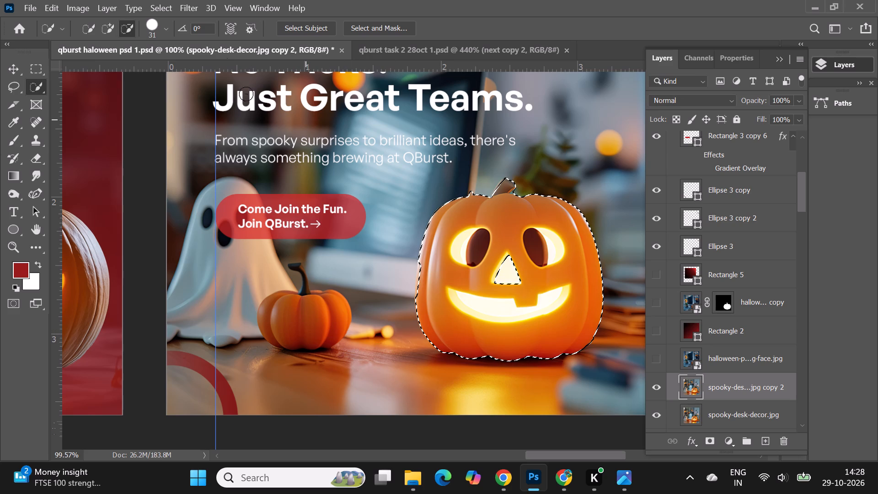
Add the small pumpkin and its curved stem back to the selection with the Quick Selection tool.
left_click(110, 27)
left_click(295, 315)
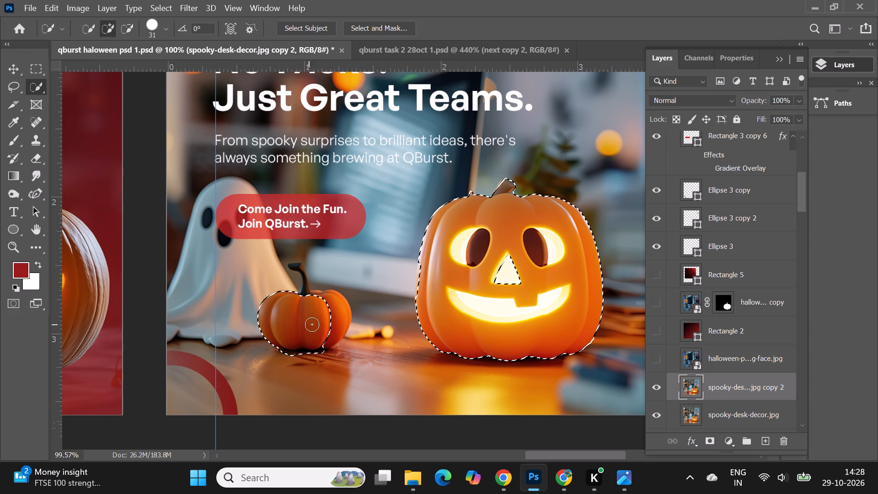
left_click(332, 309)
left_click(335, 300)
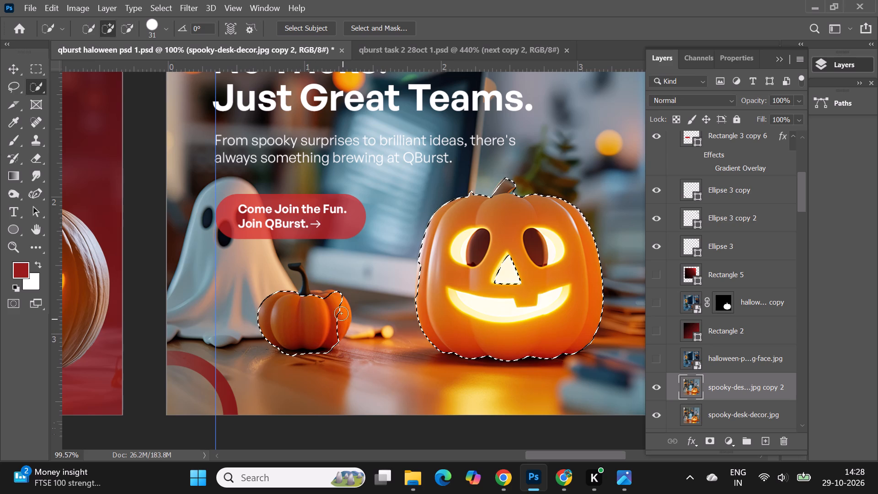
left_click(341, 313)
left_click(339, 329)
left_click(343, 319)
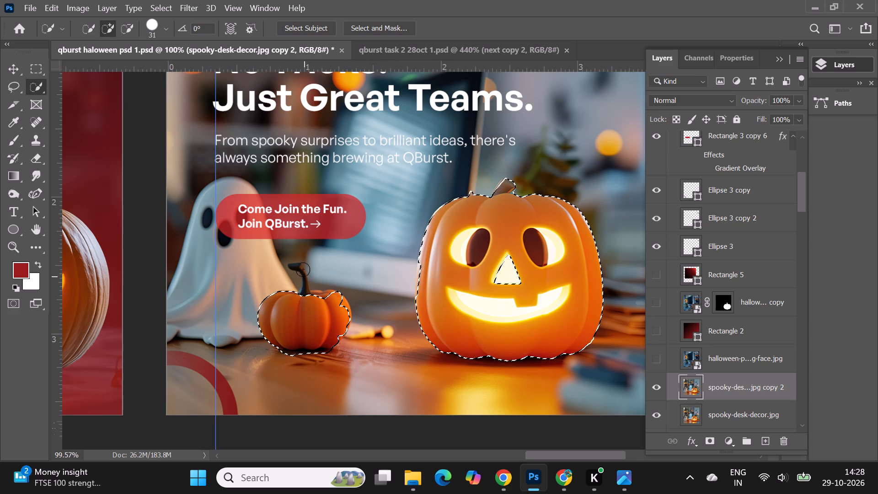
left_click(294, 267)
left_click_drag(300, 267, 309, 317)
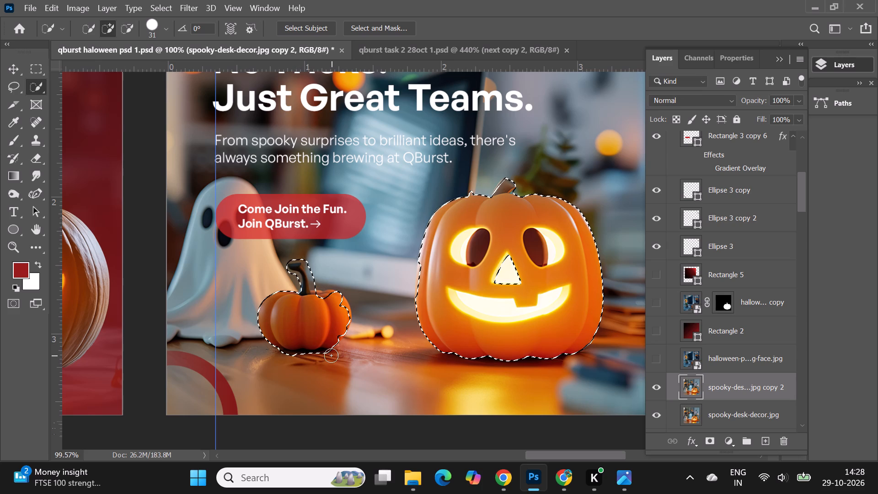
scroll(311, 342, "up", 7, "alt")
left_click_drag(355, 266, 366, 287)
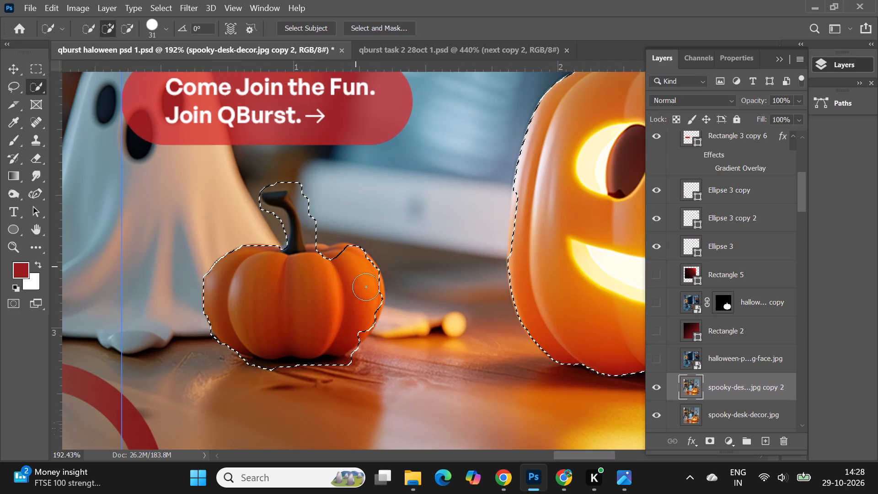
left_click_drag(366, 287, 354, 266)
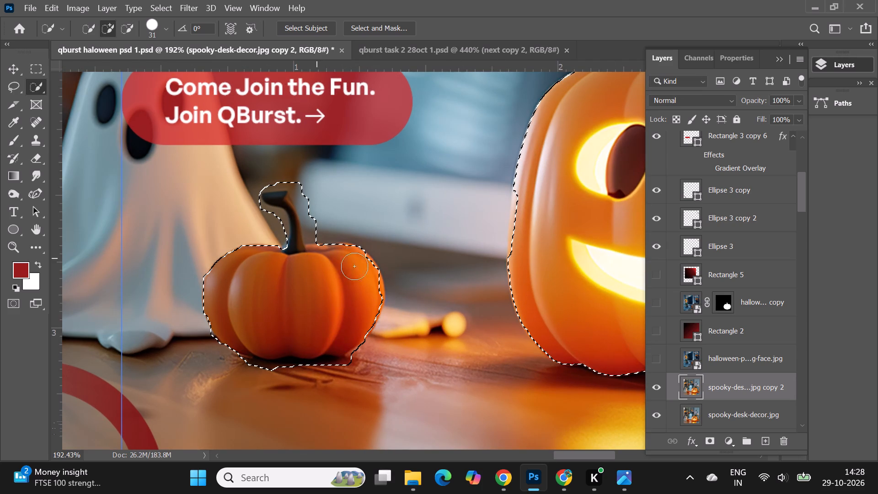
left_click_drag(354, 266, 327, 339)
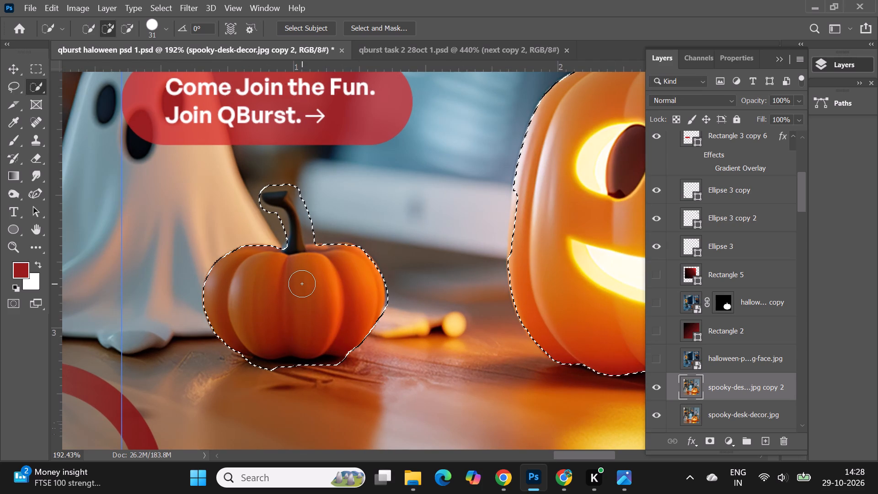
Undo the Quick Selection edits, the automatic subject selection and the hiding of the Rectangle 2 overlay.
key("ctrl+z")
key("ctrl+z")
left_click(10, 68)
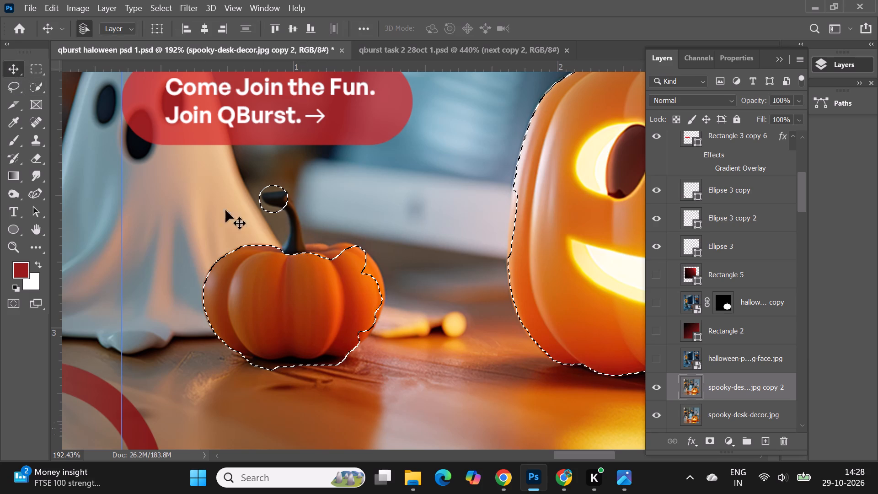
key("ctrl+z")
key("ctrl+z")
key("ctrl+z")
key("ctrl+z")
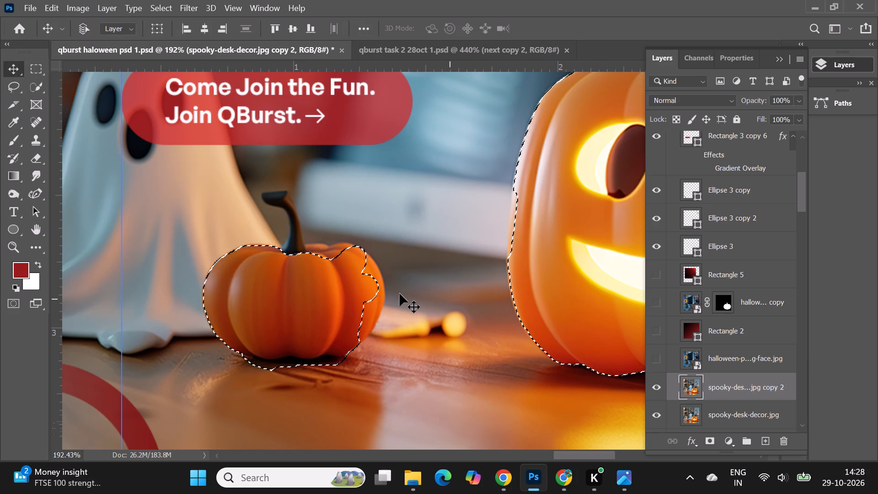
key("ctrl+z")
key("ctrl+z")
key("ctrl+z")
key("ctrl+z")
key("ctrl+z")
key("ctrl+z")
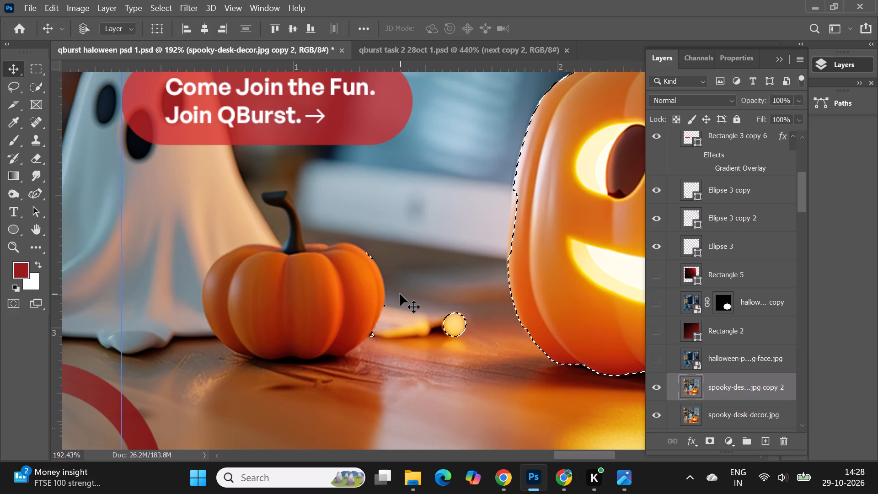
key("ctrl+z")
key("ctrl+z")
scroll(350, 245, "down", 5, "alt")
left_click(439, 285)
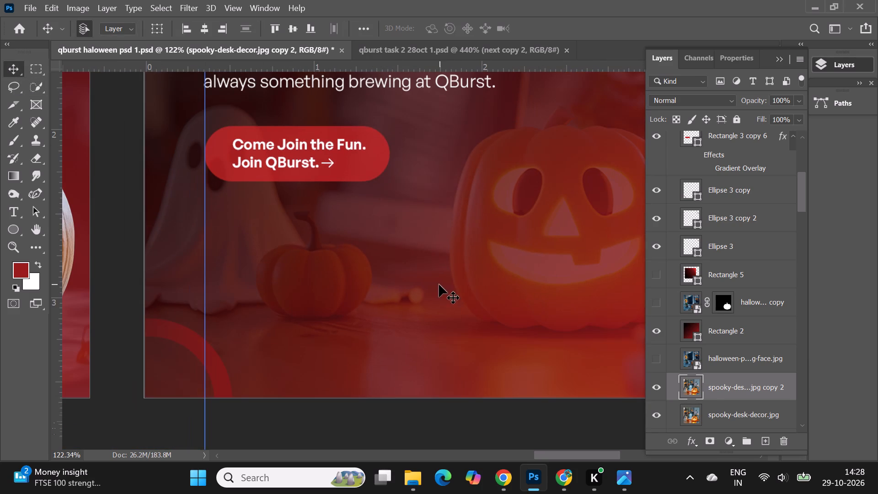
Hide the Rectangle 2 red gradient overlay.
left_click(652, 328)
Trace a closed selection around the large pumpkin and its stem on spooky-desk-decor.jpg copy 2 with the Magnetic Lasso tool.
left_click(725, 388)
scroll(328, 236, "down", 4, "alt")
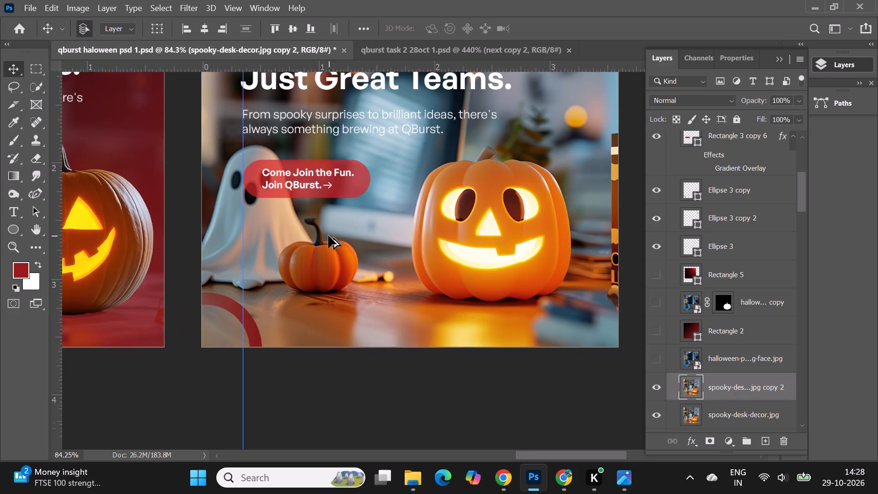
scroll(328, 236, "down", 2, "alt")
scroll(521, 169, "up", 3, "alt")
left_click(467, 213)
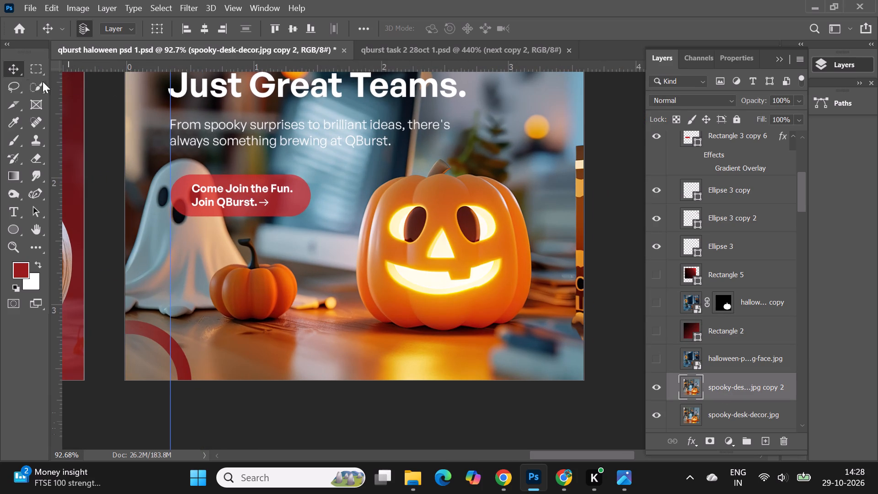
right_click(18, 87)
left_click(67, 114)
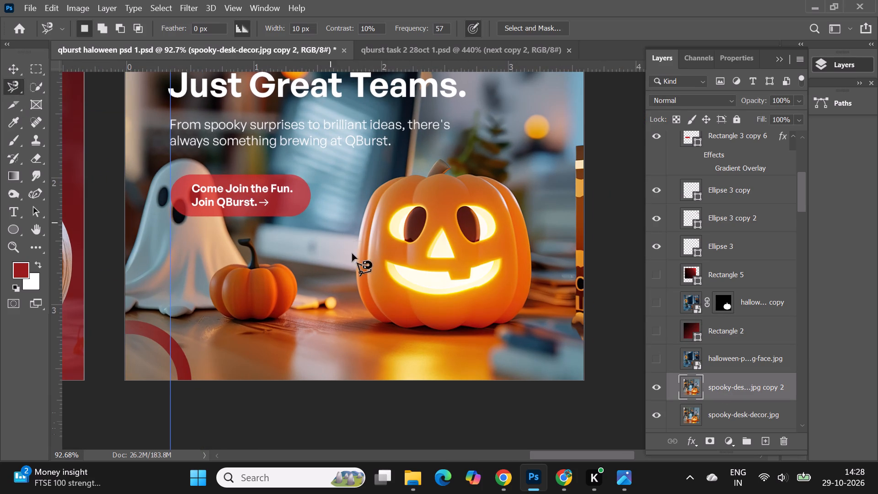
left_click(355, 274)
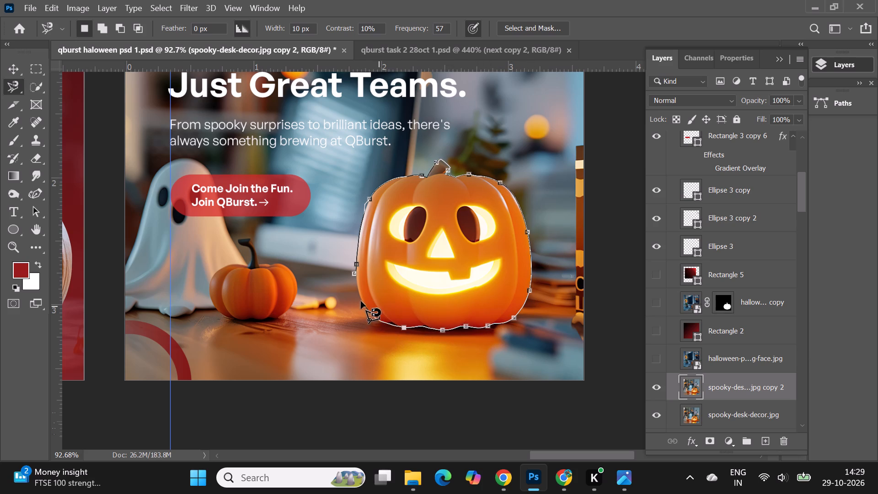
left_click(356, 273)
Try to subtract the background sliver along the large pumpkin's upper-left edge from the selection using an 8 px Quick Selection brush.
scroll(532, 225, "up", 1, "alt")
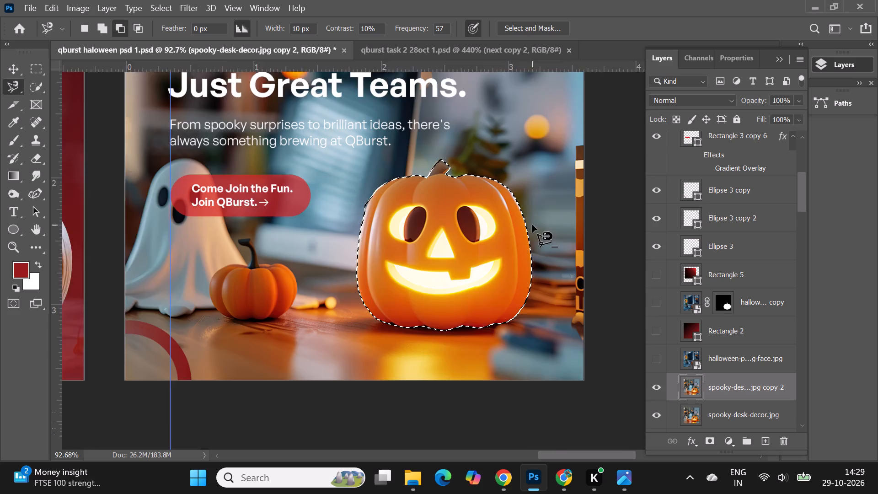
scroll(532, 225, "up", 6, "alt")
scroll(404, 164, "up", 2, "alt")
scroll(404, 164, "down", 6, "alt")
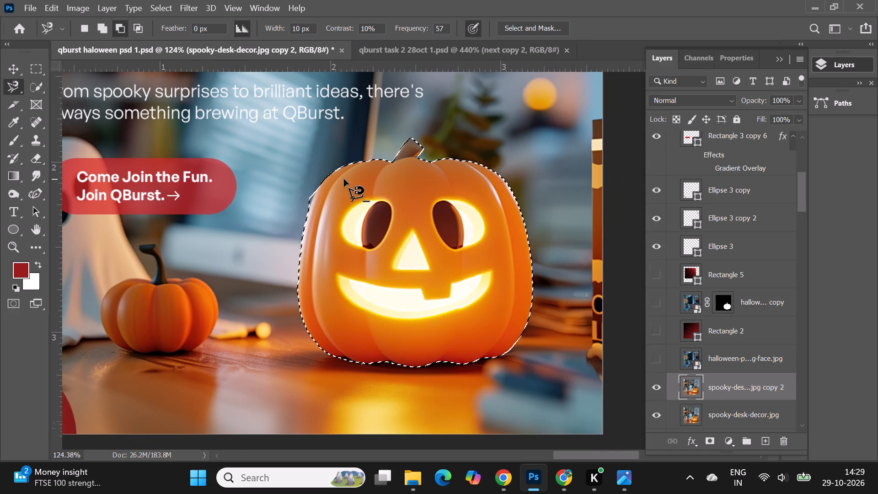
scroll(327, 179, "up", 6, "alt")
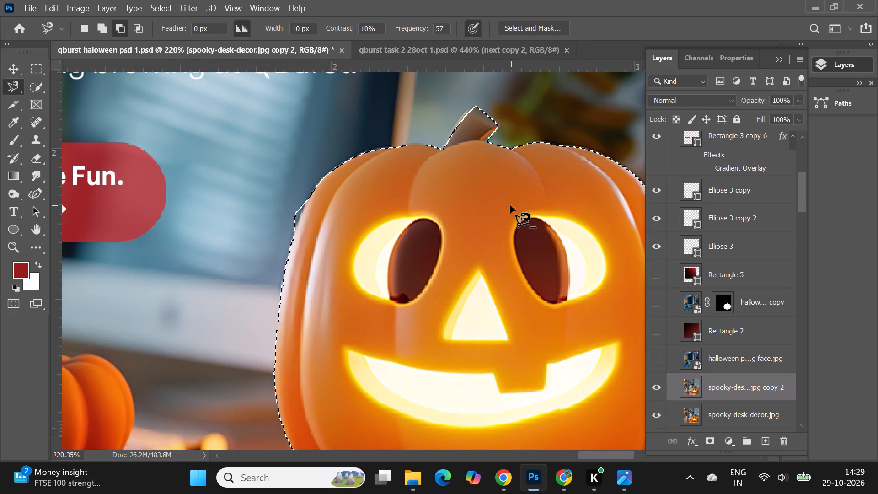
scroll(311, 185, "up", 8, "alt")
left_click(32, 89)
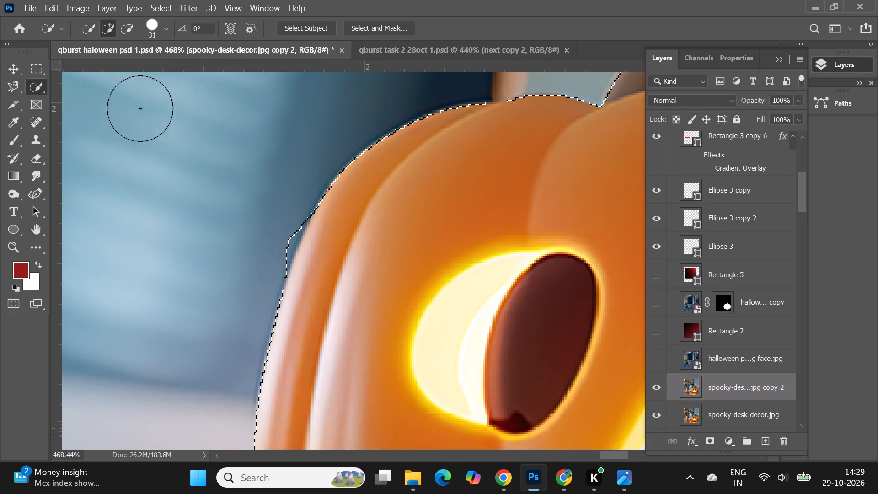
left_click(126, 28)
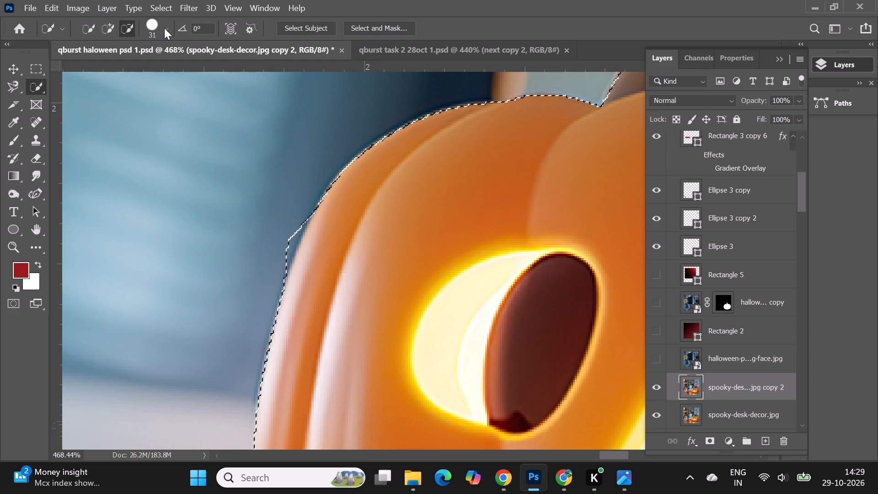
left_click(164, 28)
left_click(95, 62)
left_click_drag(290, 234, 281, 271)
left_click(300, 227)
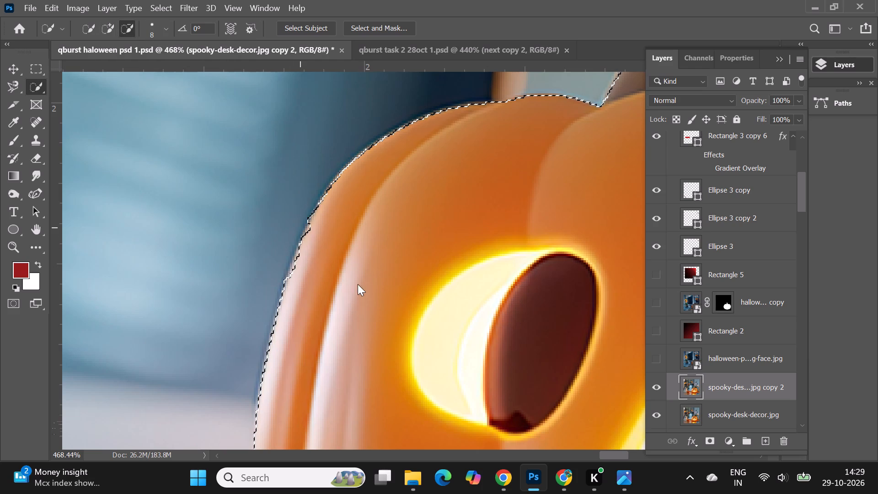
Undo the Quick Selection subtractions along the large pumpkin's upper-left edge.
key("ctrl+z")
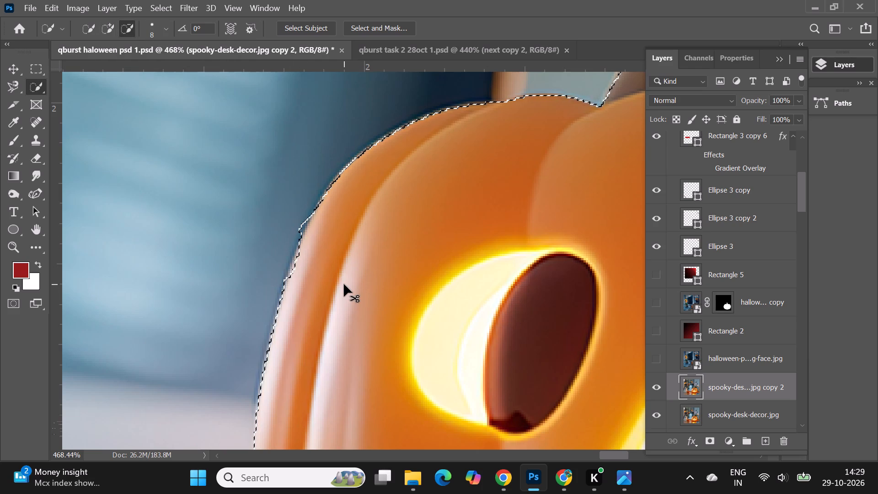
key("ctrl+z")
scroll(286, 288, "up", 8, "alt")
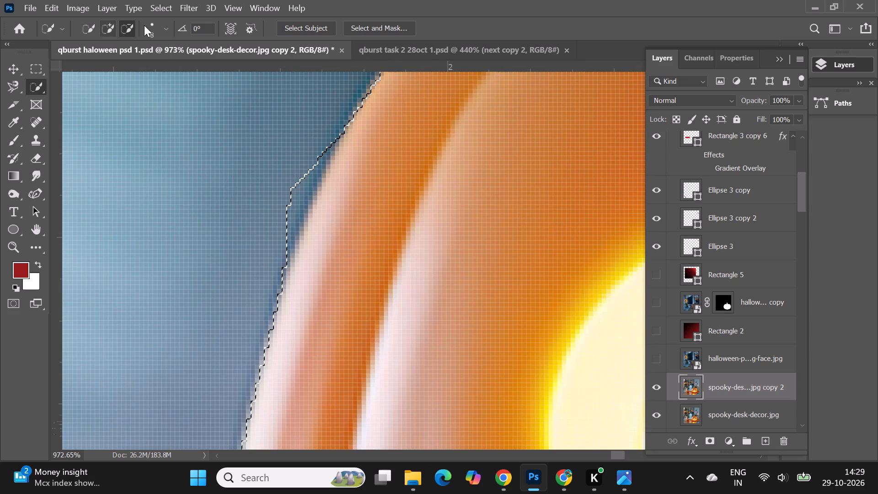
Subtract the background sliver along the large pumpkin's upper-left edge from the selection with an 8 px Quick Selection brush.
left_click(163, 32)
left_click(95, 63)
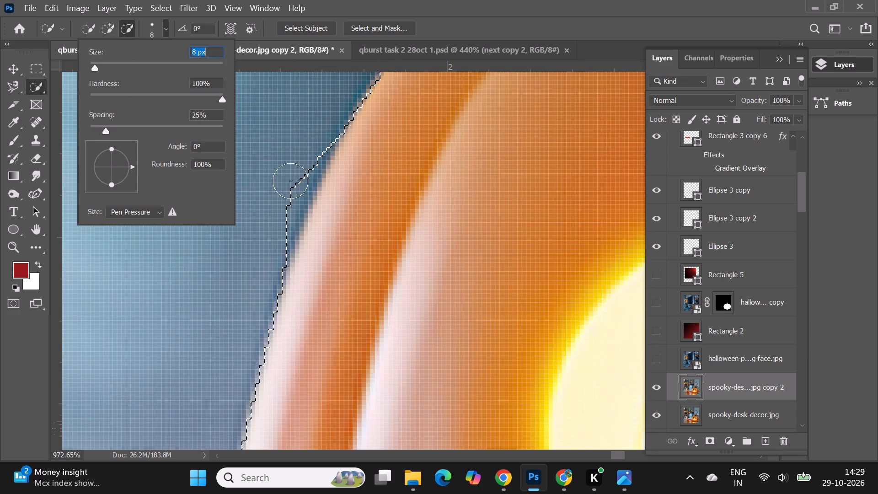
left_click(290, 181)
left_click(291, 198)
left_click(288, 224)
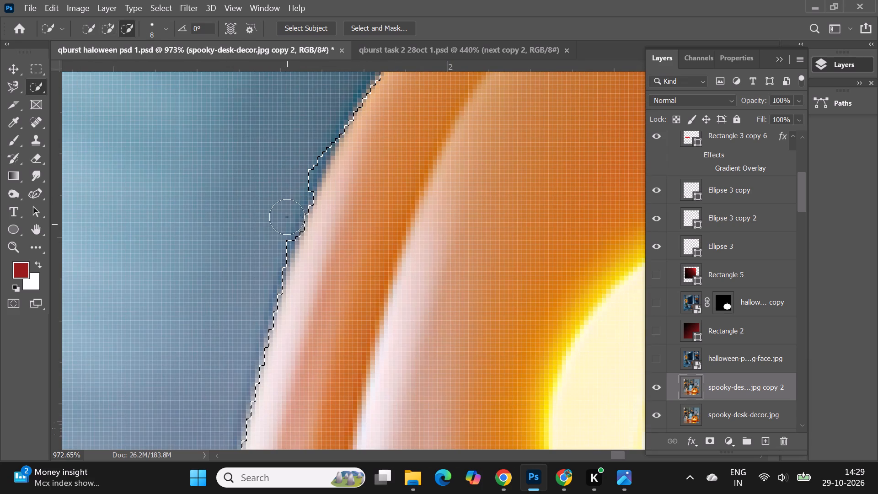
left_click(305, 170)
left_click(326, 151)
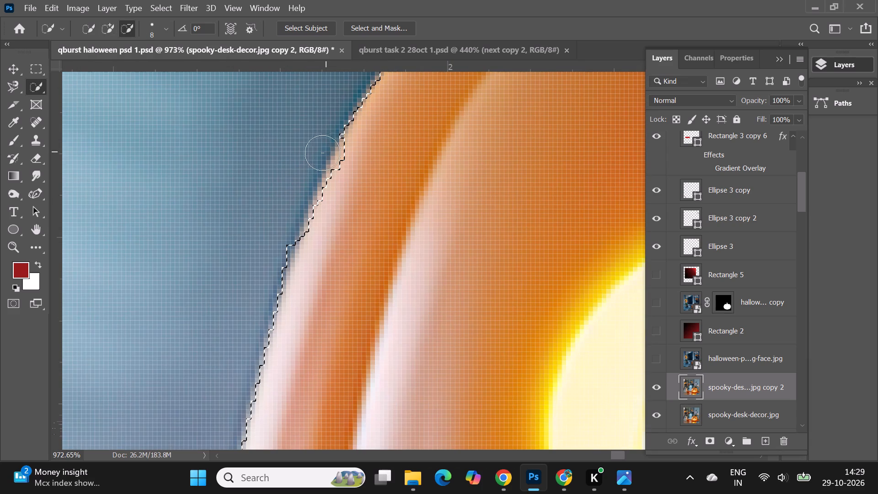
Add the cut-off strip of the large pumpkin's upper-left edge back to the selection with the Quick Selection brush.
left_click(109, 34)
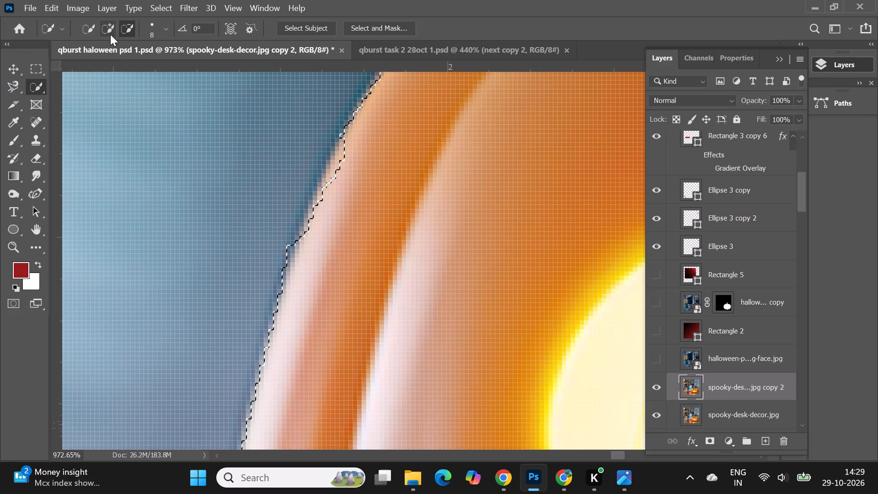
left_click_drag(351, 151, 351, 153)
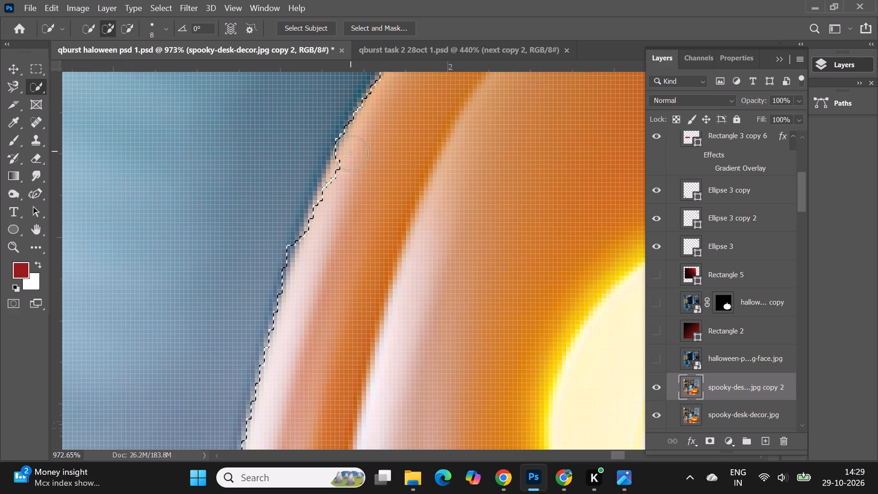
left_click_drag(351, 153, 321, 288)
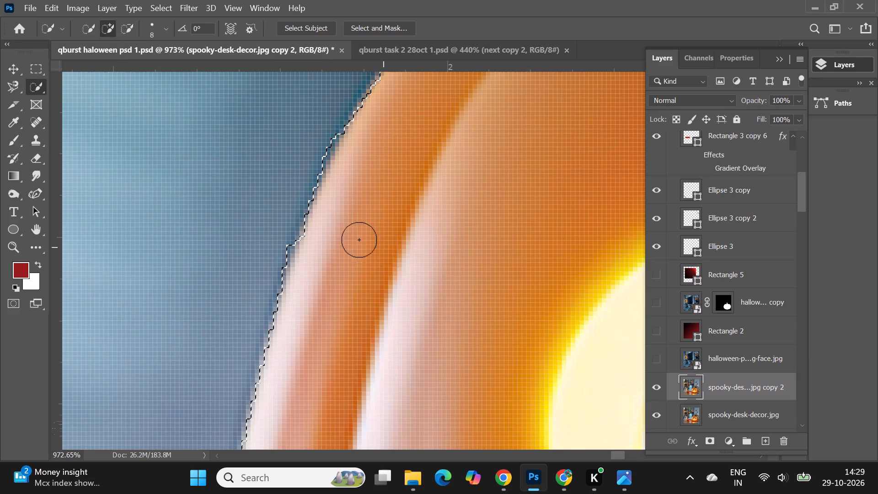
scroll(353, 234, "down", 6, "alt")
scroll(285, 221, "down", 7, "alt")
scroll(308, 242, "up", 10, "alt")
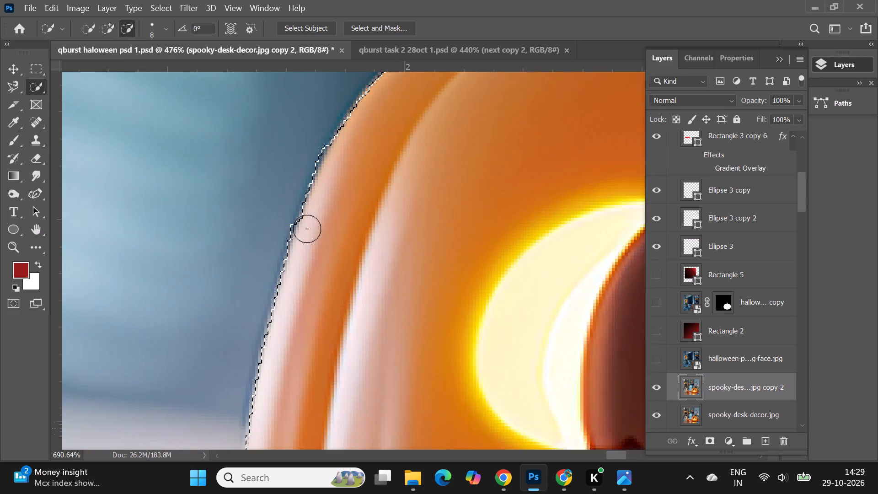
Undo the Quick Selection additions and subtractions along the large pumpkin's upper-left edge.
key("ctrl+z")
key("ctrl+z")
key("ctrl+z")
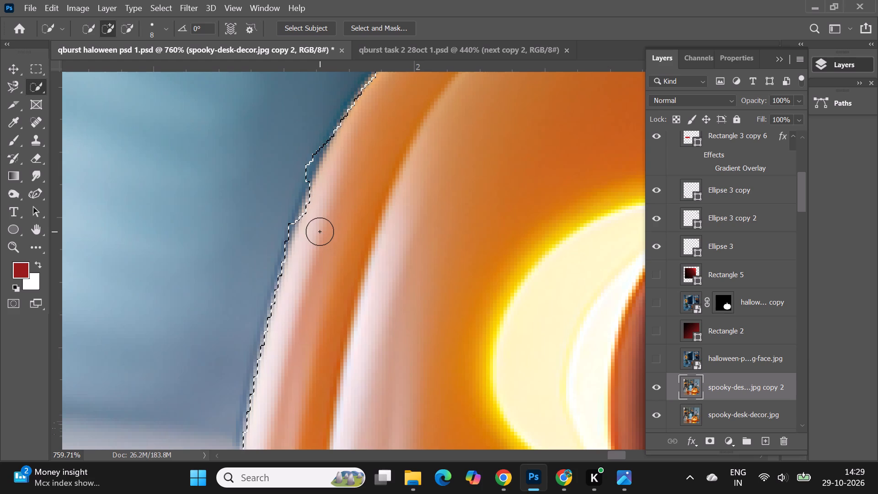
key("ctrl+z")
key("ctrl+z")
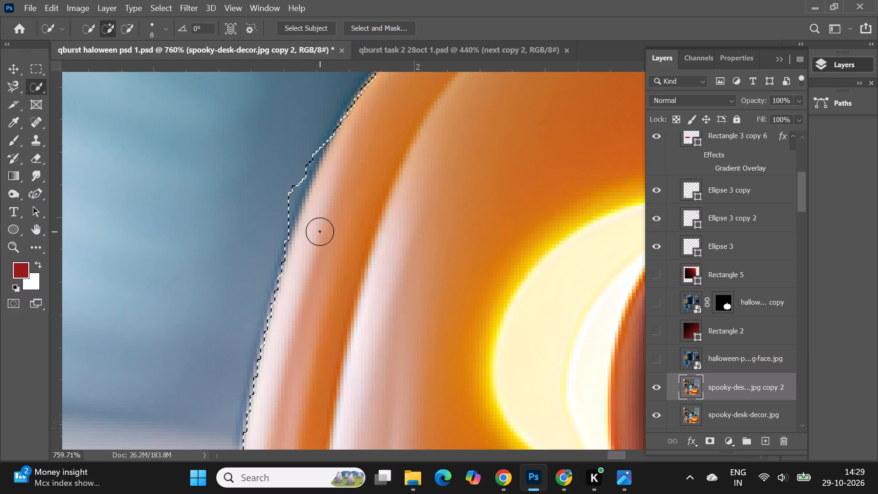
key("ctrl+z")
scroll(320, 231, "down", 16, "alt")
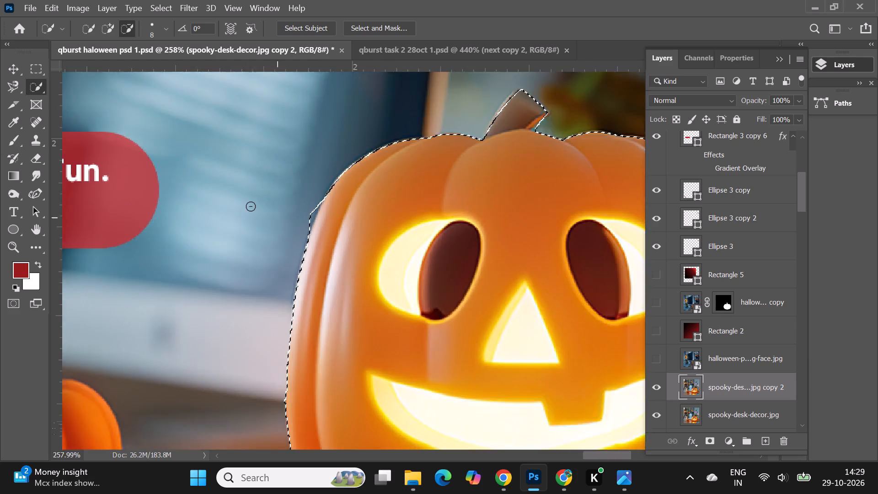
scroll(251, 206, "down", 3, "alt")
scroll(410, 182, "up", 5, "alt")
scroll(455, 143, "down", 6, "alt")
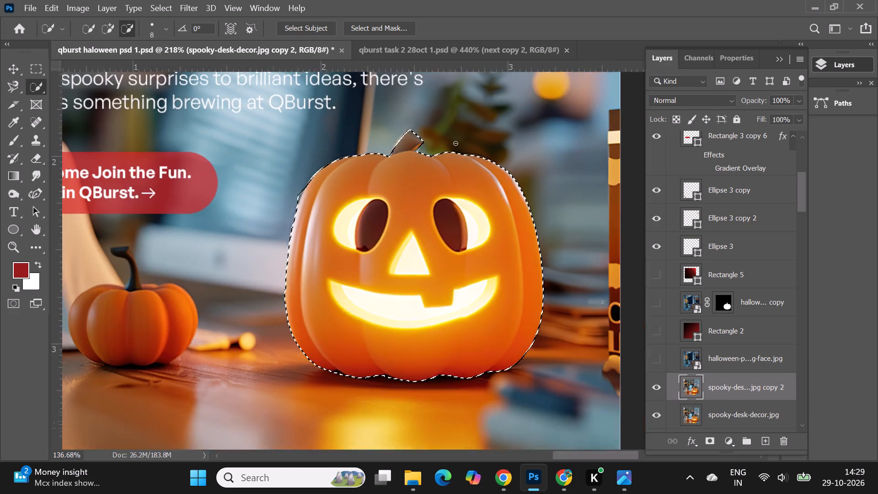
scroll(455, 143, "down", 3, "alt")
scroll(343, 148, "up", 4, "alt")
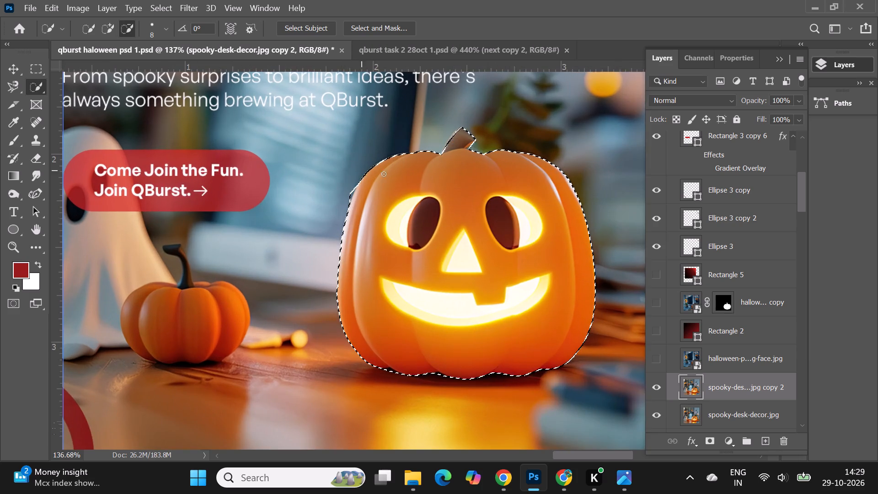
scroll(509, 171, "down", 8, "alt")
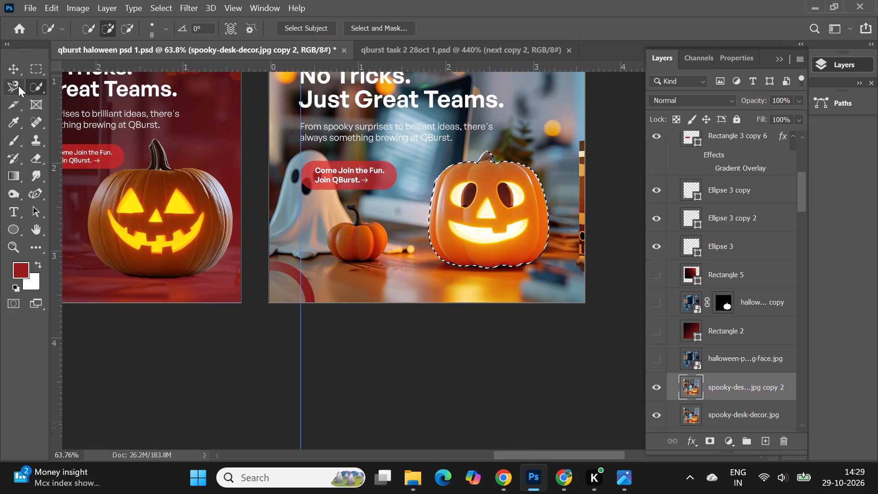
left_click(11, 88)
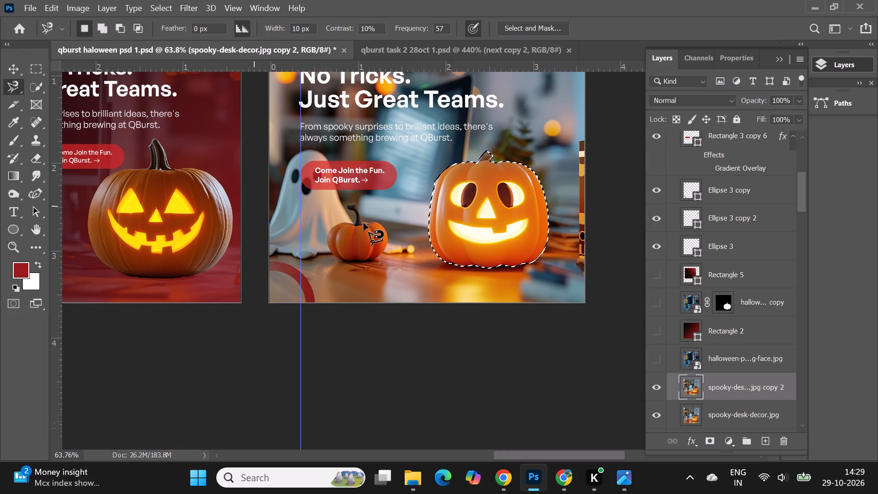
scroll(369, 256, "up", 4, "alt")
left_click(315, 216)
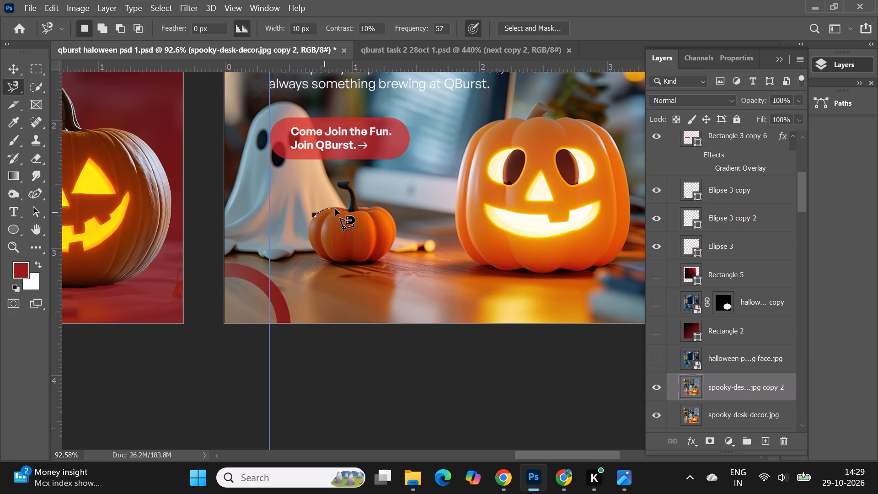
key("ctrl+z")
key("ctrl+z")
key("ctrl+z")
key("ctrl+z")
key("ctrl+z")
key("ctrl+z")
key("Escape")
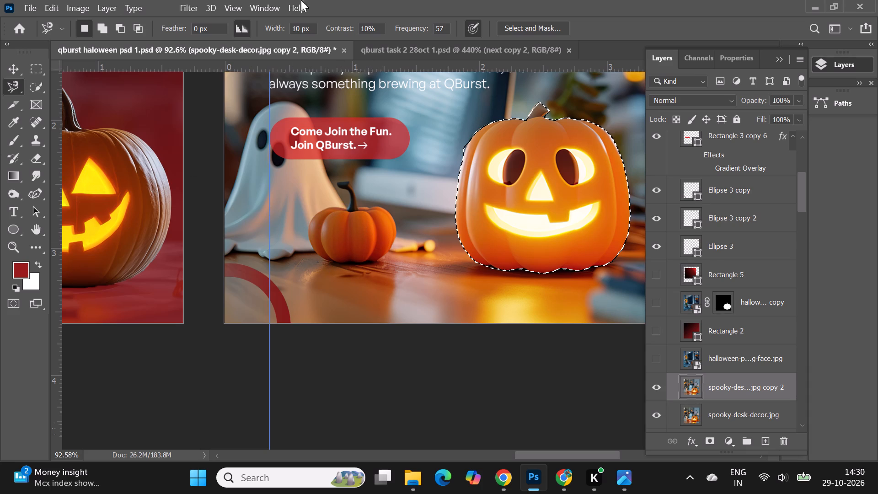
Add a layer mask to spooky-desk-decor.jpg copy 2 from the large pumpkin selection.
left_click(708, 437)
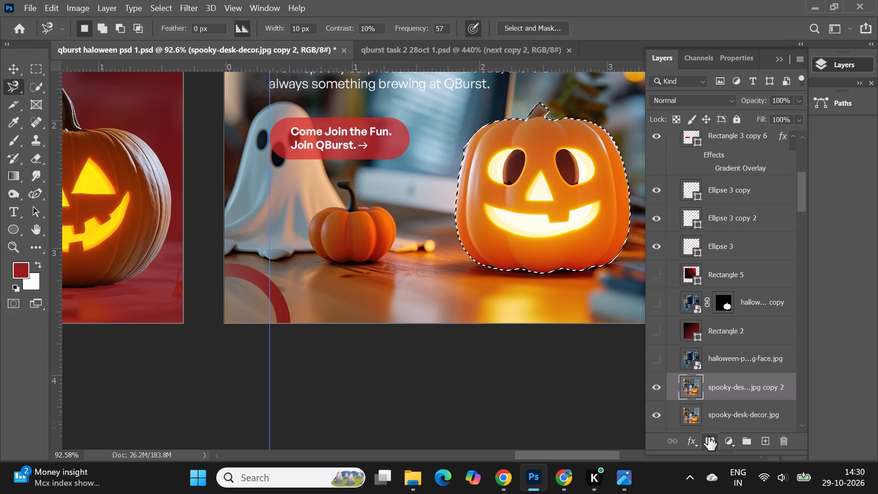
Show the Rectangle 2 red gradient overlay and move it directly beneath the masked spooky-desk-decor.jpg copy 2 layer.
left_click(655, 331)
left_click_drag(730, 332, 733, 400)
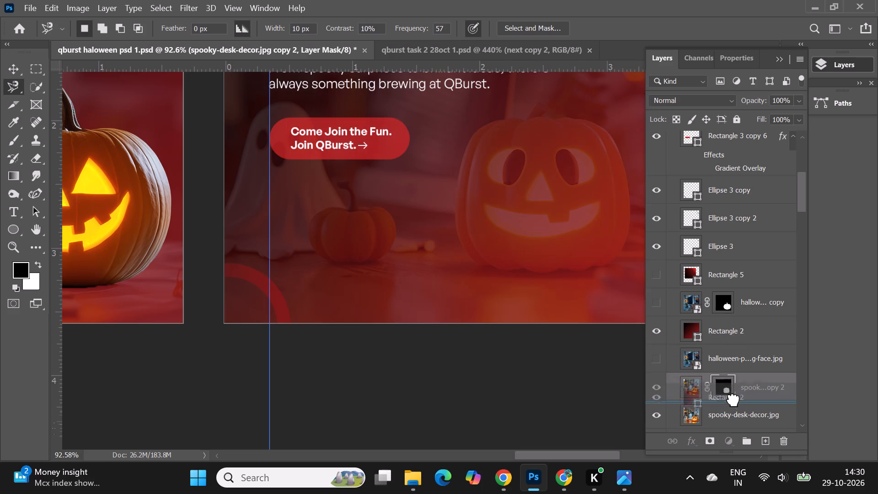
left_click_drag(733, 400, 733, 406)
Examine the masked large pumpkin's edges and the overall composition beside the neighbouring Halloween post.
scroll(418, 237, "down", 4, "alt")
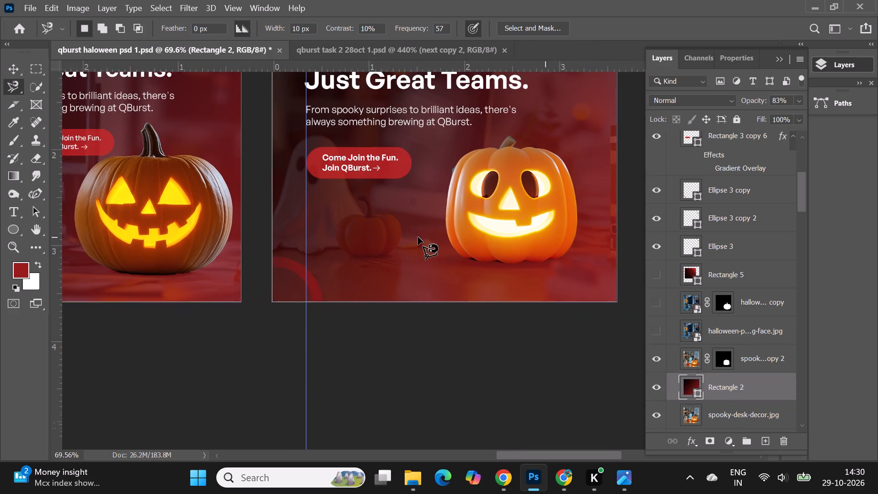
scroll(538, 161, "up", 10, "alt")
scroll(508, 190, "up", 5, "alt")
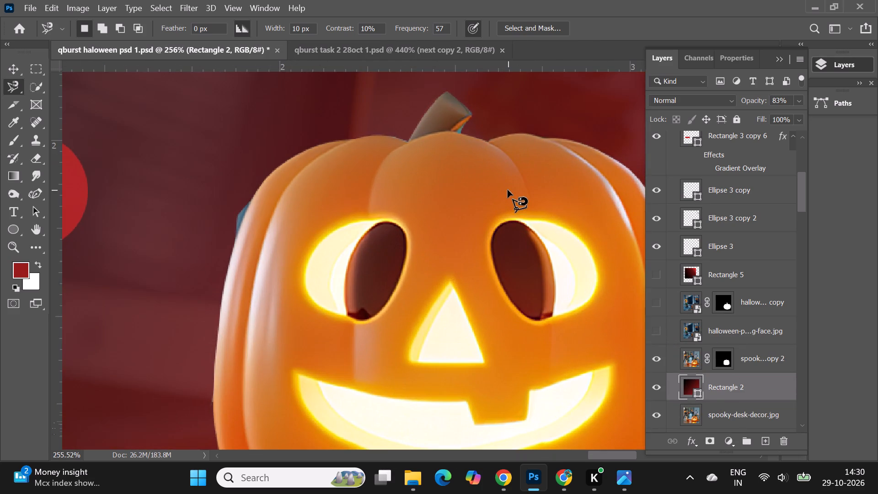
scroll(508, 190, "down", 14, "alt")
scroll(513, 299, "up", 6)
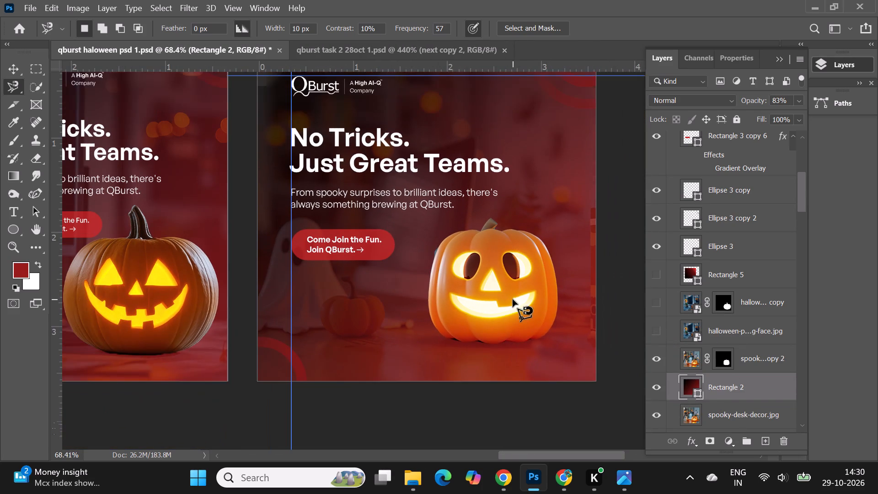
scroll(513, 299, "up", 3)
scroll(475, 199, "down", 6, "alt")
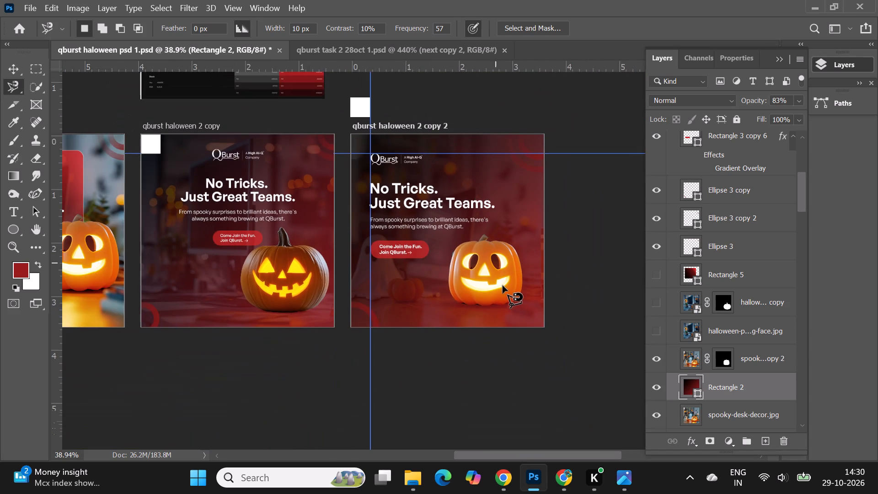
scroll(503, 285, "up", 4, "alt")
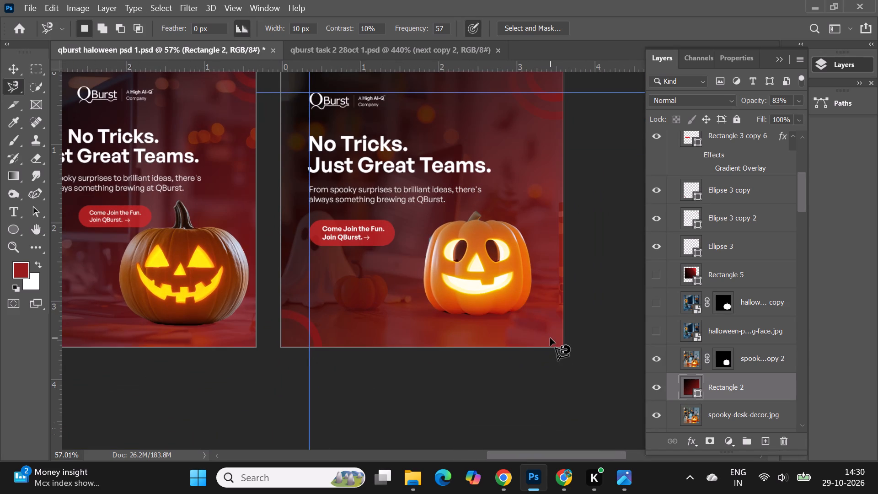
scroll(550, 338, "up", 1)
scroll(759, 338, "down", 2)
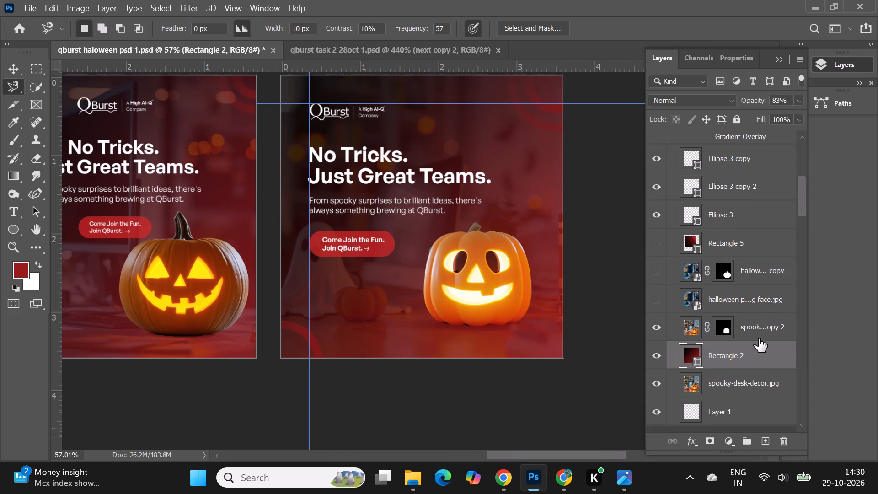
scroll(759, 338, "up", 1)
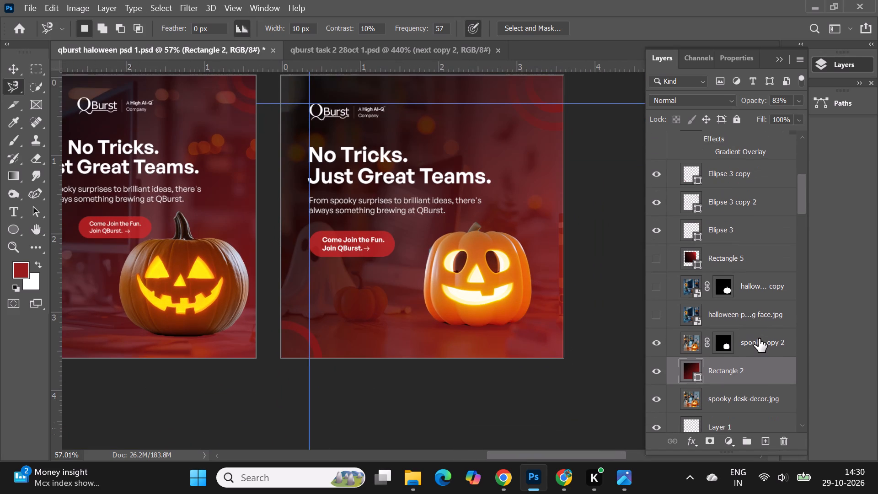
scroll(536, 338, "up", 3)
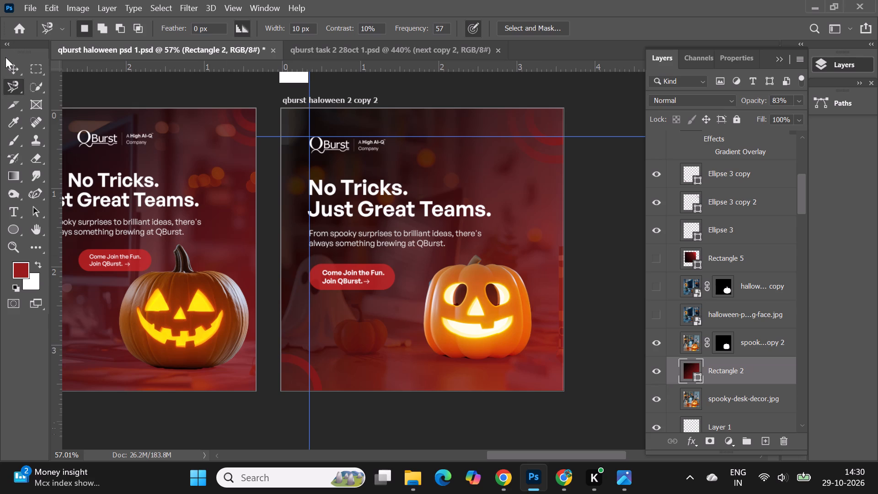
left_click(10, 74)
left_click(580, 275)
scroll(523, 305, "up", 4, "alt")
scroll(436, 289, "up", 2, "alt")
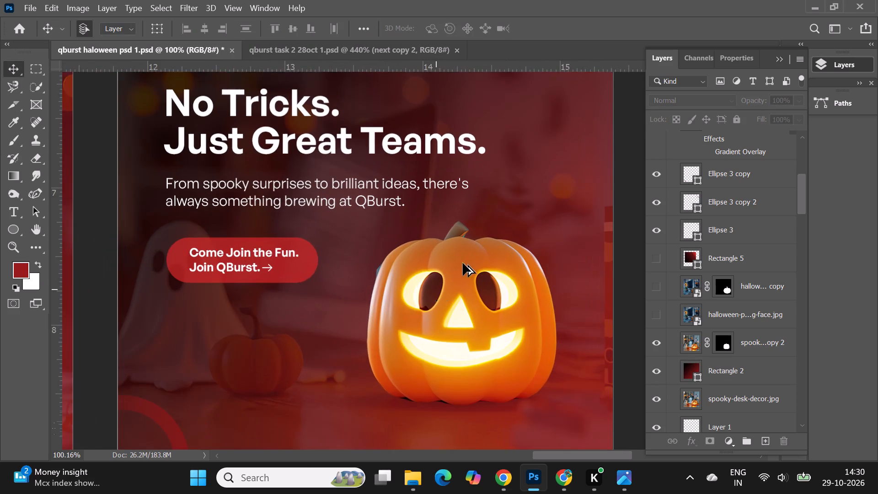
scroll(473, 255, "up", 3, "alt")
scroll(502, 226, "down", 10, "alt")
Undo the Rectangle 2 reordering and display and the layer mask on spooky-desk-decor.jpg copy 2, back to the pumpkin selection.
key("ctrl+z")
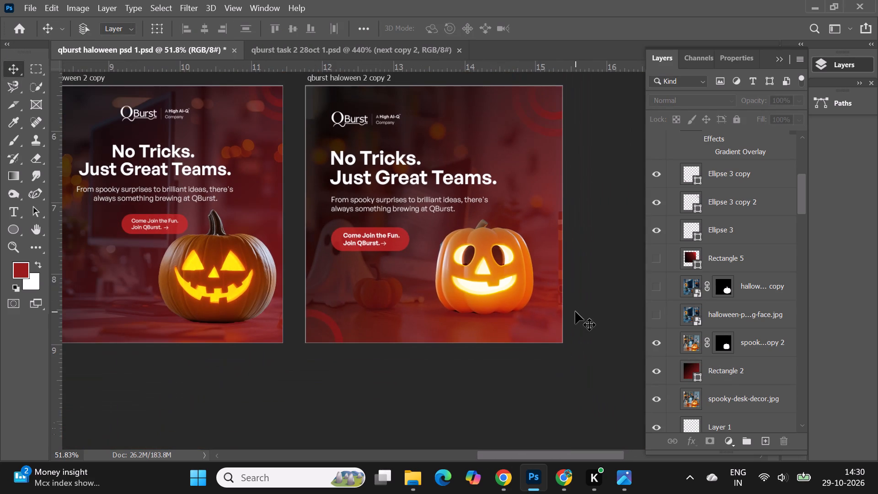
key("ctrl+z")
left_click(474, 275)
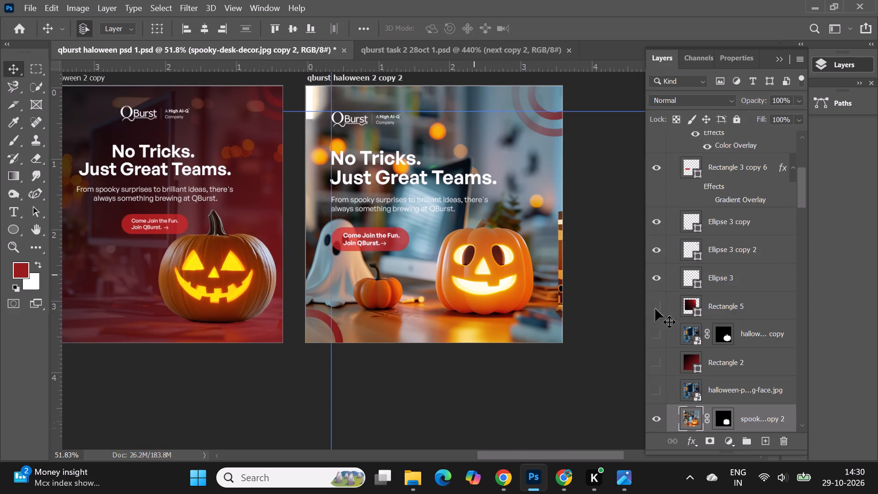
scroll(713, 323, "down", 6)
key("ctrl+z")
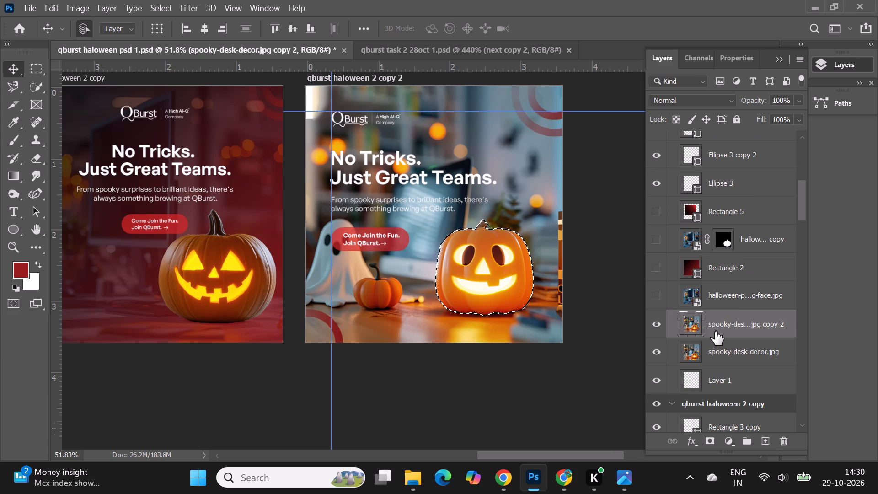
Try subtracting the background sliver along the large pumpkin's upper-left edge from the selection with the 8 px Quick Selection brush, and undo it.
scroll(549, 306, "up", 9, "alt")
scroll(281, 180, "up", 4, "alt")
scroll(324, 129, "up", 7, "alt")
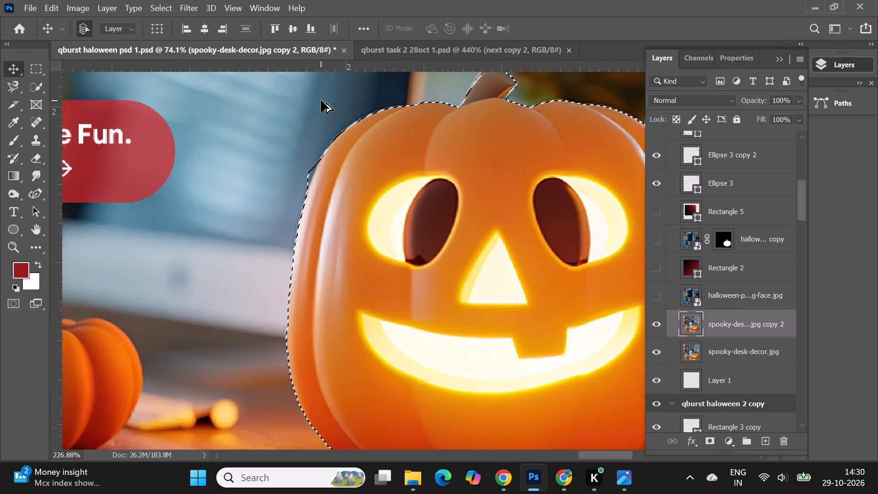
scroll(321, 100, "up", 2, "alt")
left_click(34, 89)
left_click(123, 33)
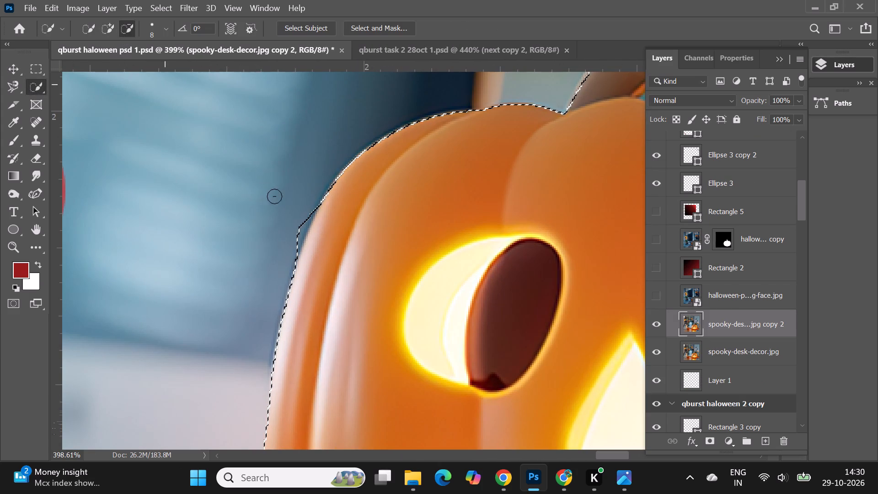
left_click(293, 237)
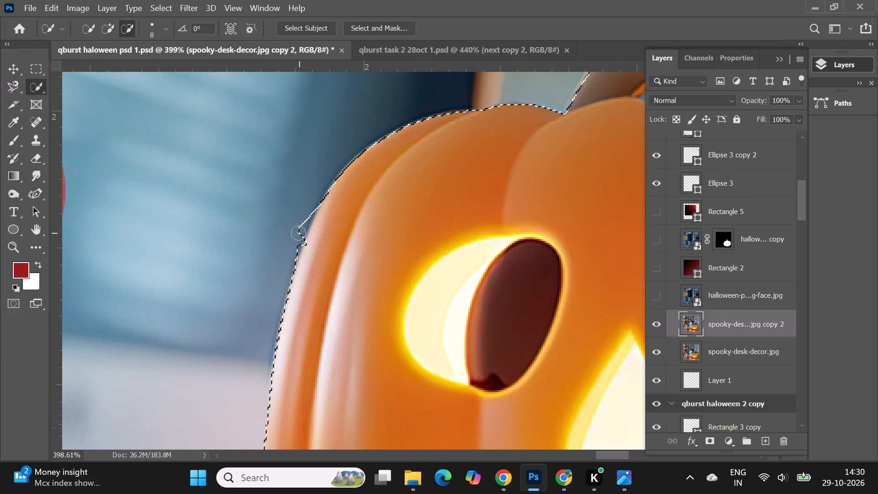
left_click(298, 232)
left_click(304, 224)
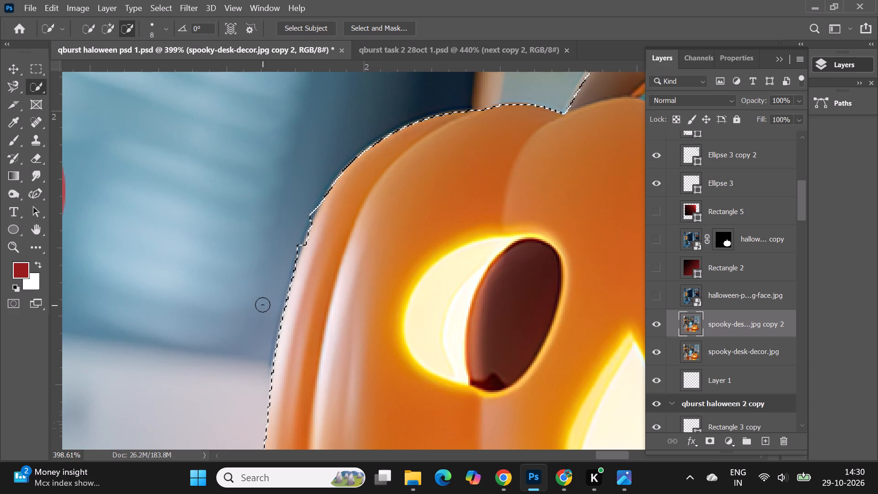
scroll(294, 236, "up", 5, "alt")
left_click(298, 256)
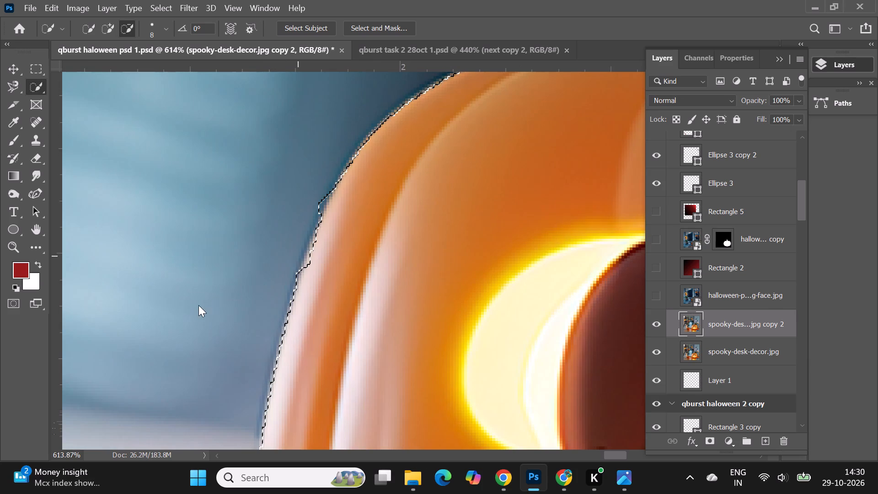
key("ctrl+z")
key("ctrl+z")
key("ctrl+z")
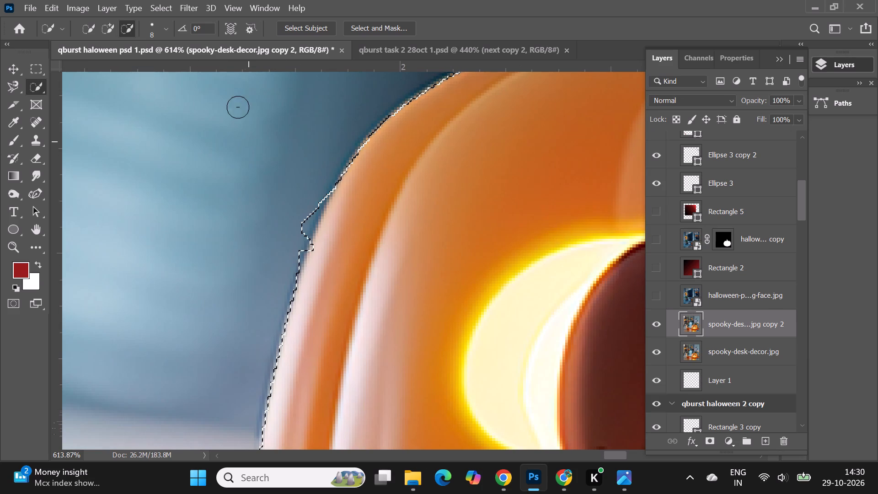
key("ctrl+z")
Reduce the subtracting Quick Selection brush size to 1 px.
left_click(162, 30)
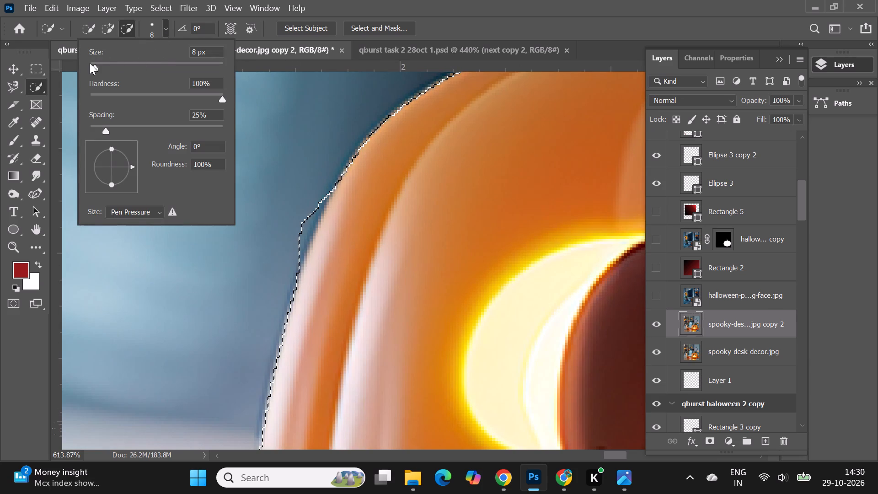
left_click(90, 63)
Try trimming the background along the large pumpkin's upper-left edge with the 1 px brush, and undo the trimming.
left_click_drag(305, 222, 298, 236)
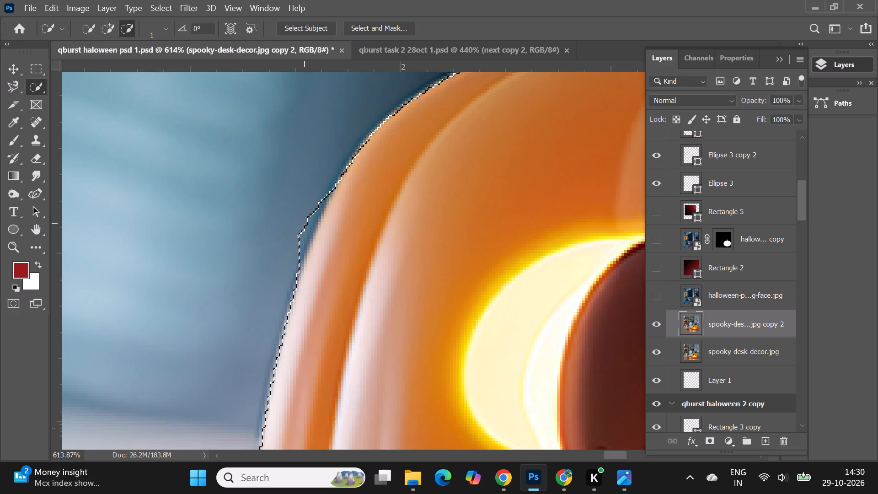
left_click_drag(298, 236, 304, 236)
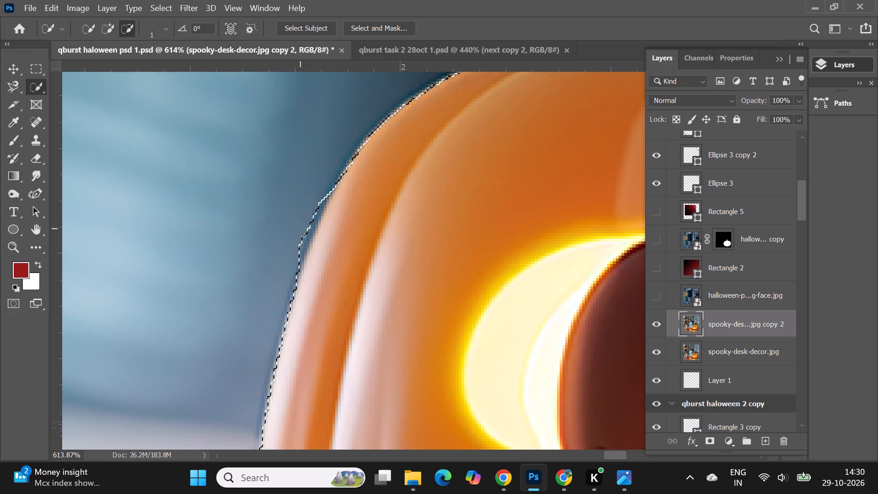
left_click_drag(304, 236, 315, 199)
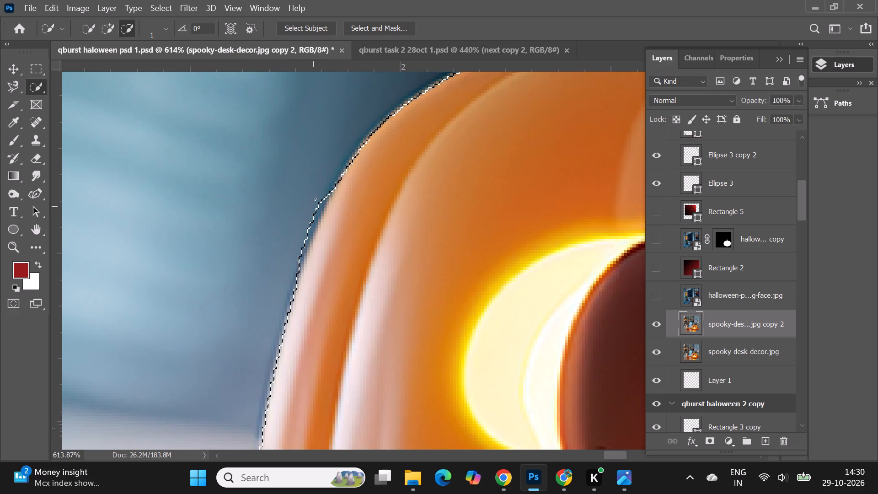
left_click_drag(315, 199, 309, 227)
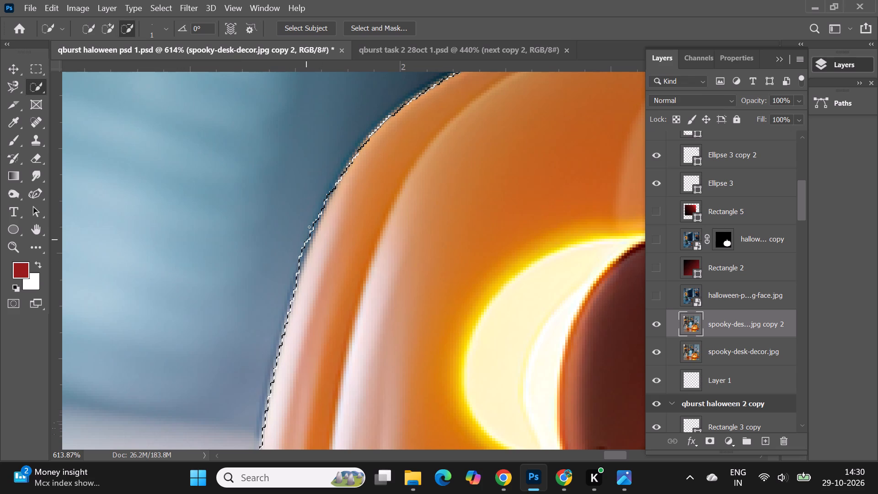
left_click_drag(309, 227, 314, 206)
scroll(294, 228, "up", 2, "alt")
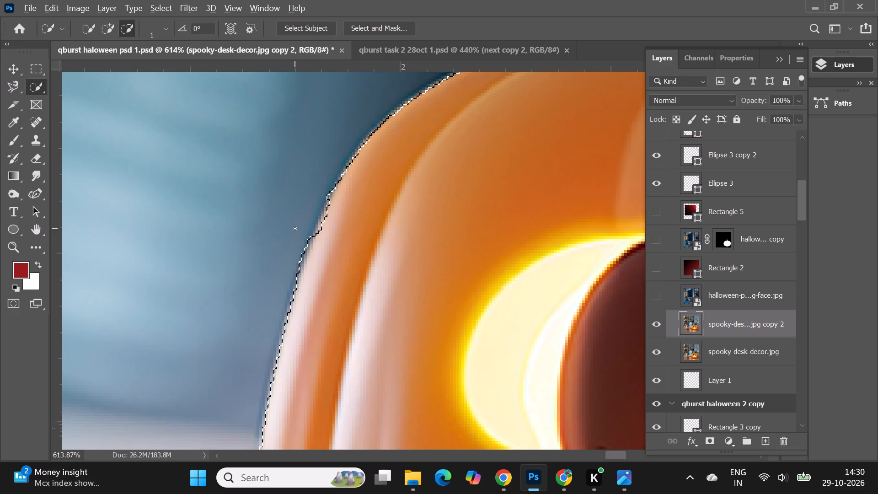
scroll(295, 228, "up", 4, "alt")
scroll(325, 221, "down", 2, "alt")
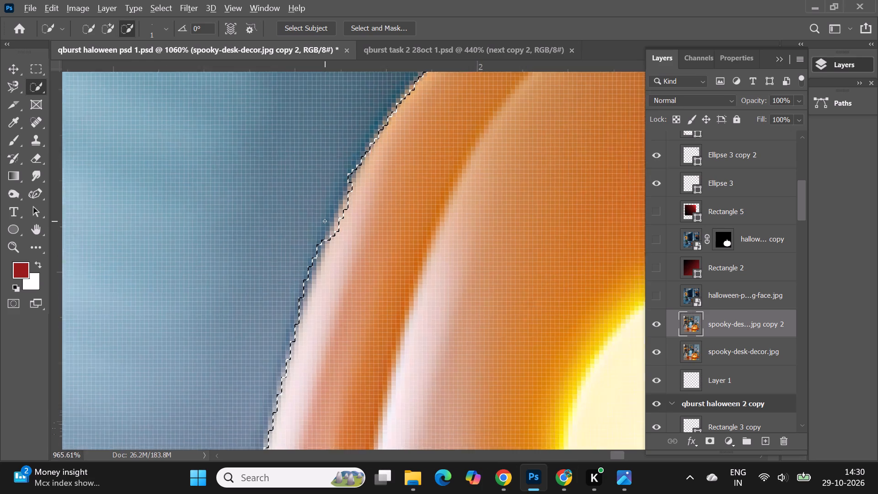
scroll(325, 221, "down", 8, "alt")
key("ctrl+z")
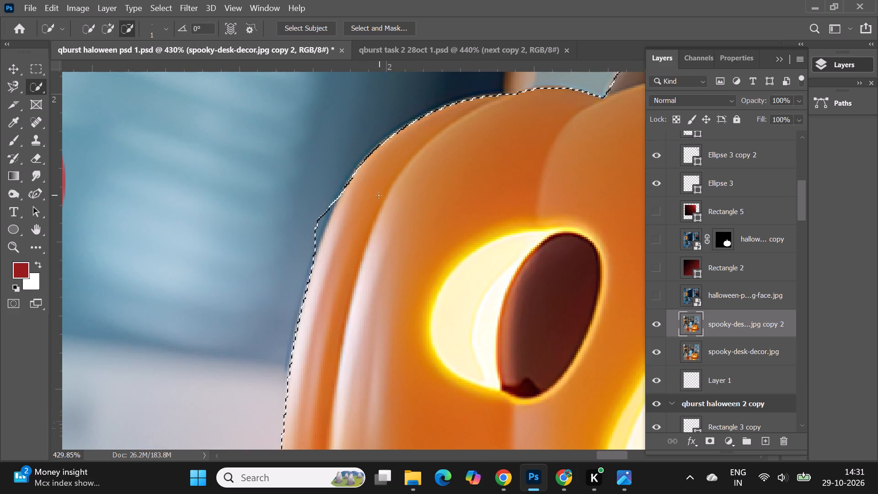
Trim the large pumpkin selection along its upper-left edge with the 1 px subtracting brush, following the rim closely and undoing the overcut.
scroll(334, 215, "up", 3, "alt")
left_click_drag(316, 212, 306, 244)
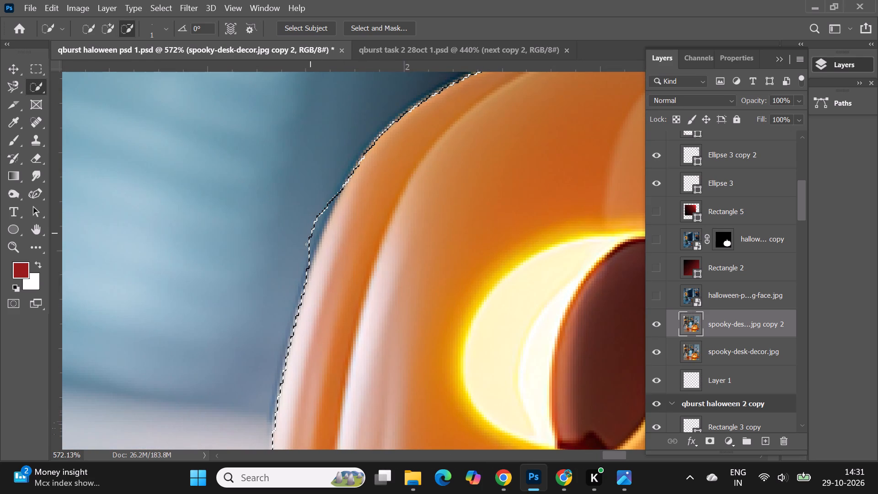
left_click_drag(306, 244, 306, 244)
left_click_drag(319, 211, 326, 193)
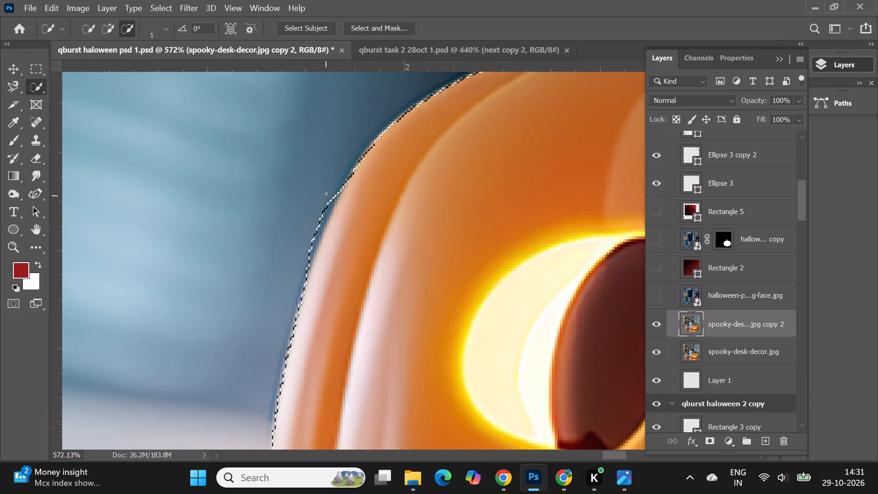
left_click_drag(328, 204, 316, 231)
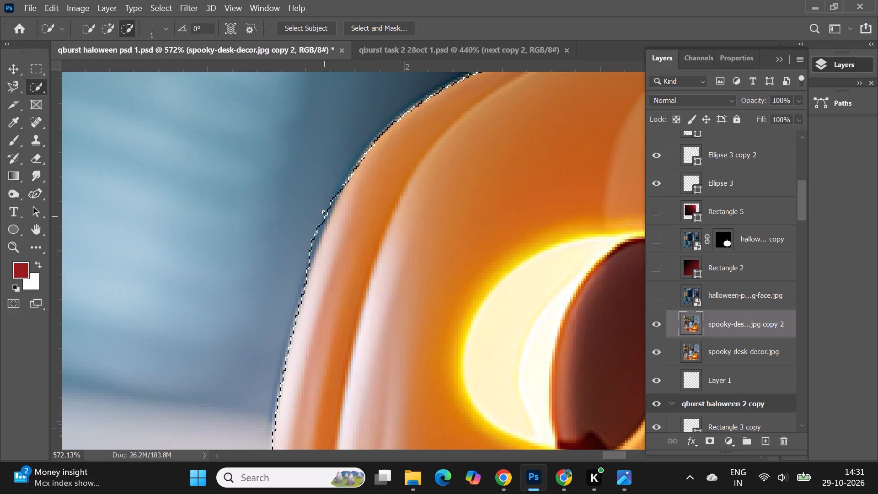
left_click_drag(316, 231, 307, 257)
left_click_drag(324, 210, 319, 220)
left_click_drag(315, 235, 302, 275)
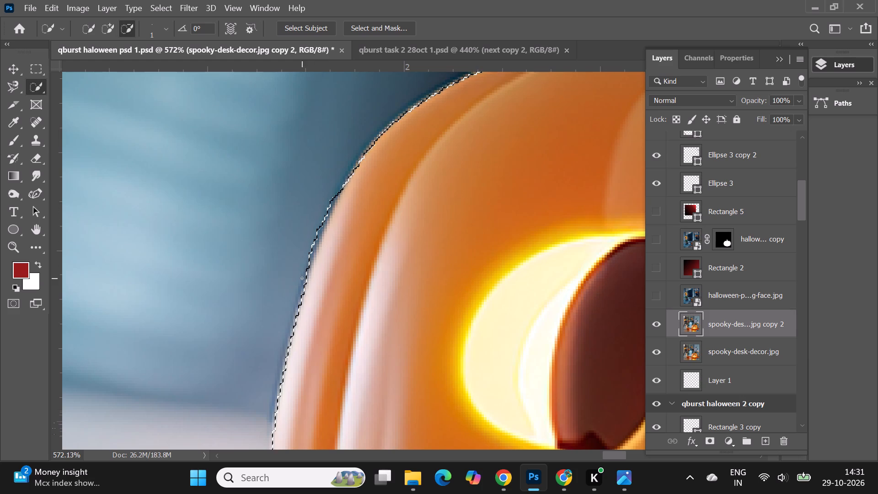
left_click_drag(333, 194, 310, 271)
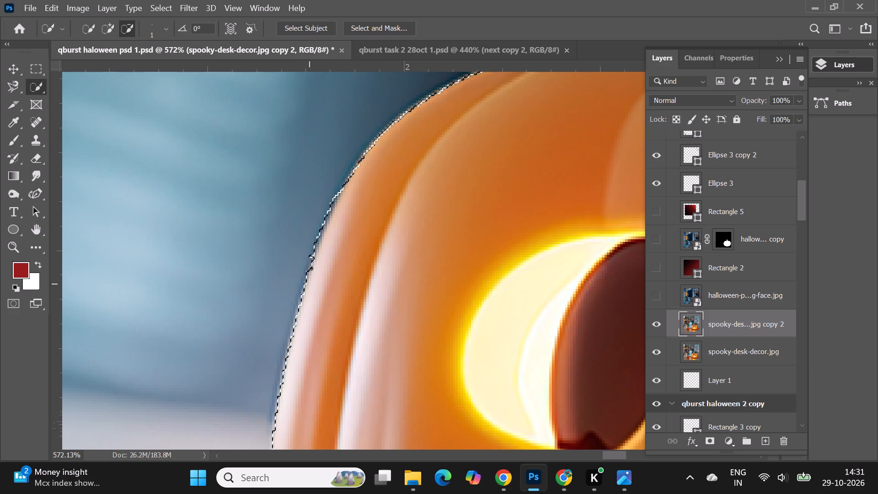
left_click_drag(308, 260, 313, 242)
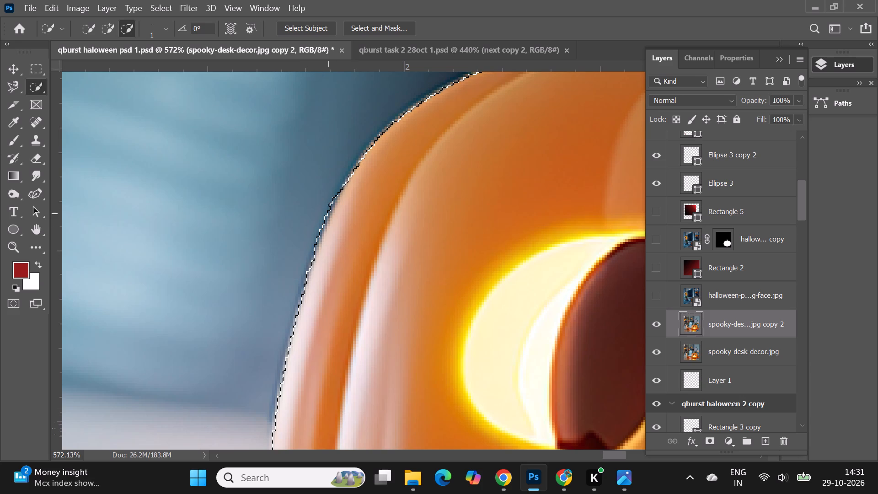
left_click_drag(332, 198, 311, 264)
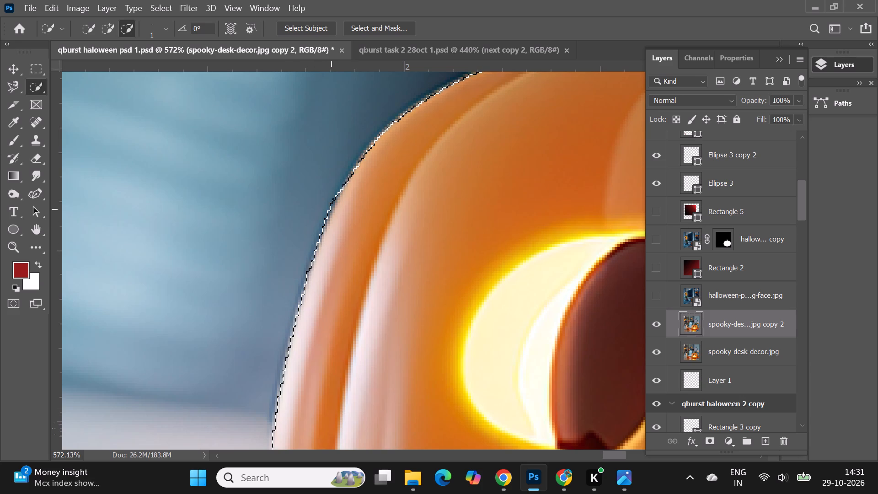
left_click_drag(334, 196, 315, 241)
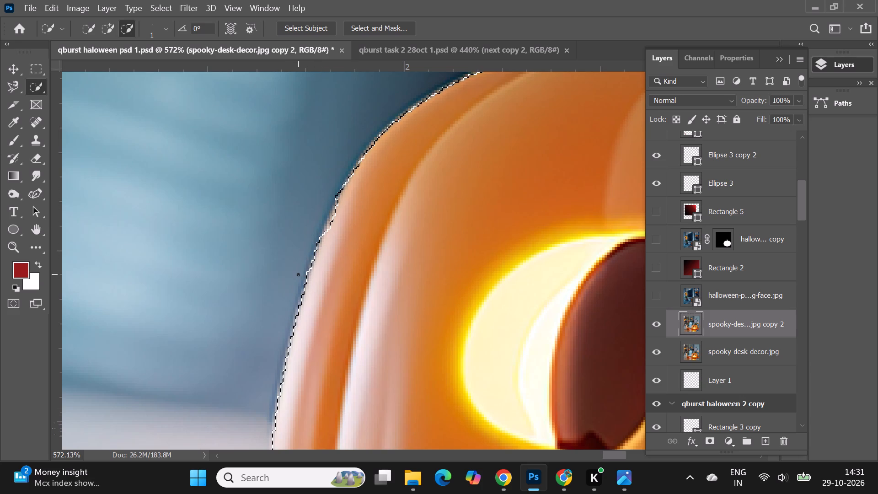
key("ctrl+z")
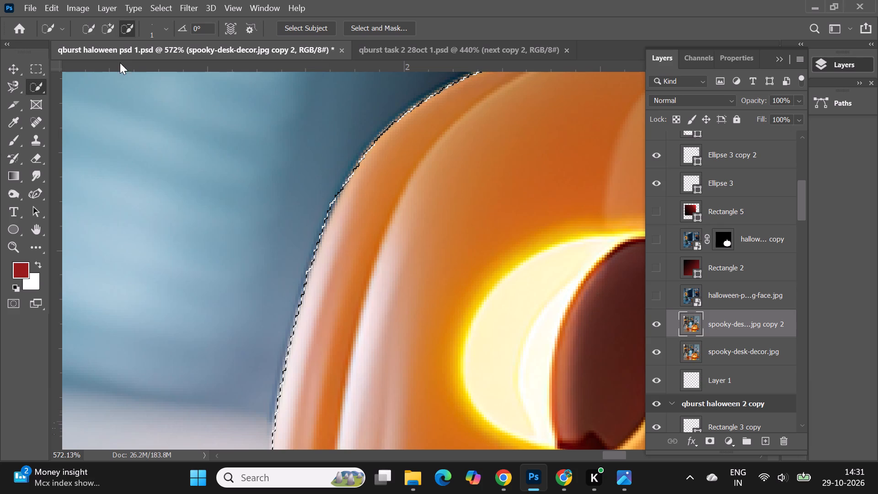
Subtract the bluish background wedge between the pumpkin's stem and its top from the selection with the 1 px brush.
scroll(271, 171, "down", 12, "alt")
scroll(449, 106, "up", 3, "alt")
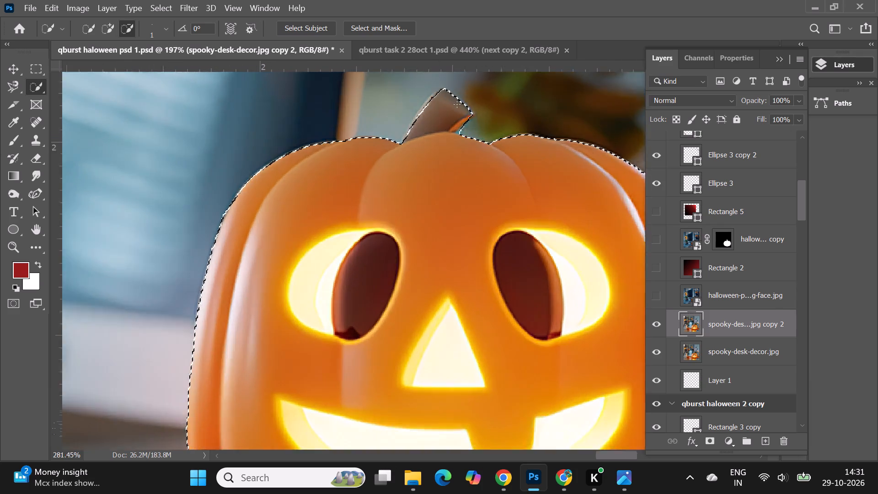
scroll(457, 104, "up", 11, "alt")
scroll(443, 148, "up", 6, "alt")
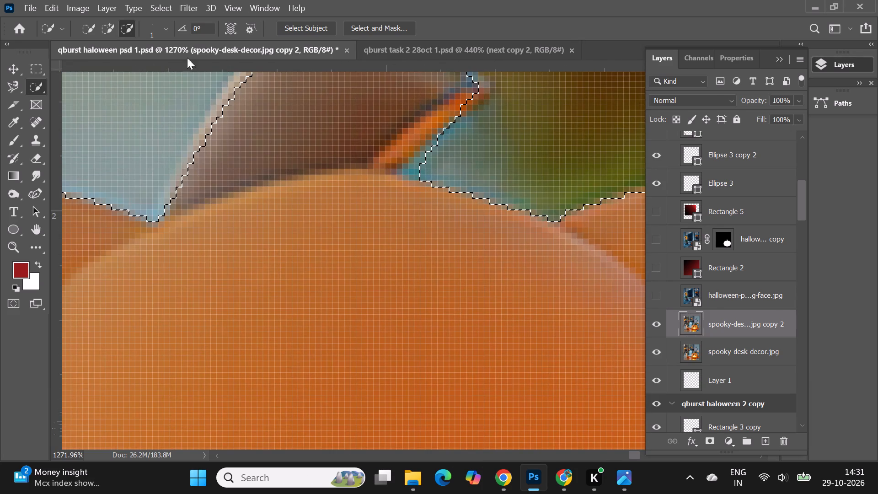
left_click_drag(423, 173, 412, 171)
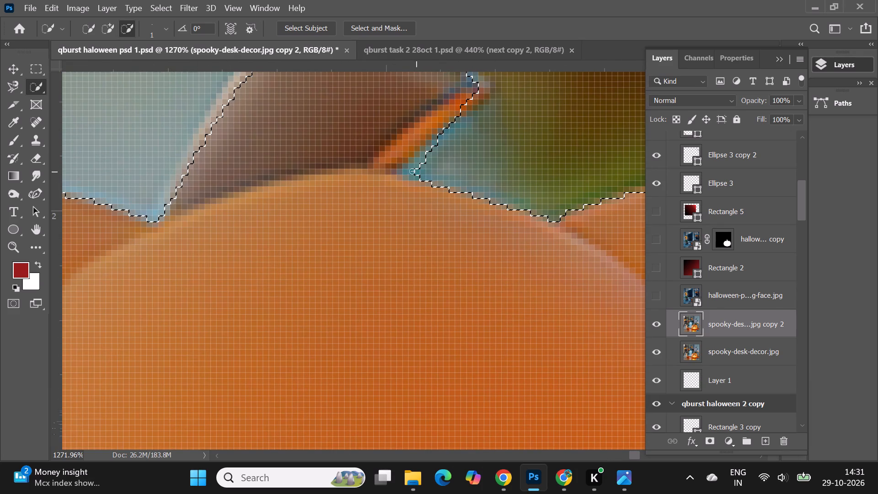
left_click_drag(412, 171, 449, 144)
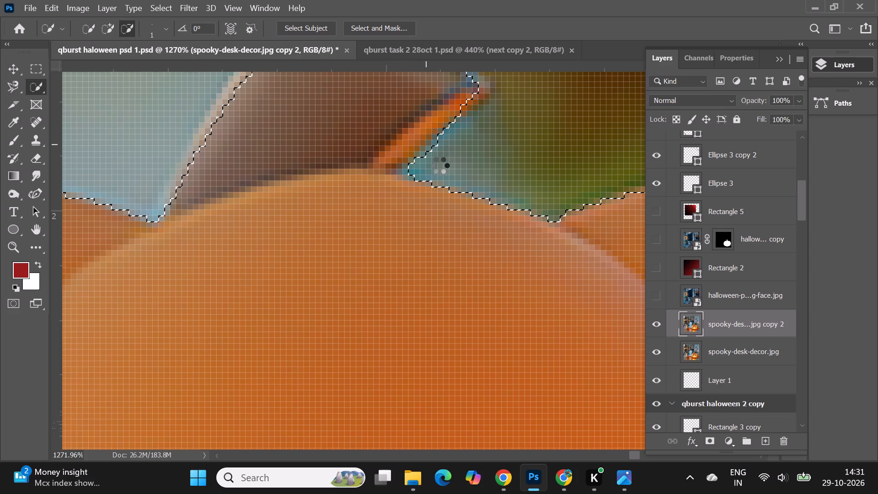
left_click_drag(424, 159, 432, 150)
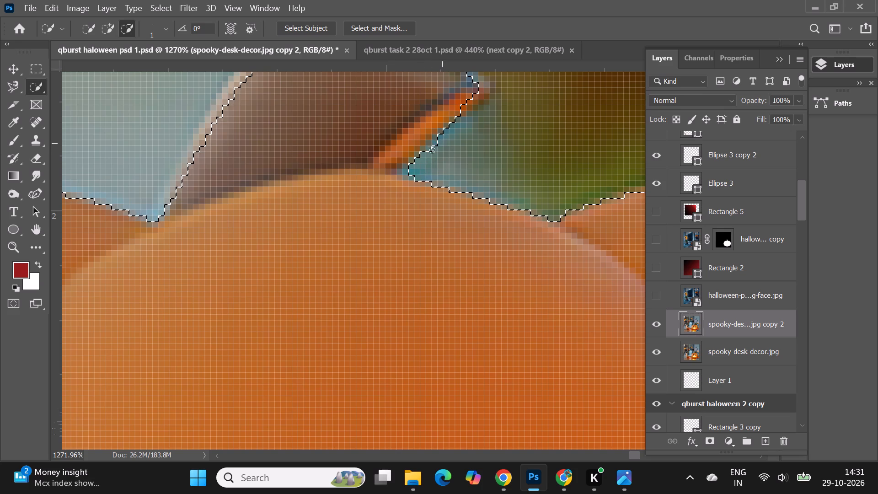
left_click_drag(432, 150, 412, 162)
left_click_drag(413, 167, 408, 169)
Add a layer mask to spooky-desk-decor.jpg copy 2 from the refined large pumpkin selection.
scroll(478, 199, "down", 6, "alt")
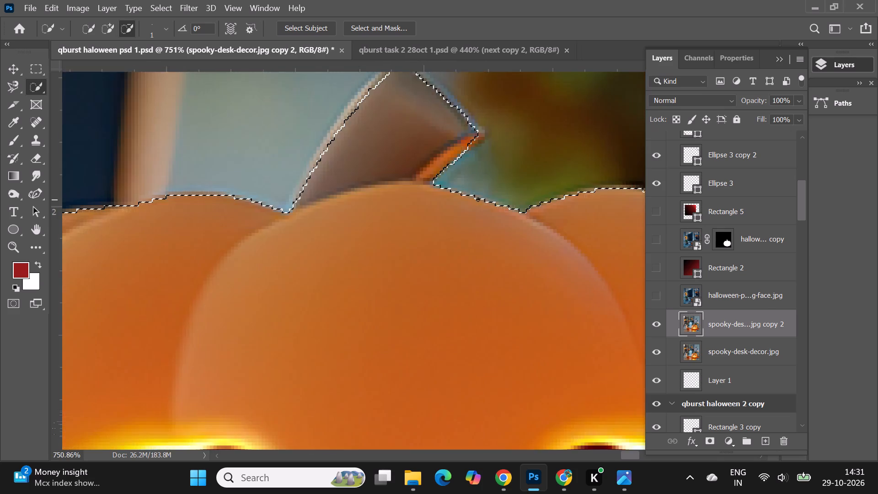
scroll(478, 199, "down", 6, "alt")
scroll(389, 156, "down", 11, "alt")
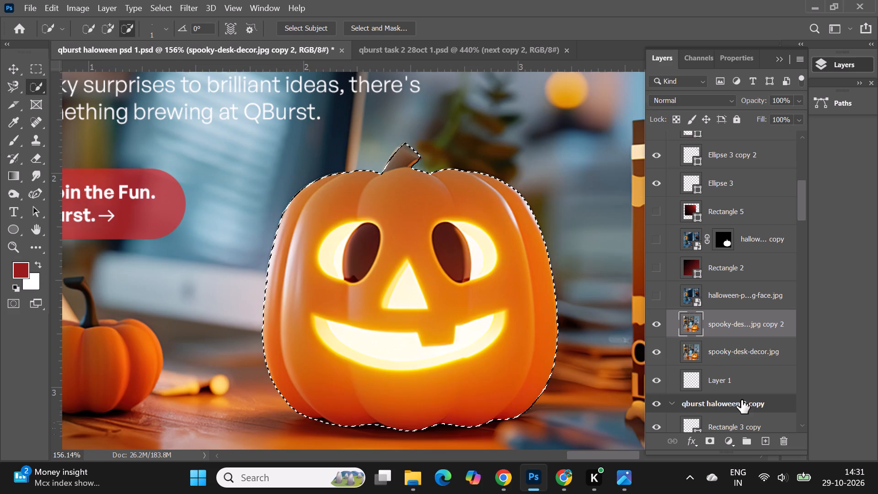
left_click(707, 440)
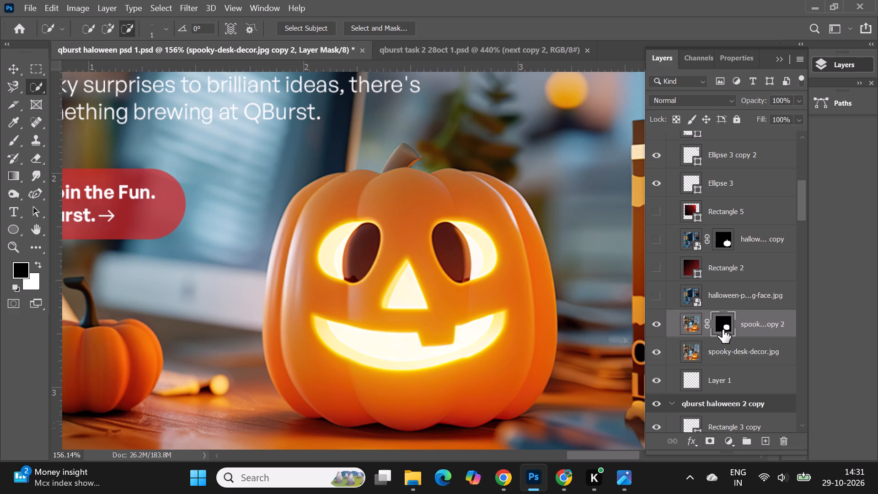
Show the Rectangle 2 red gradient overlay, move it directly beneath the masked spooky-desk-decor.jpg copy 2 layer, and clear the layer selection.
left_click(655, 268)
left_click_drag(724, 268, 726, 344)
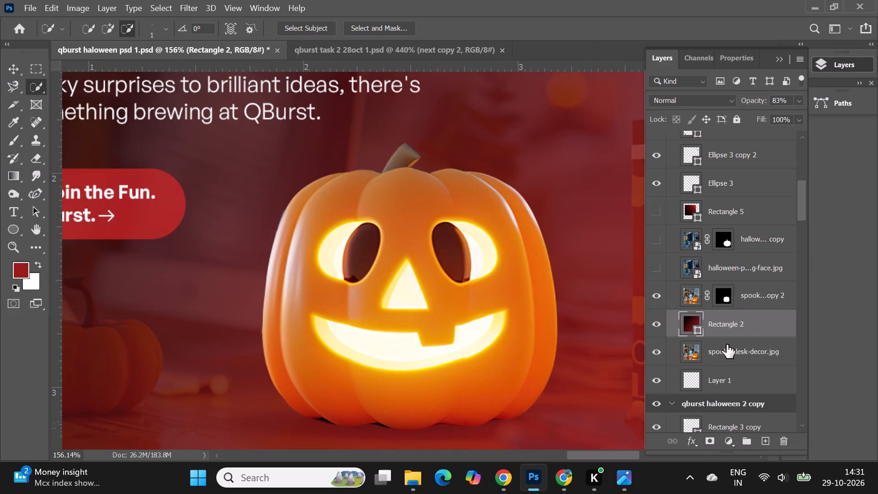
scroll(648, 242, "down", 6, "alt")
scroll(515, 238, "down", 11, "alt")
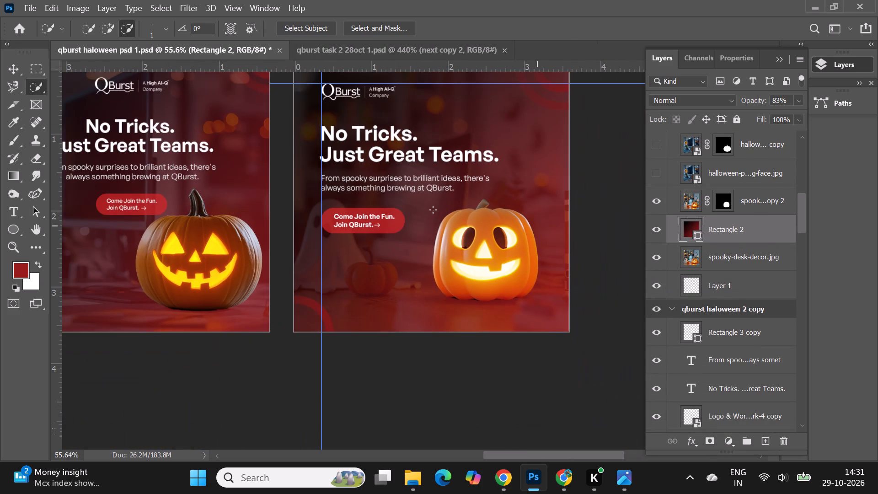
left_click(12, 70)
left_click(483, 392)
scroll(493, 355, "down", 2, "alt")
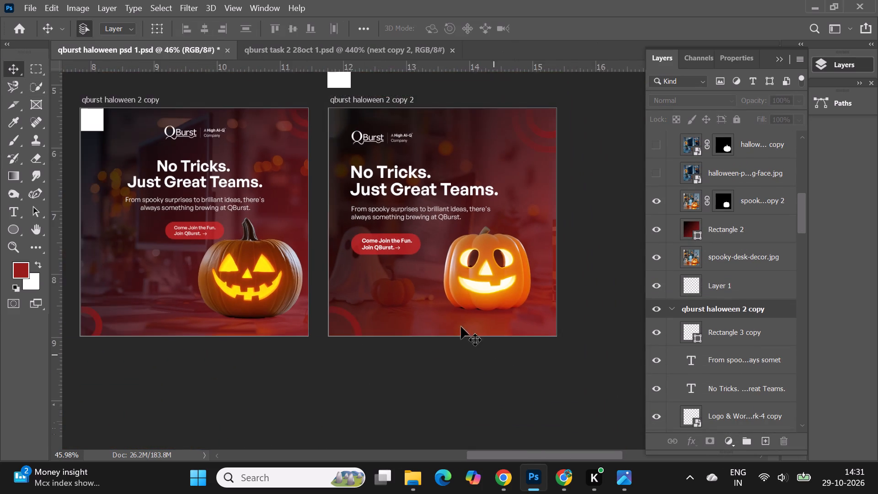
Hide the Rectangle 2 gradient overlay and duplicate the spooky-desk-decor.jpg layer in the qburst haloween 2 copy 2 artboard.
scroll(374, 263, "up", 4, "alt")
left_click(397, 287)
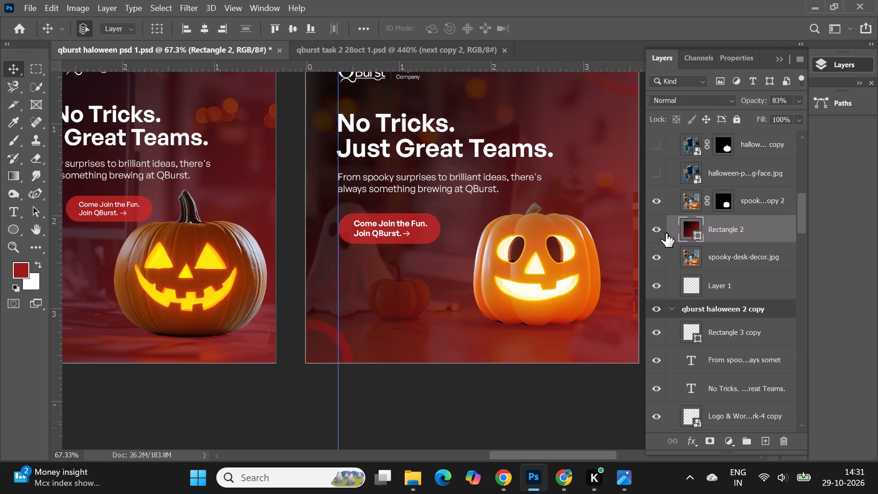
left_click(657, 229)
left_click(720, 256)
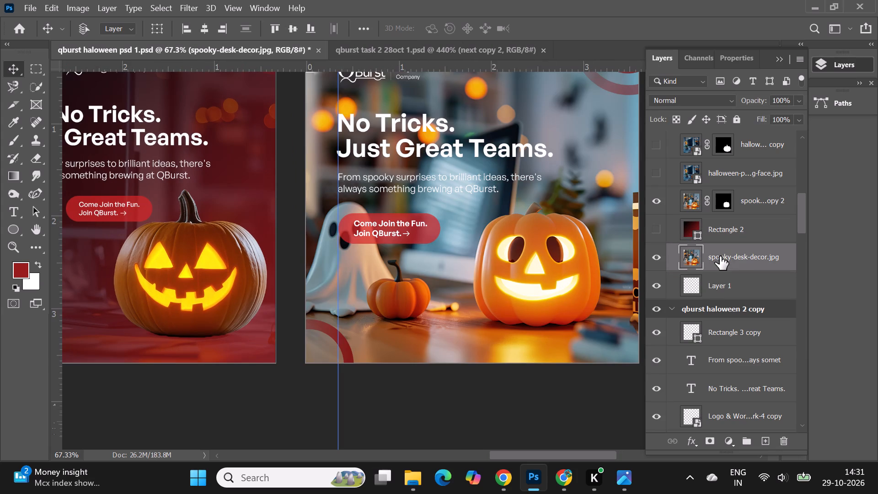
key("ctrl+j")
left_click(720, 256)
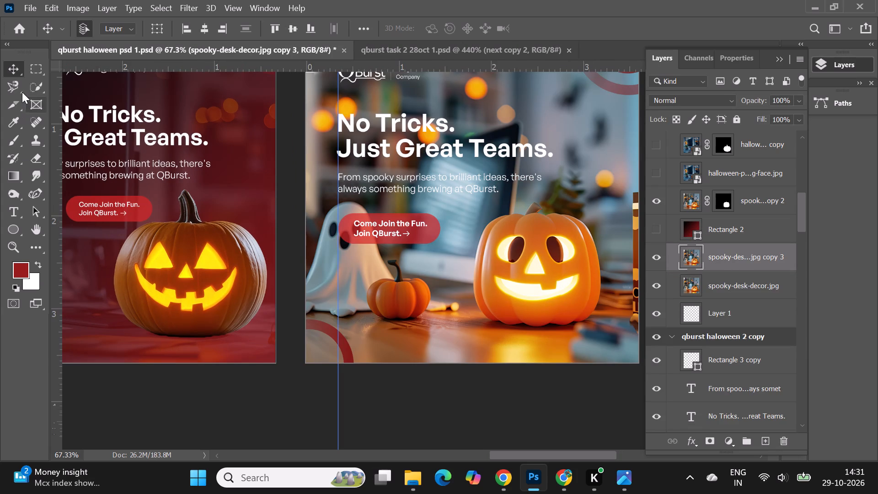
Trace the small pumpkin and its stem with the Magnetic Lasso, and mask spooky-desk-decor.jpg copy 3 to that selection.
left_click(15, 87)
scroll(420, 305, "up", 8, "alt")
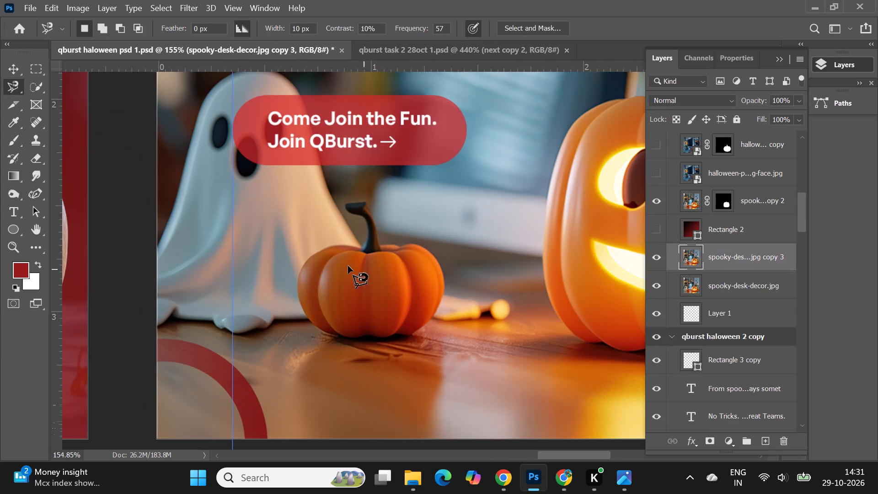
left_click(305, 263)
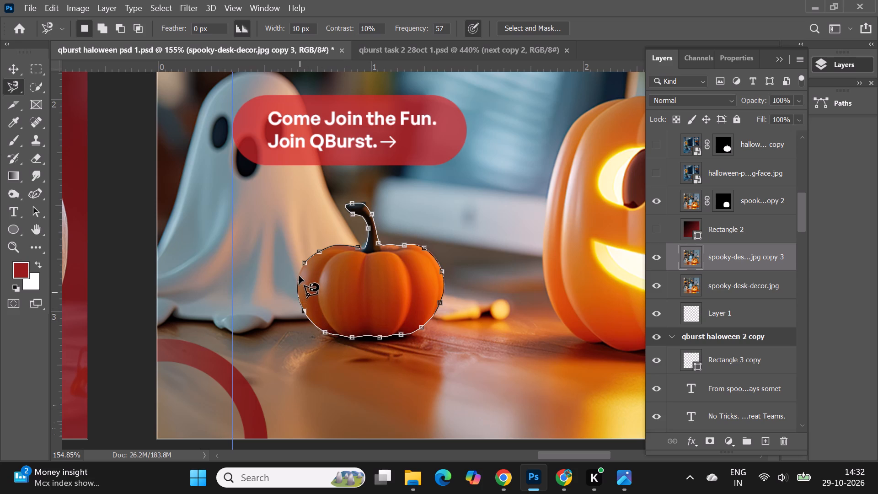
left_click(304, 262)
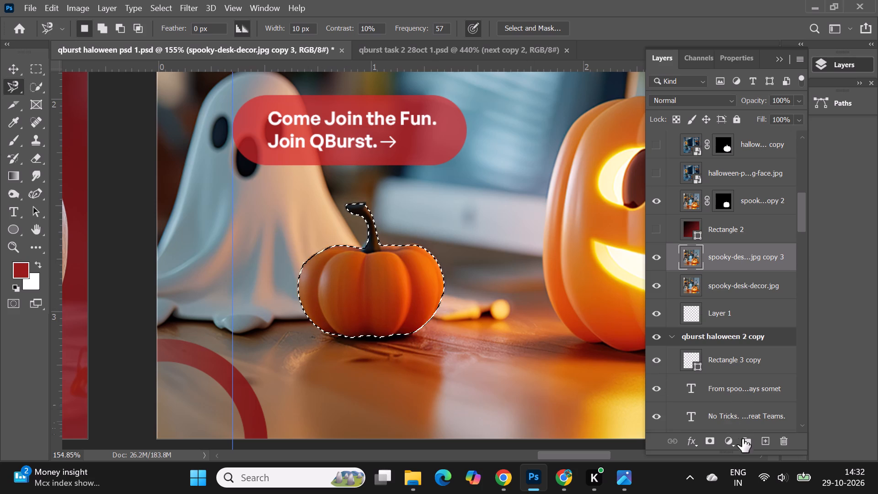
left_click(713, 443)
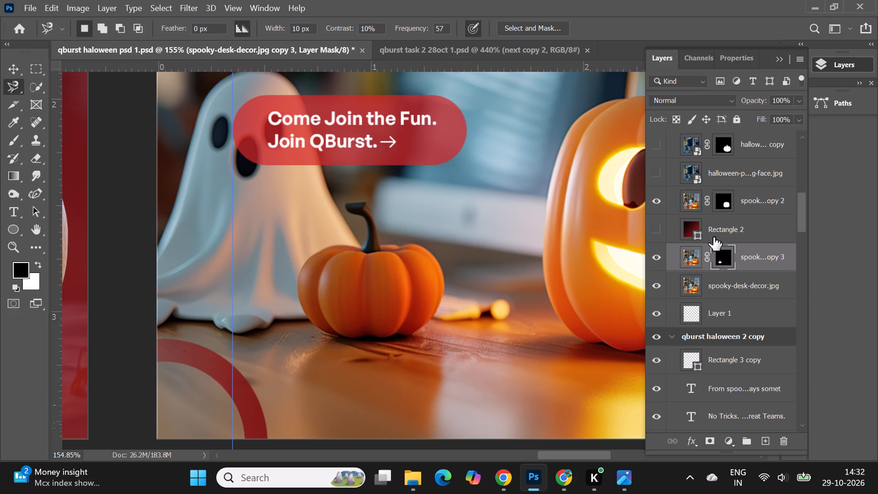
Show the Rectangle 2 overlay, move it directly beneath the masked spooky-desk-decor.jpg copy 3 layer, and clear the layer selection.
left_click(659, 230)
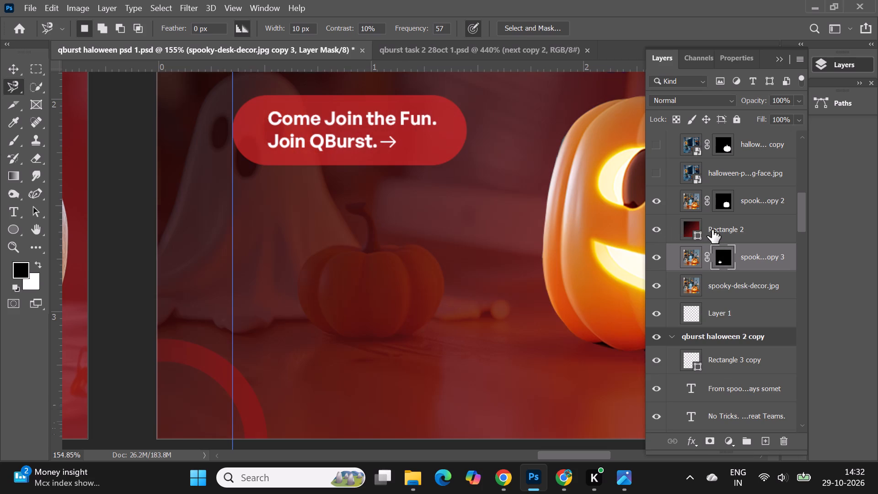
left_click_drag(720, 231, 721, 279)
scroll(466, 308, "down", 11, "alt")
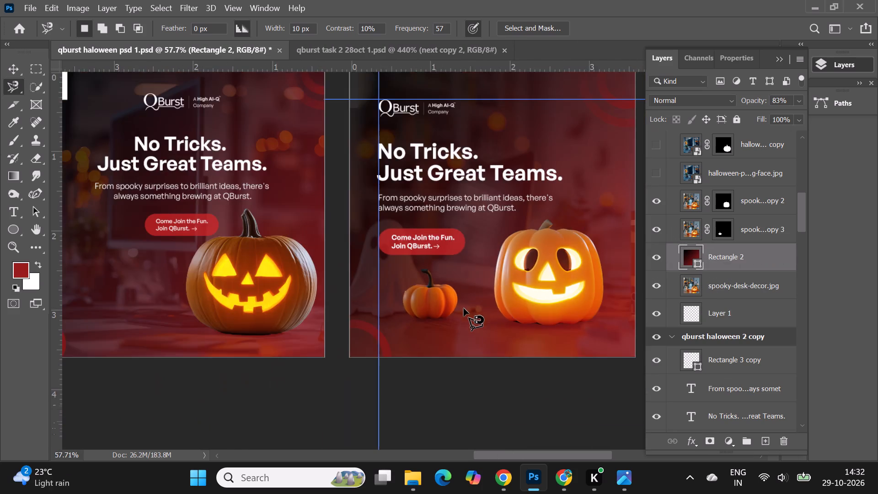
scroll(375, 294, "down", 6, "alt")
left_click(5, 67)
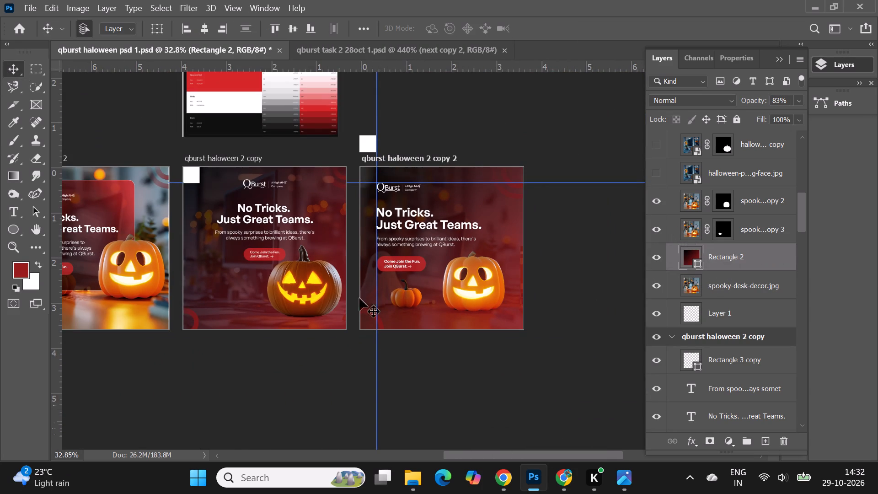
left_click(476, 391)
Examine the small pumpkin's masked edges up close and the overall composition of the qburst haloween 2 copy 2 artboard.
scroll(543, 246, "up", 3, "alt")
scroll(363, 194, "up", 4, "alt")
scroll(444, 319, "up", 2, "alt")
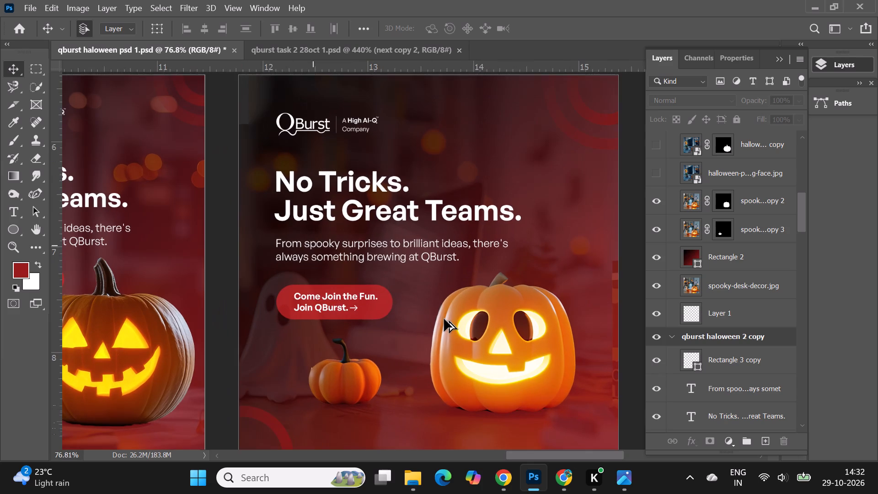
scroll(308, 381, "up", 15, "alt")
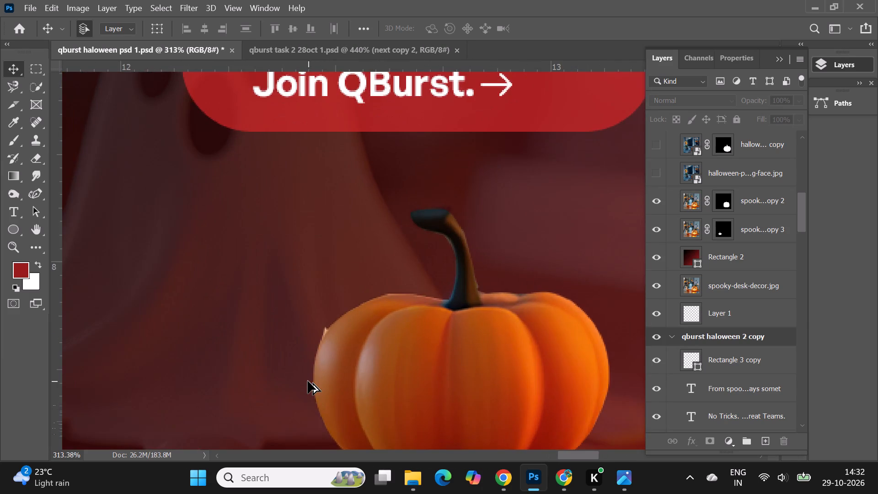
scroll(308, 381, "up", 2, "alt")
scroll(300, 320, "down", 13, "alt")
scroll(300, 320, "down", 12, "alt")
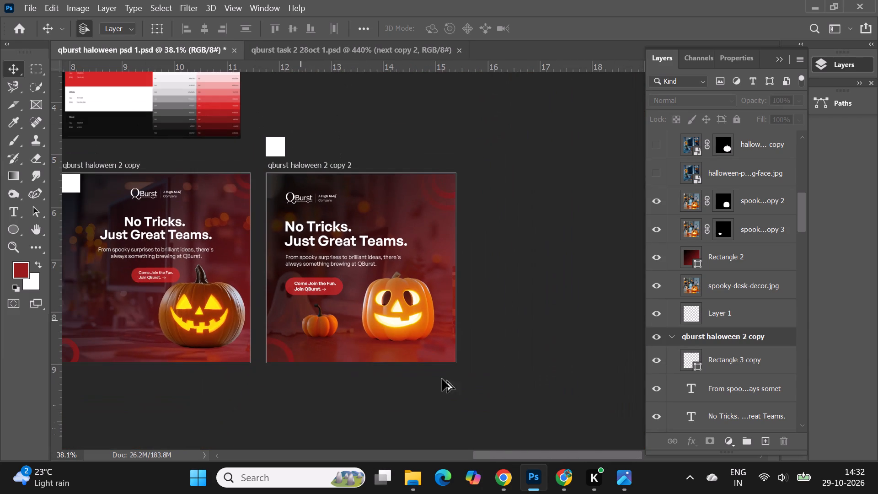
left_click(526, 413)
scroll(530, 289, "down", 2)
left_click(522, 283)
scroll(328, 293, "up", 3, "alt")
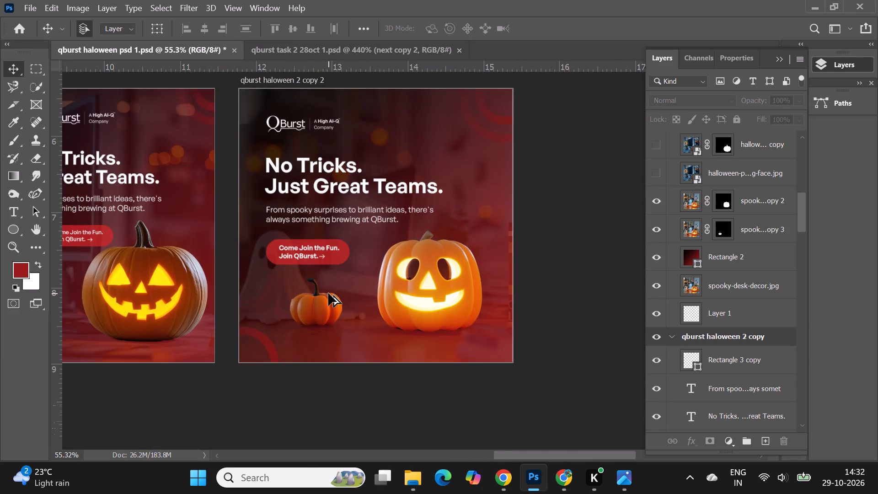
scroll(328, 293, "up", 2, "alt")
scroll(462, 359, "down", 1, "alt")
scroll(321, 117, "up", 1, "alt")
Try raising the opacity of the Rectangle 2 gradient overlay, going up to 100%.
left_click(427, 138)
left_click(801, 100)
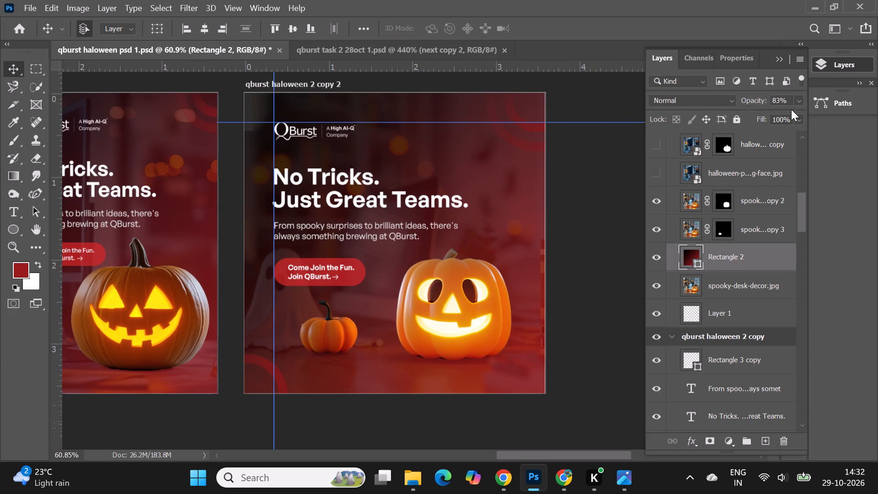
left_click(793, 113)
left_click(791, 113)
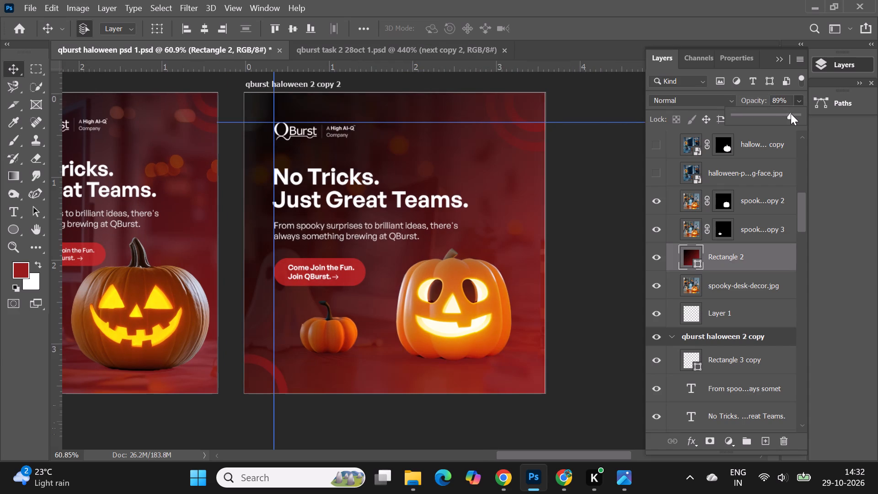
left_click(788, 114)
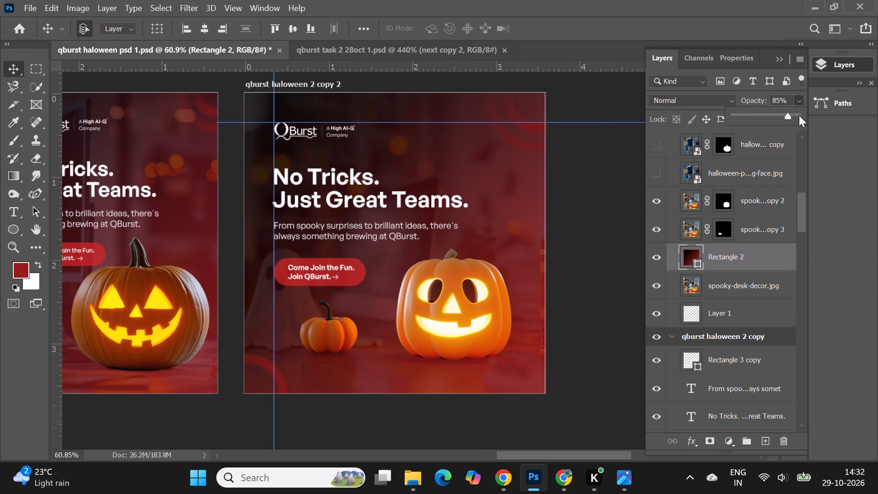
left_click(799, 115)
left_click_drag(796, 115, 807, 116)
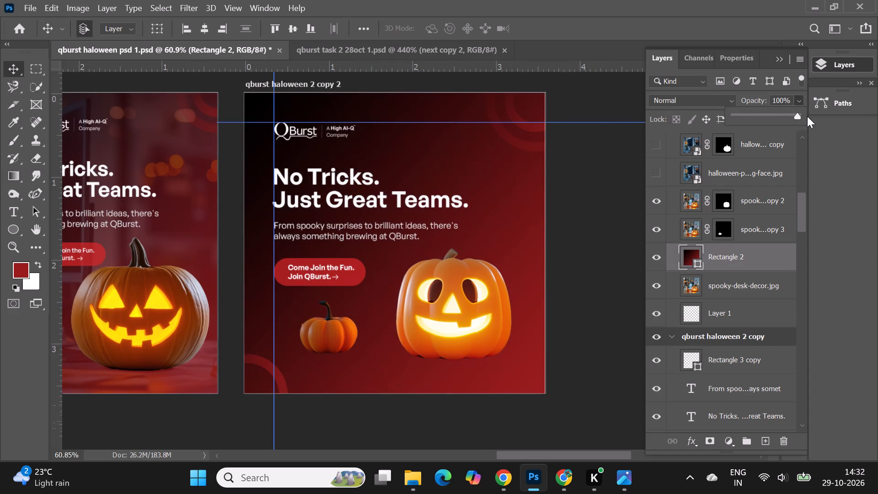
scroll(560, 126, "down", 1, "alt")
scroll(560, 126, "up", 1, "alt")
Fine-tune the Rectangle 2 overlay's opacity, trying values between 73% and 90% and settling on 82%.
left_click(791, 118)
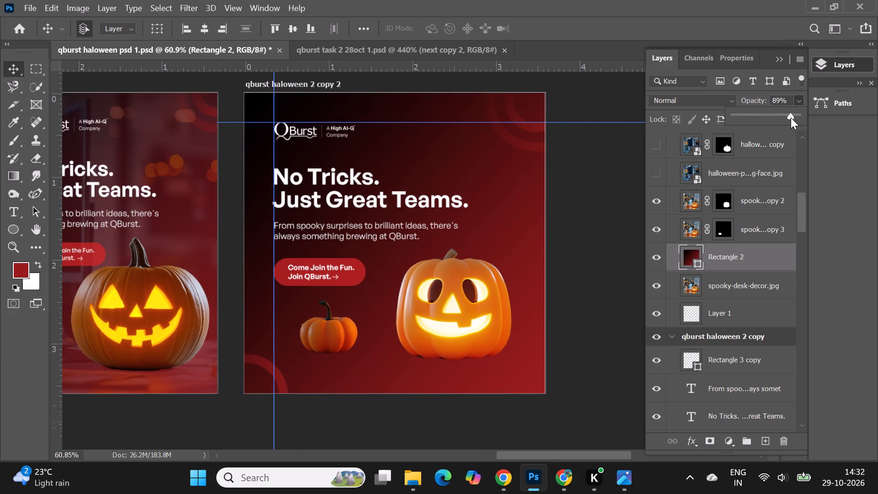
left_click(787, 118)
left_click(789, 118)
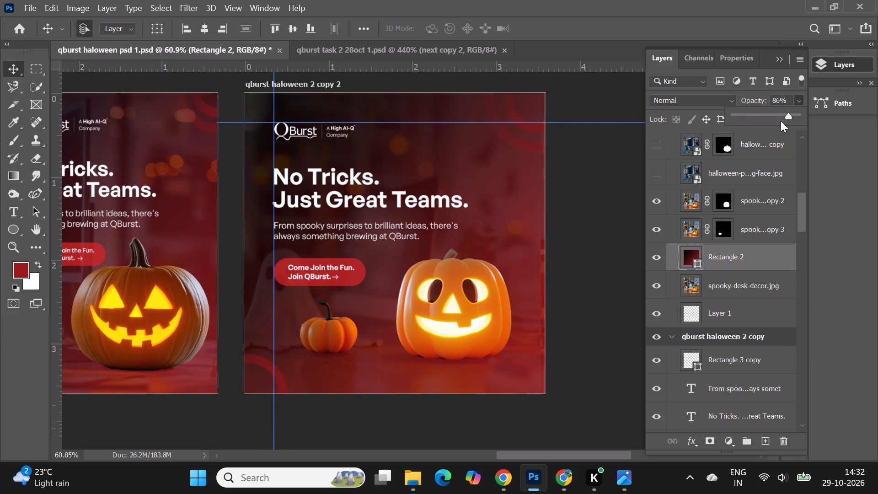
left_click(780, 121)
left_click(780, 119)
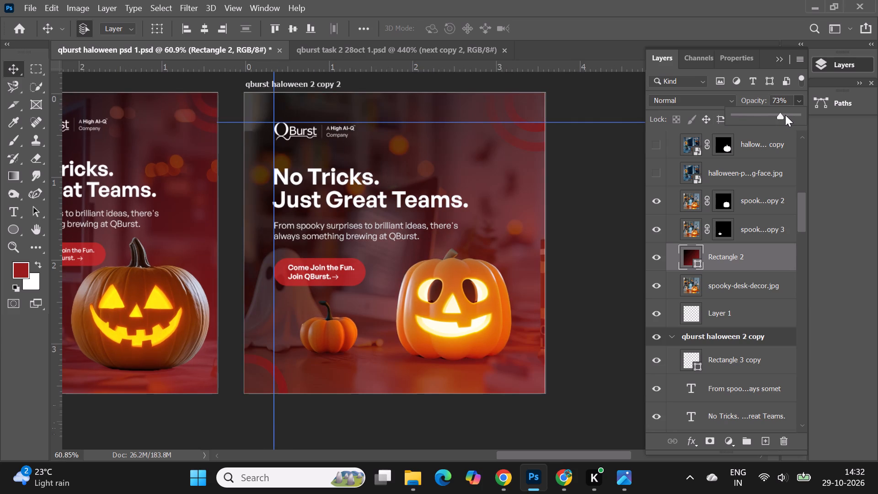
left_click(785, 115)
left_click(787, 115)
left_click(783, 115)
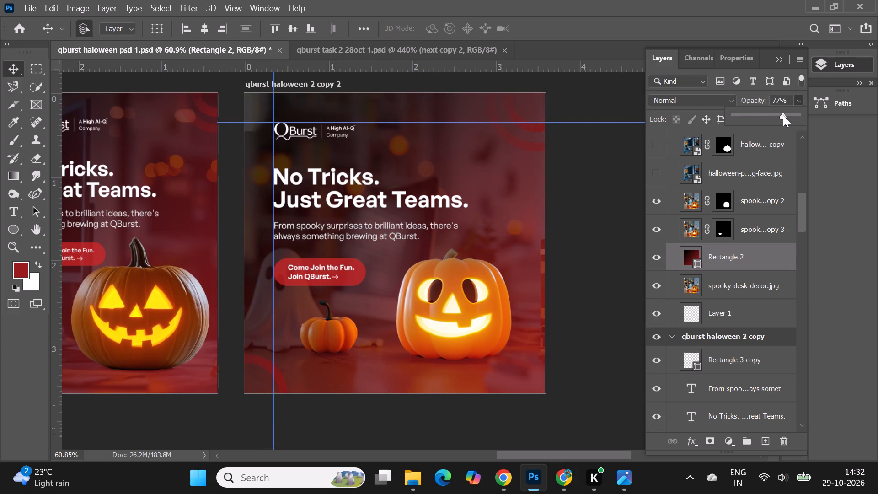
left_click(786, 116)
left_click(790, 117)
left_click(790, 118)
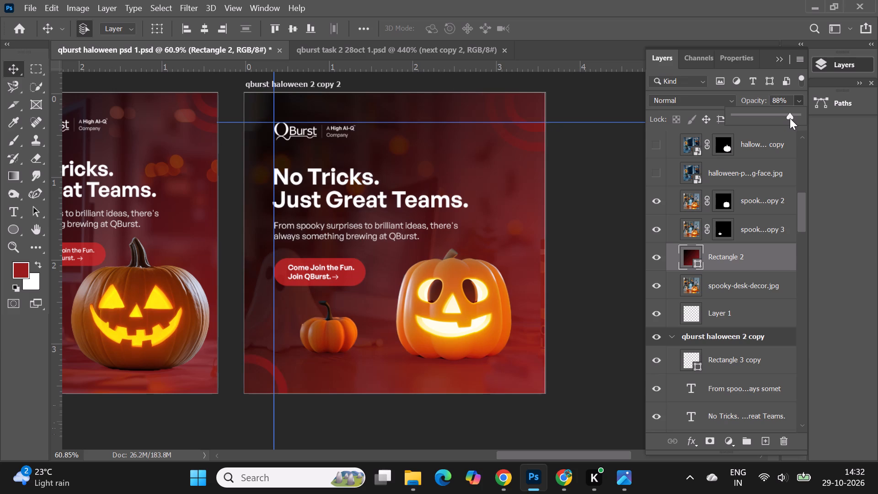
left_click(792, 118)
left_click(791, 119)
left_click_drag(790, 119, 787, 119)
left_click_drag(787, 119, 786, 119)
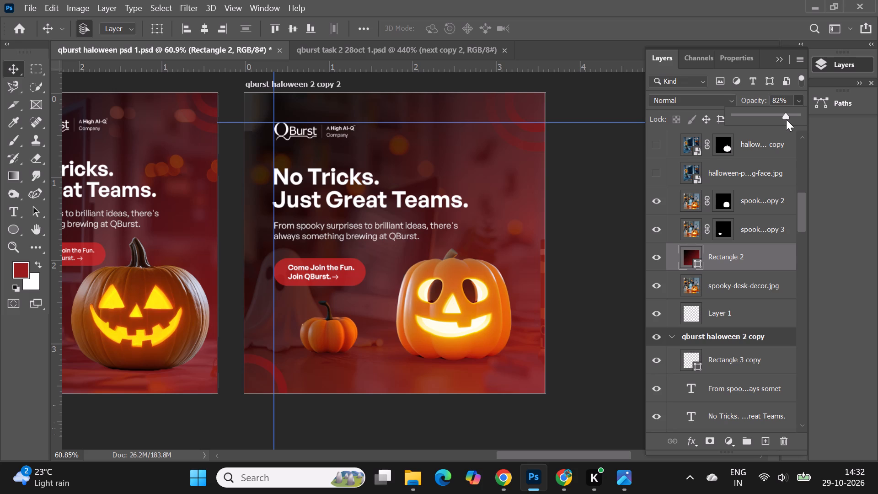
left_click(786, 119)
Open the Rectangle 2 gradient fill settings and shift the black colour stop inward toward the red stop.
left_click(11, 226)
left_click(150, 28)
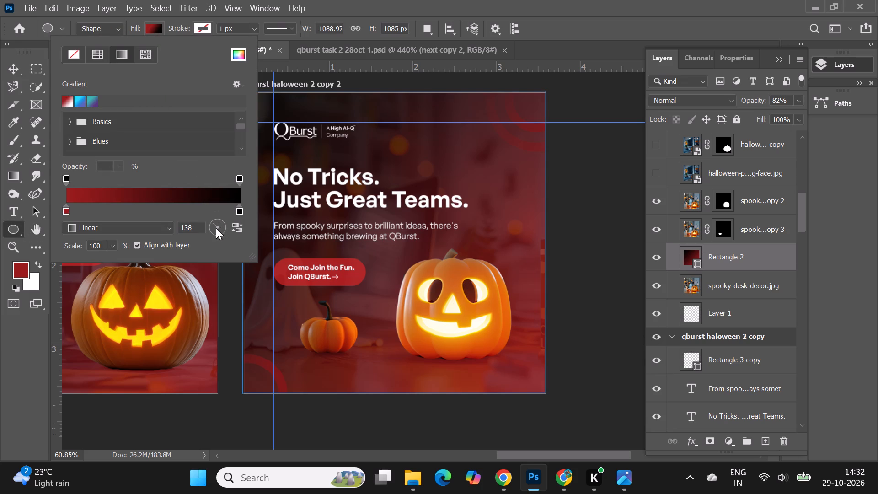
left_click_drag(239, 213, 206, 213)
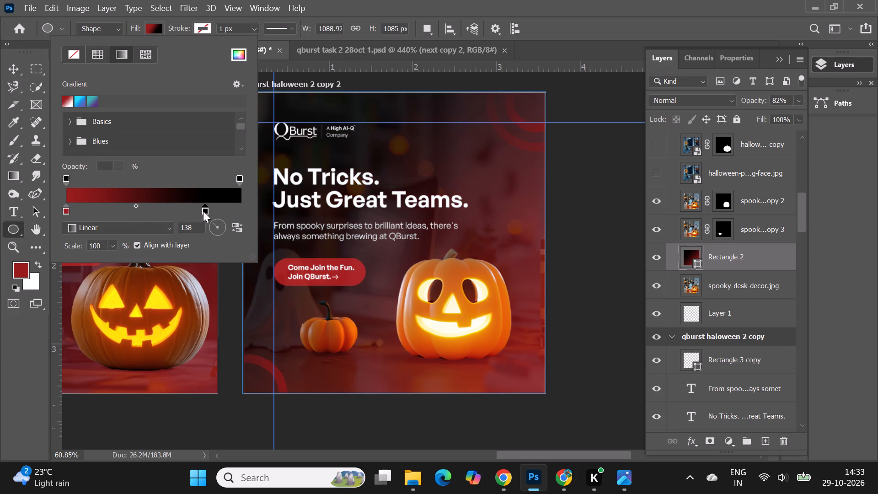
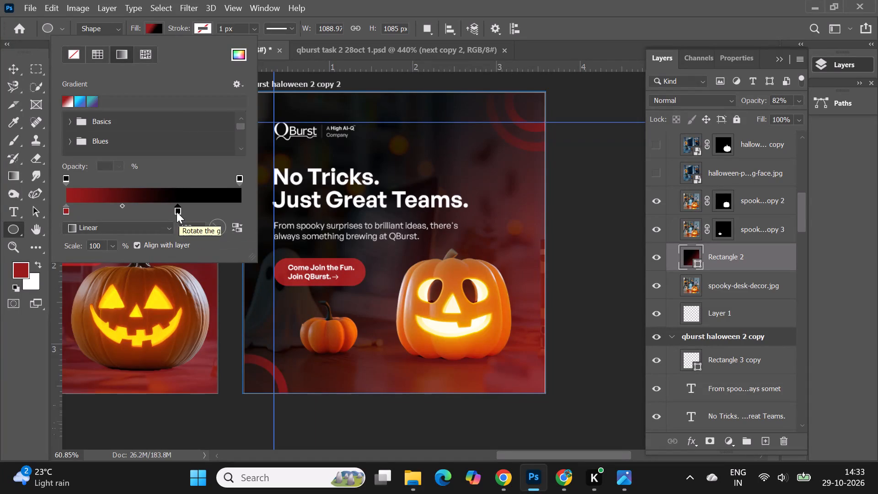
Fine-tune the Rectangle 2 gradient by moving its black colour stop slightly farther from the red stop.
left_click_drag(177, 212, 172, 210)
left_click_drag(172, 210, 177, 210)
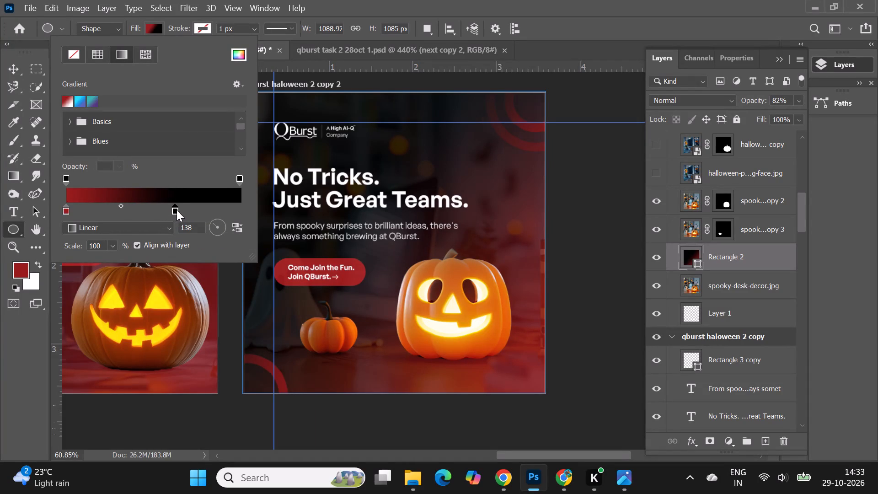
left_click_drag(177, 210, 189, 210)
left_click(11, 67)
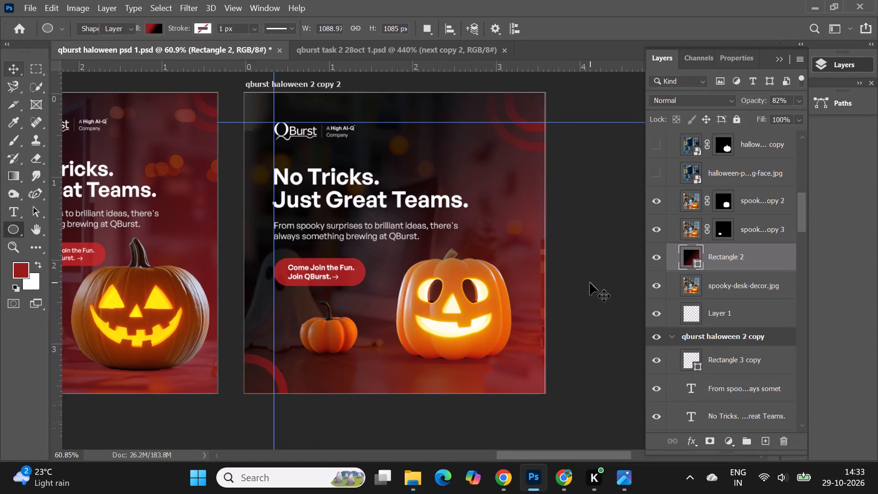
left_click(590, 283)
Try opacities between 71% and 86% for the Rectangle 2 gradient overlay and settle on 85%.
scroll(549, 208, "down", 2, "alt")
scroll(549, 208, "up", 1, "alt")
left_click(453, 144)
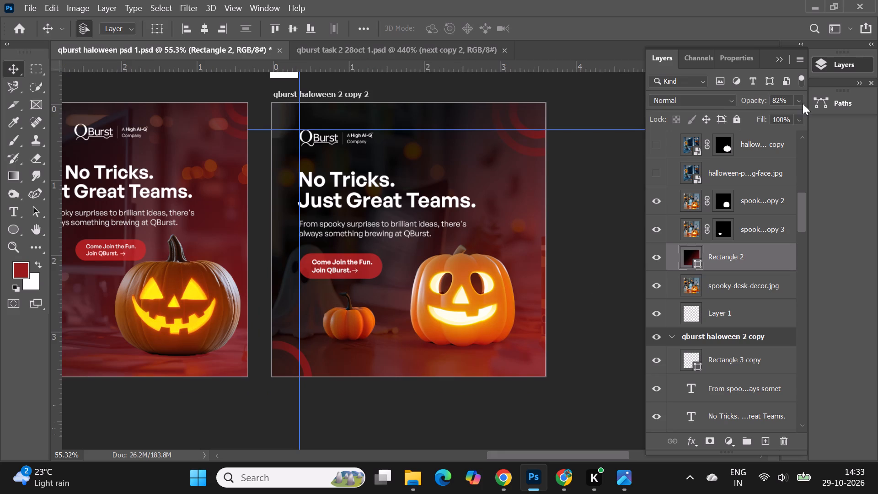
left_click(803, 103)
left_click(788, 118)
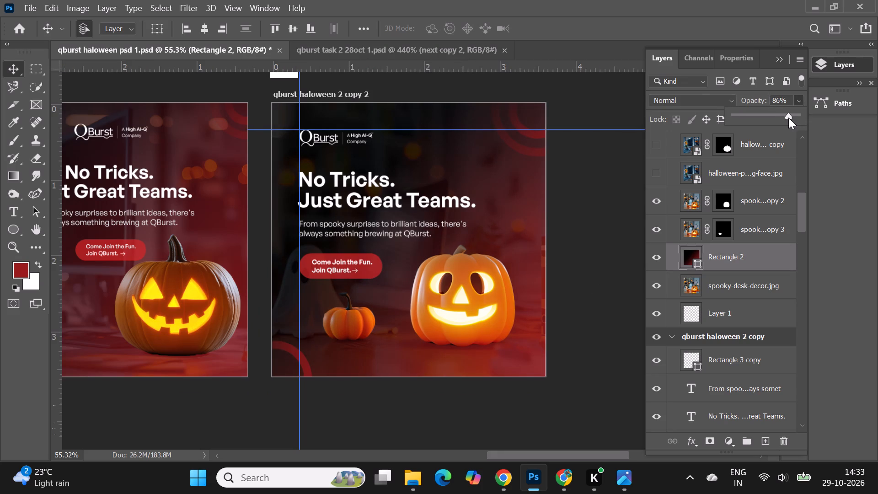
left_click(777, 116)
left_click_drag(777, 116, 779, 116)
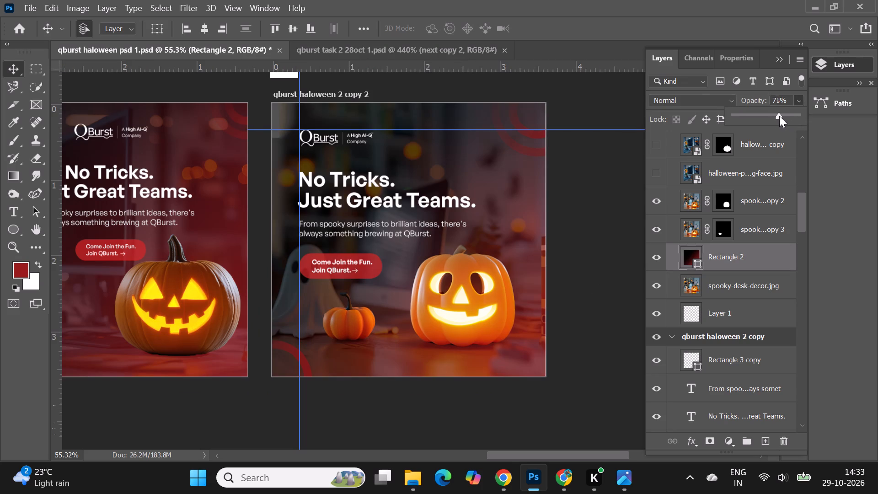
left_click_drag(779, 116, 782, 115)
left_click_drag(782, 115, 788, 114)
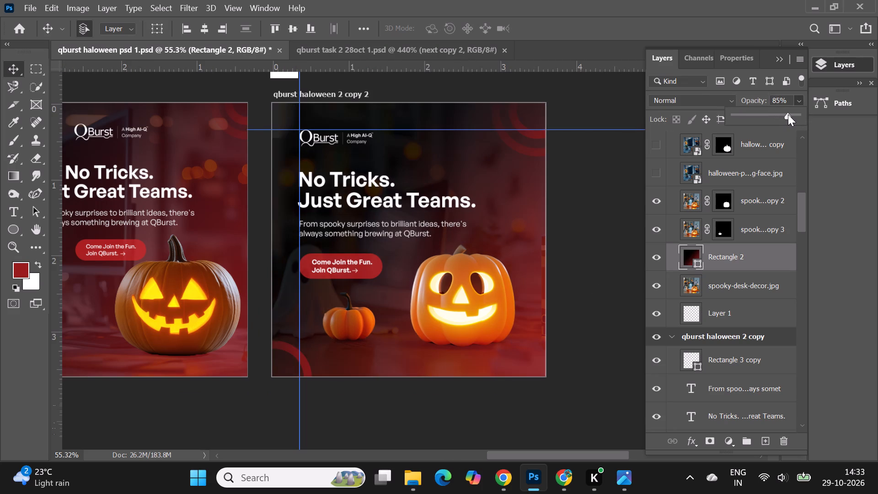
left_click_drag(788, 114, 784, 116)
left_click(785, 116)
left_click(787, 115)
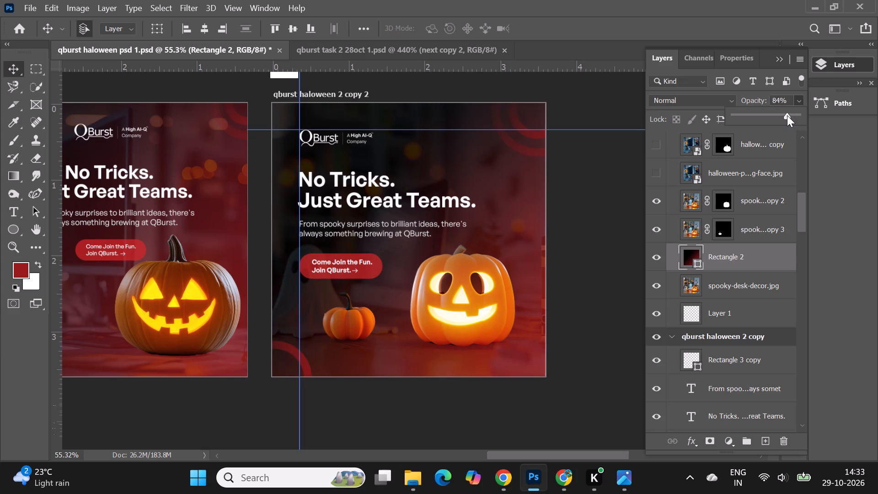
left_click(787, 115)
left_click(787, 115)
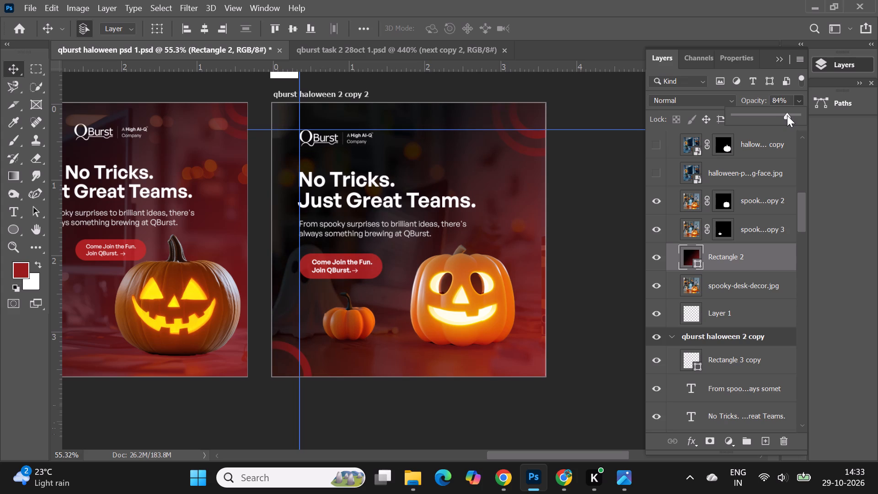
left_click(787, 115)
Examine the composition of the qburst haloween 2 copy 2 artboard alongside the neighbouring Halloween variations.
scroll(312, 184, "down", 3, "alt")
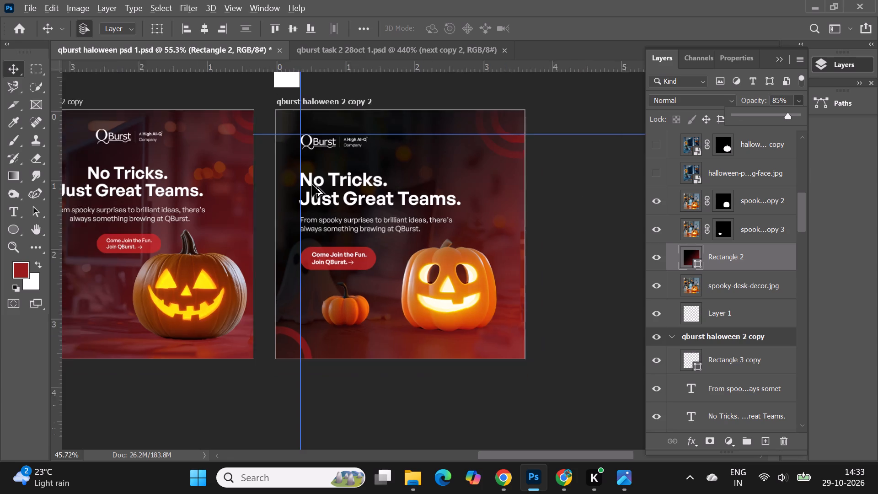
scroll(312, 184, "down", 1, "alt")
left_click(513, 250)
scroll(513, 250, "up", 1, "alt")
scroll(453, 188, "up", 1, "alt")
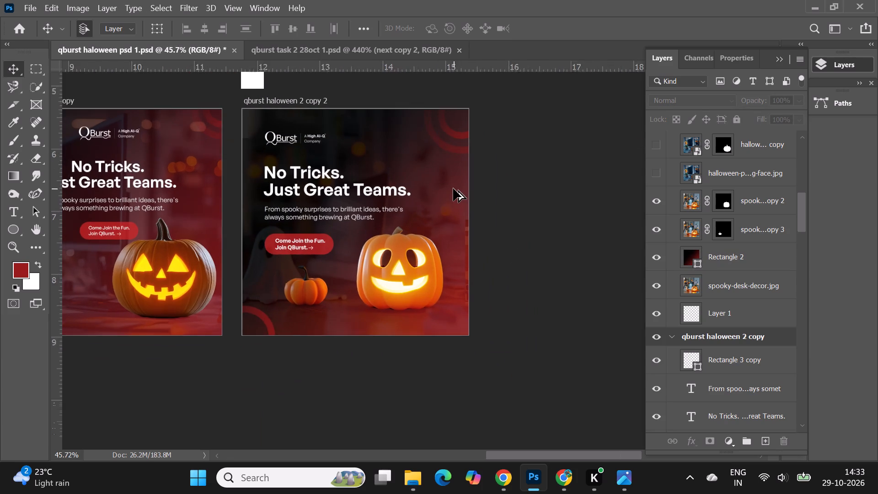
scroll(453, 188, "up", 1, "alt")
scroll(453, 188, "down", 2, "alt")
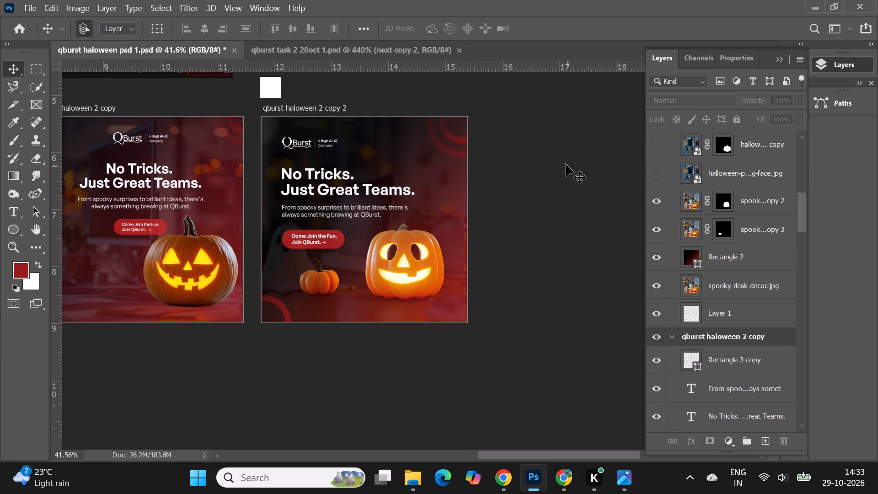
scroll(504, 209, "down", 4, "alt")
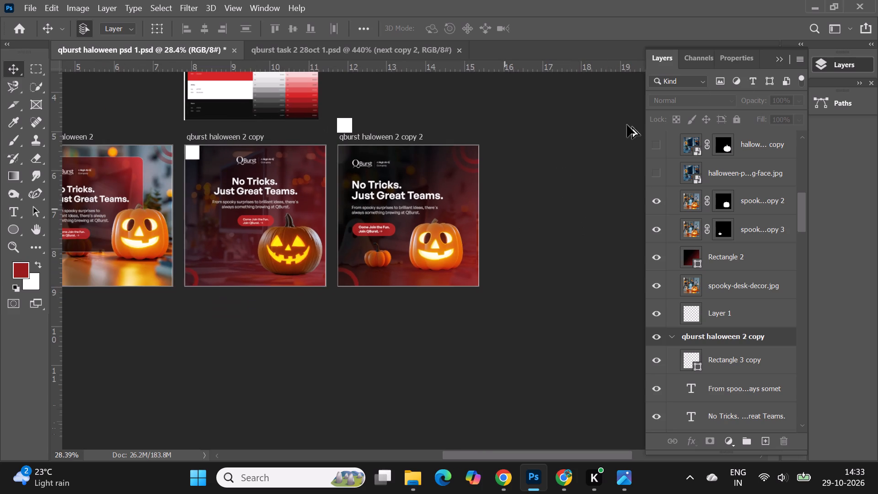
Duplicate the qburst haloween 2 copy 2 artboard and place the duplicate beside it, level with the row.
left_click(779, 62)
scroll(502, 181, "up", 1, "alt")
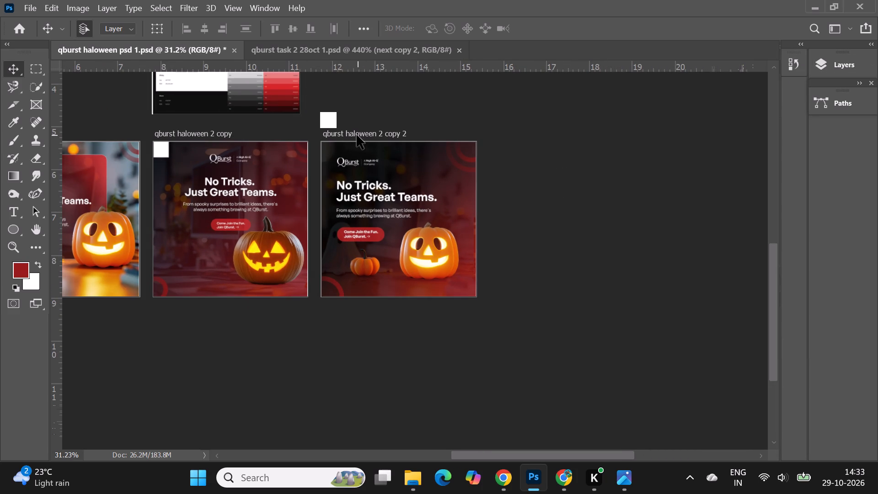
left_click_drag(356, 135, 519, 139, "alt")
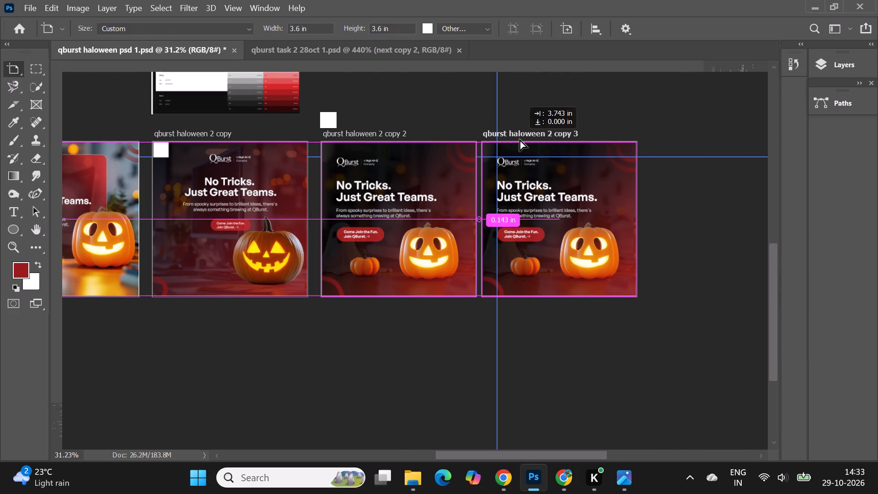
left_click_drag(519, 139, 525, 138, "alt")
right_click(14, 74)
left_click(65, 71)
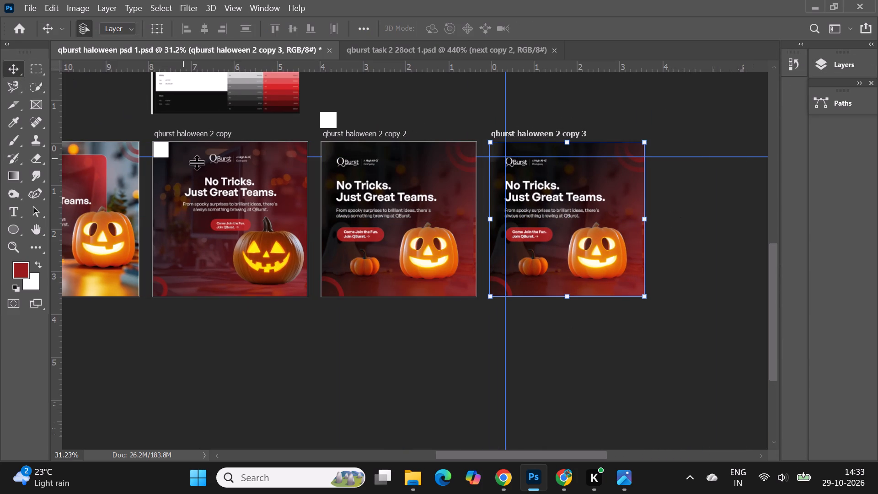
Delete the qburst haloween 2 copy artboard with the centred headline.
left_click(167, 136)
key("Delete")
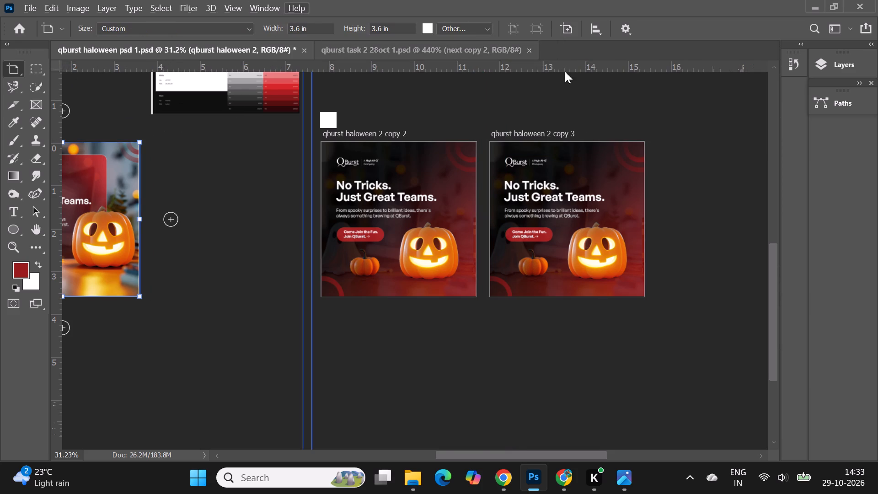
Hide the two masked spooky-desk-decor pumpkin layers in the qburst haloween 2 copy 3 artboard.
scroll(610, 181, "up", 7, "alt")
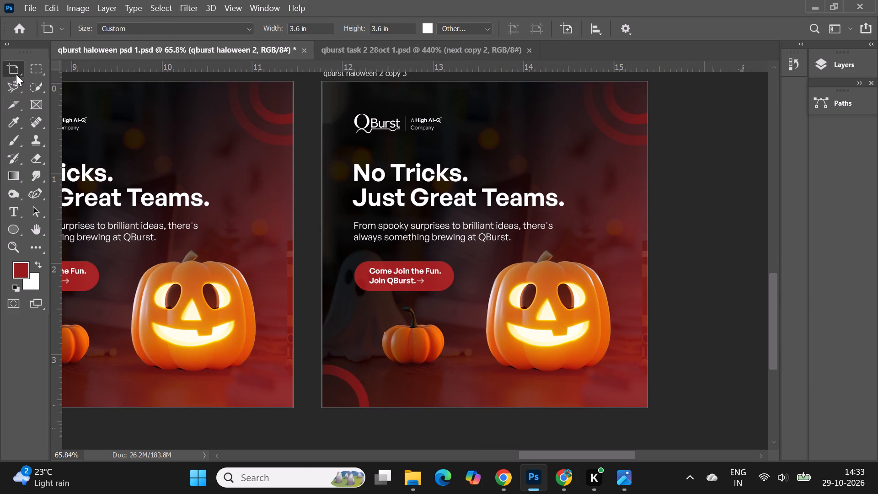
right_click(18, 72)
left_click(27, 70)
scroll(541, 210, "down", 5, "alt")
left_click(820, 65)
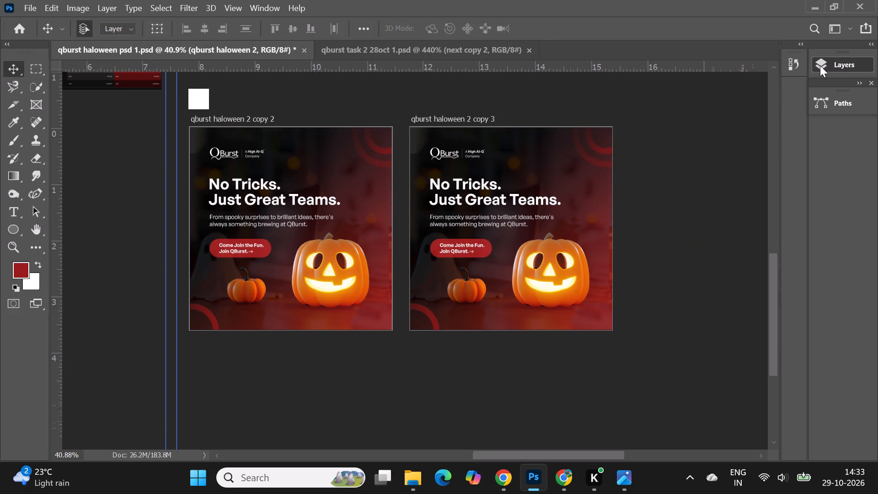
left_click(554, 156)
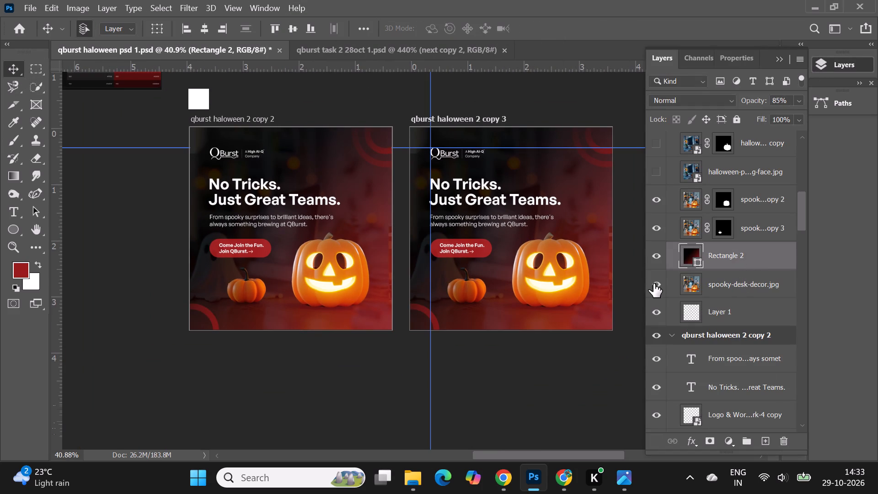
left_click(654, 200)
left_click(658, 231)
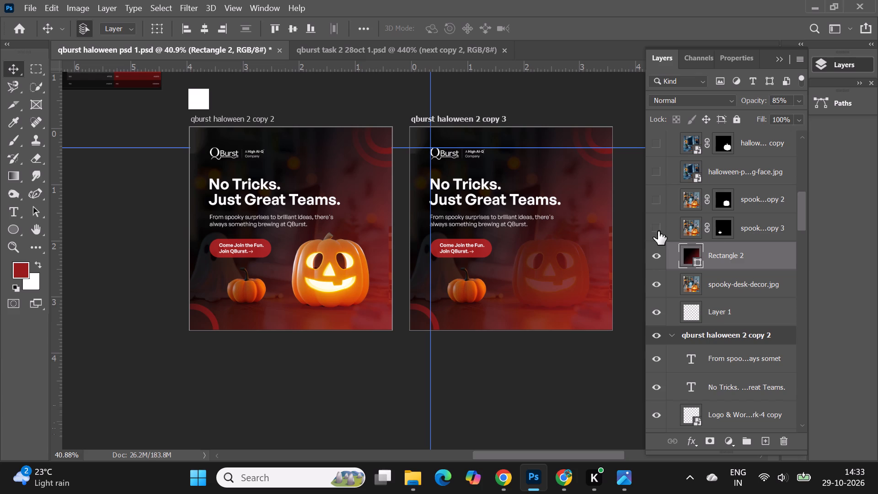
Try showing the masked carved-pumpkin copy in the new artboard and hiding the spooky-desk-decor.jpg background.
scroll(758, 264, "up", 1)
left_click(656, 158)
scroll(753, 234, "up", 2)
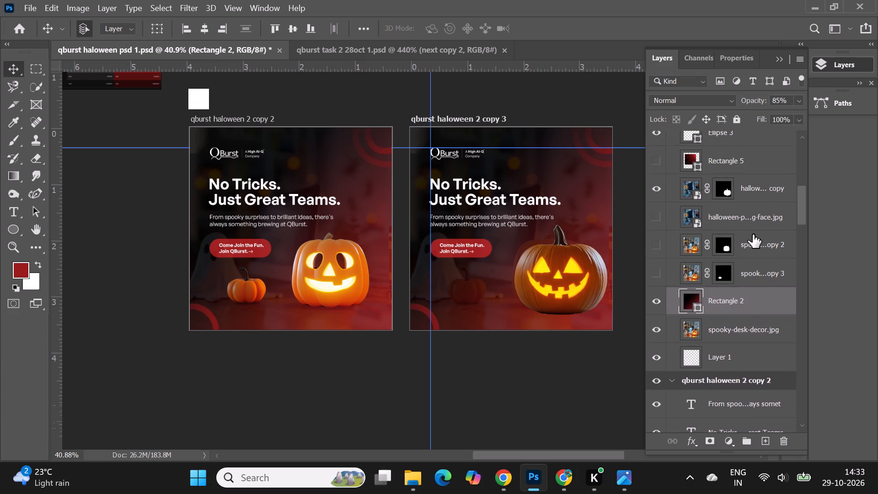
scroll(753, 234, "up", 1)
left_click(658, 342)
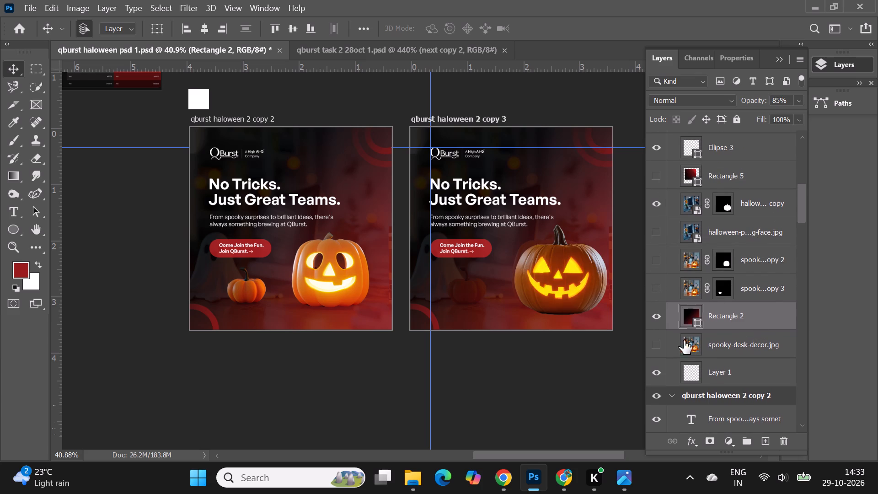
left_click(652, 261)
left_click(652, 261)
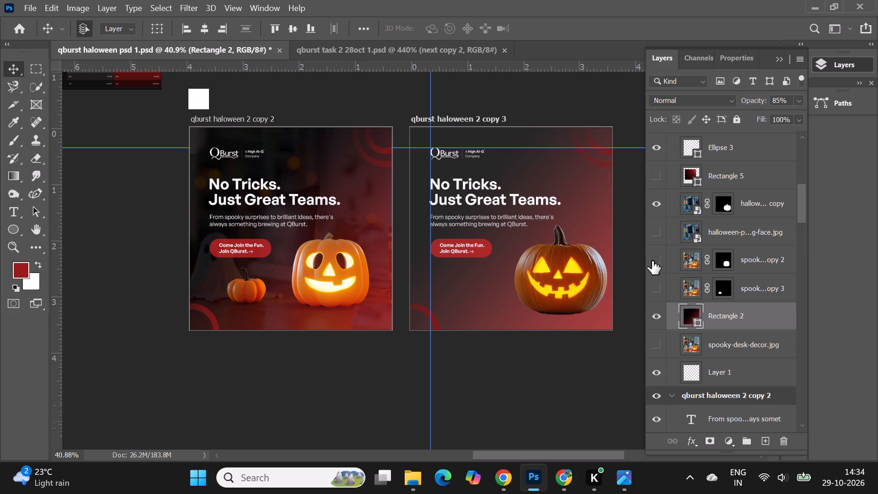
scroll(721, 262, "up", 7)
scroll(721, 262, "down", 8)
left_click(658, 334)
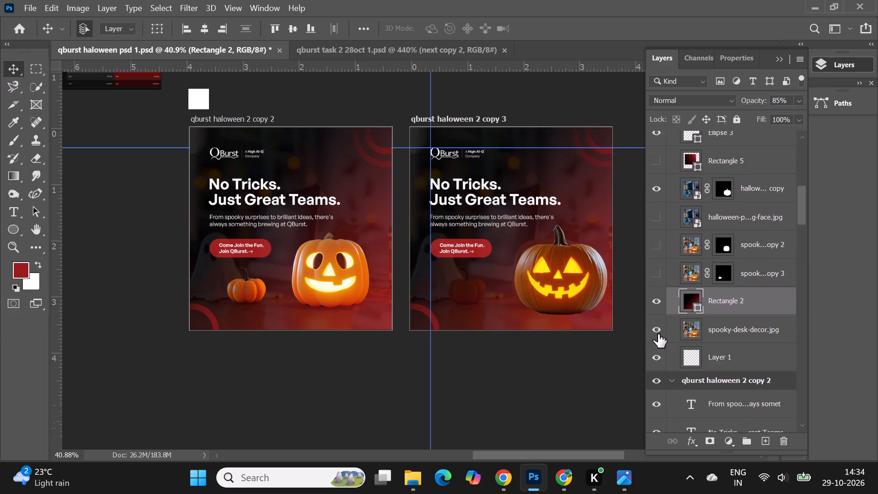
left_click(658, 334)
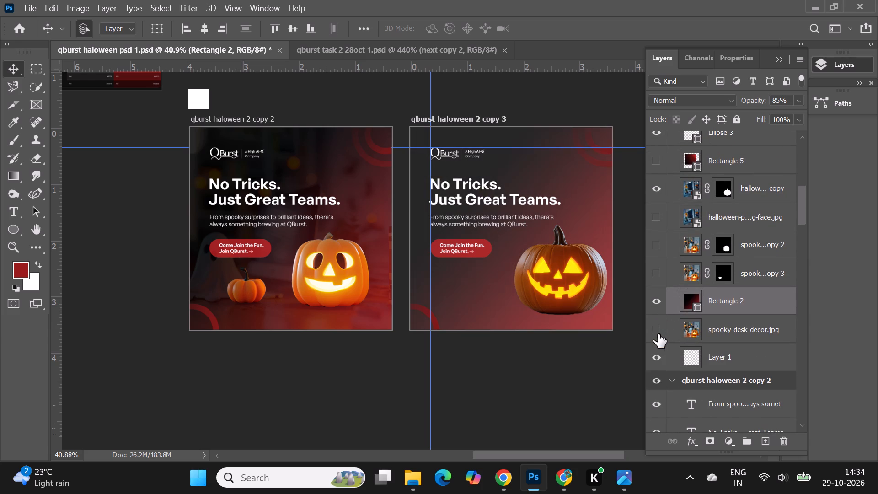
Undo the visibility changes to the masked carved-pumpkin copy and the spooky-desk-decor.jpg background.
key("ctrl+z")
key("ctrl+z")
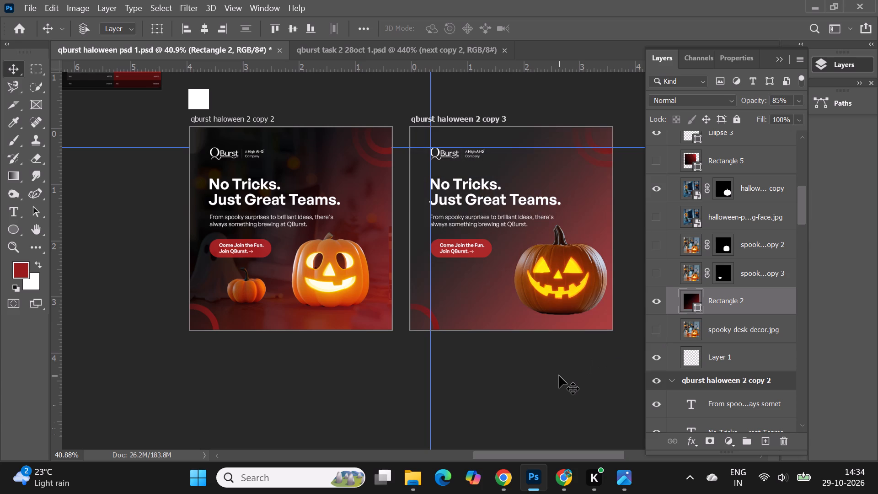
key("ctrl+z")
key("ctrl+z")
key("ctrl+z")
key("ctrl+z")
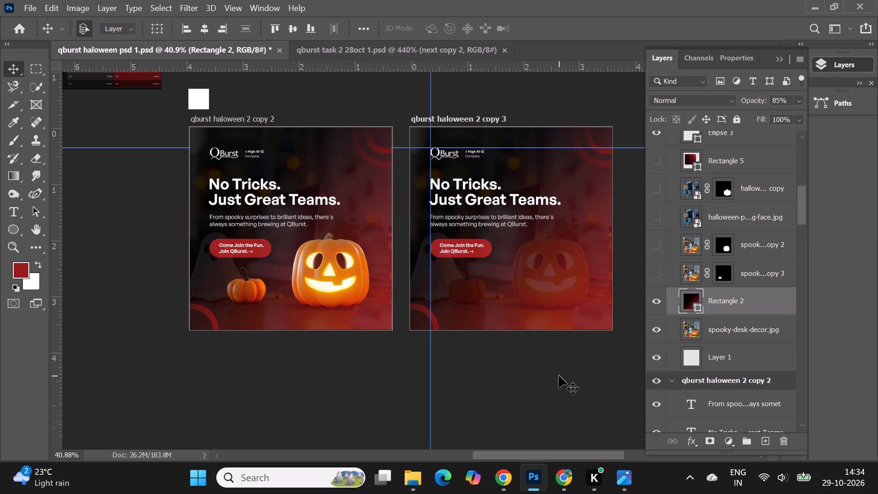
Show the halloween pumpkin-face photo layer and its masked carved-pumpkin copy in the qburst haloween 2 copy 3 artboard.
left_click(544, 285)
scroll(605, 287, "up", 6, "alt")
scroll(601, 343, "up", 1)
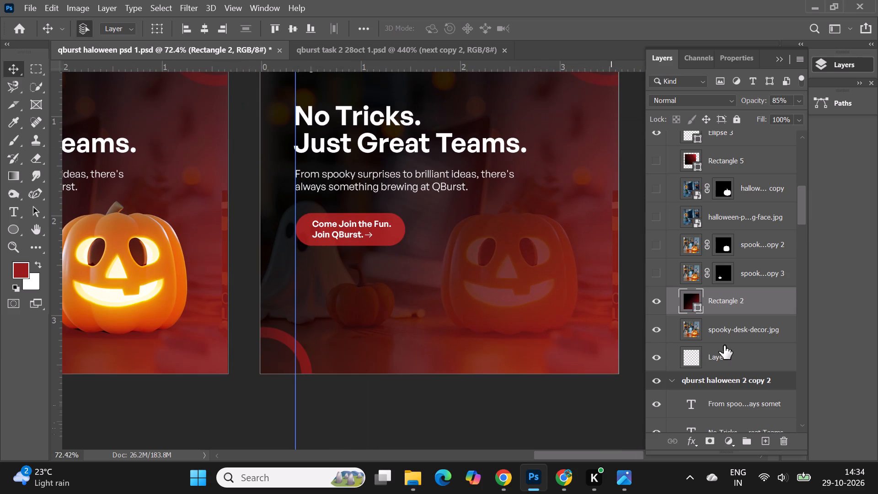
scroll(724, 345, "up", 3)
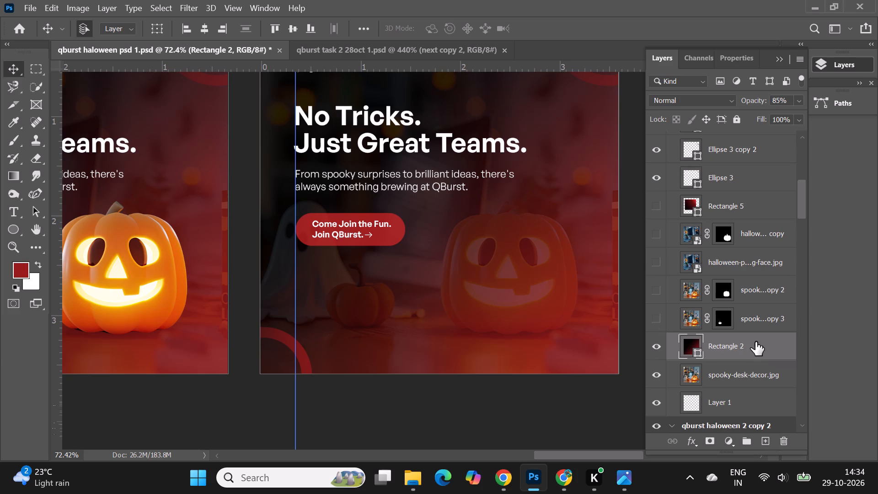
left_click(651, 262)
left_click(655, 236)
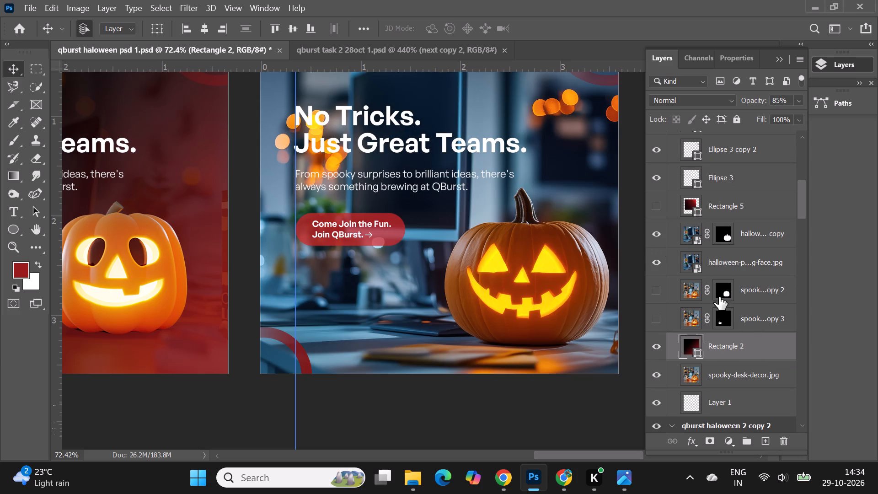
Move the Rectangle 2 gradient overlay above the halloween pumpkin-face photo and directly below its masked pumpkin copy.
left_click_drag(729, 350, 730, 253)
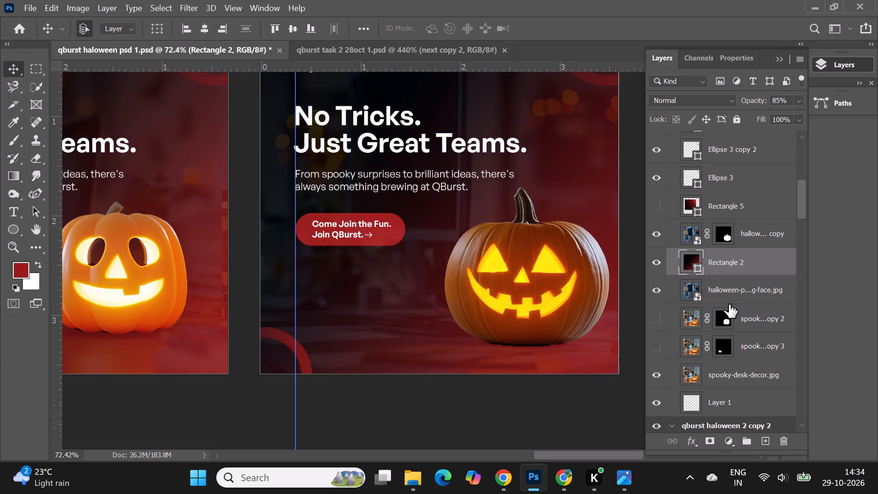
scroll(503, 281, "down", 5, "alt")
left_click(565, 383)
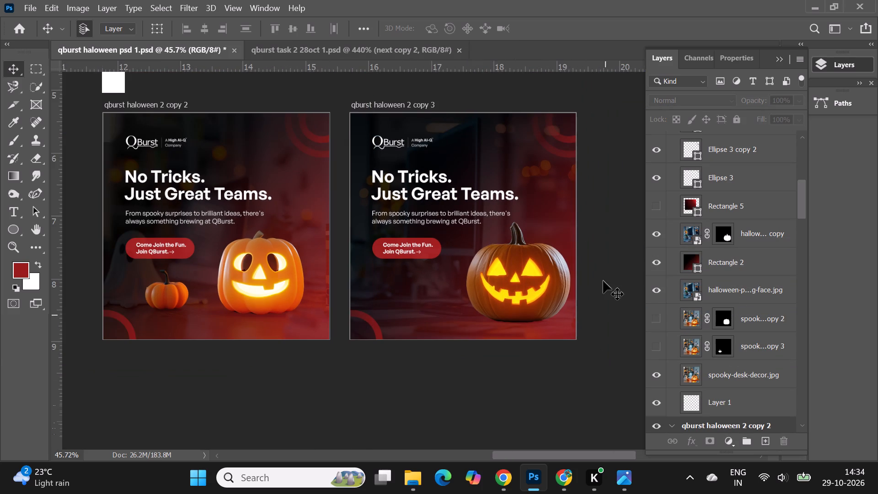
Move the qburst haloween 2 copy 2 and copy 3 artboards beside qburst haloween 2, forming one aligned, evenly spaced row.
scroll(573, 221, "down", 1, "alt")
scroll(381, 215, "up", 2, "alt")
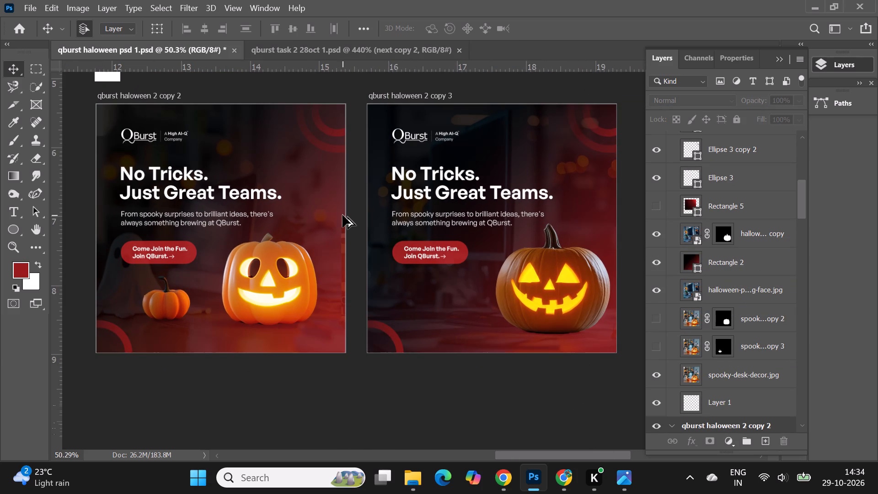
scroll(343, 215, "down", 1, "alt")
scroll(571, 202, "up", 1, "alt")
left_click(782, 58)
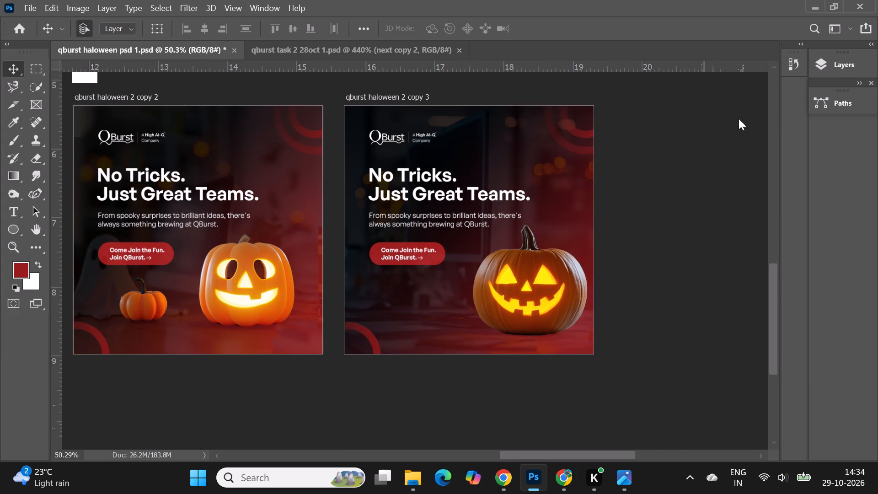
scroll(680, 245, "down", 2, "alt")
left_click(679, 303)
scroll(696, 203, "down", 9, "alt")
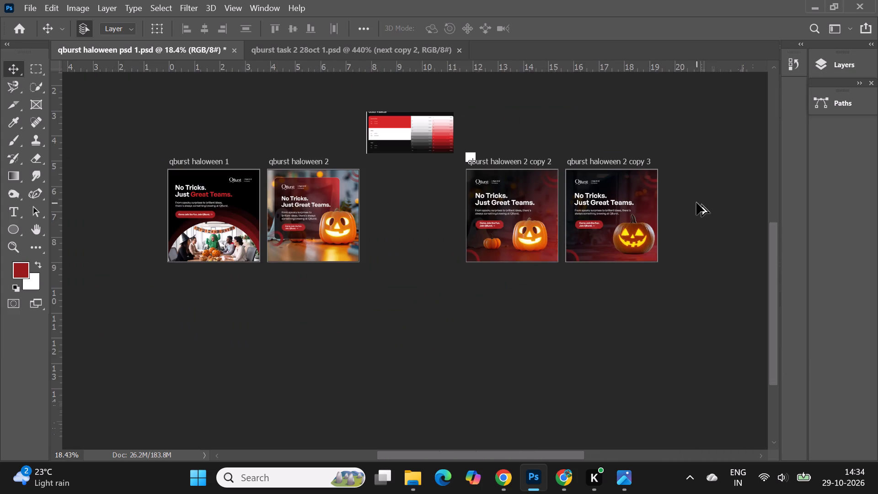
scroll(413, 173, "up", 2, "alt")
left_click_drag(499, 159, 392, 166)
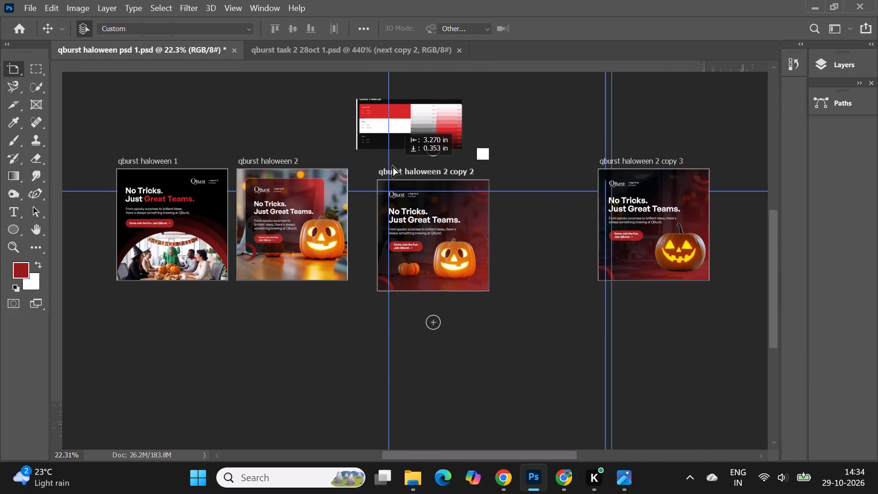
left_click_drag(392, 166, 379, 160)
left_click_drag(636, 162, 514, 163)
Remove the horizontal guide from the qburst haloween 2 copy 3 artboard and move its vertical guide past the artboard's right edge.
scroll(535, 216, "up", 4, "alt")
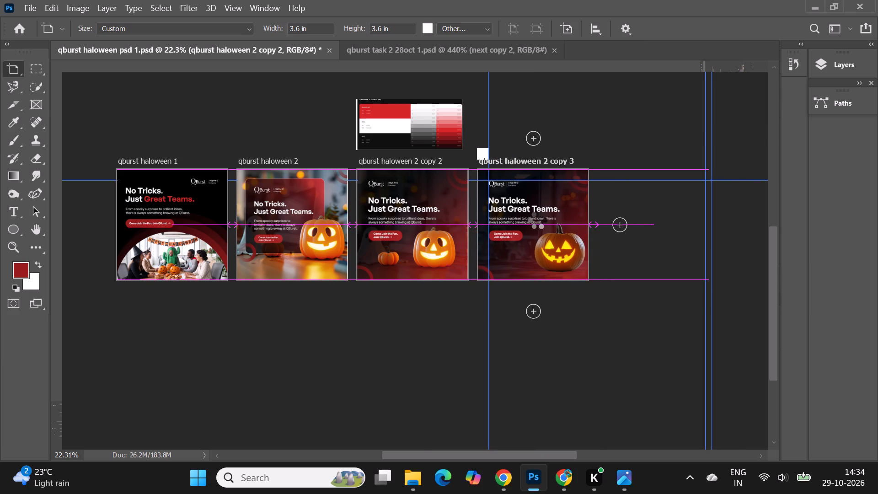
scroll(536, 220, "up", 4, "alt")
scroll(460, 129, "up", 2, "alt")
left_click_drag(433, 91, 440, 90)
key("ctrl+z")
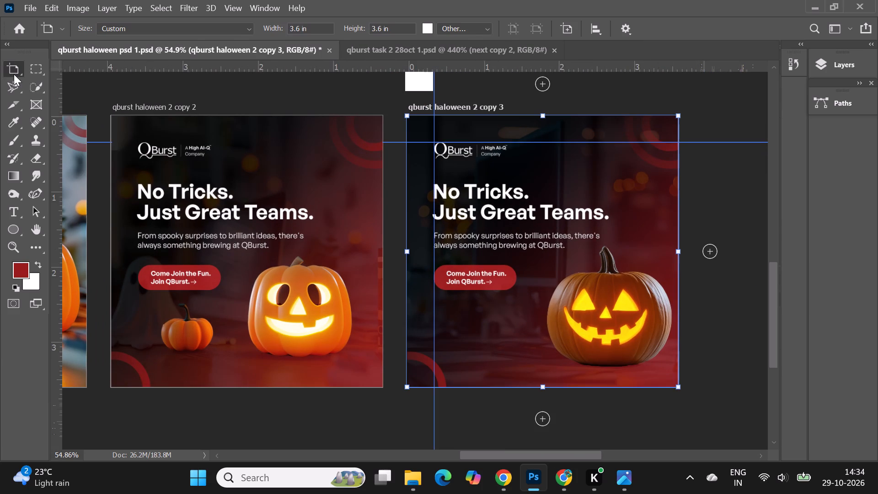
right_click(14, 73)
left_click(52, 69)
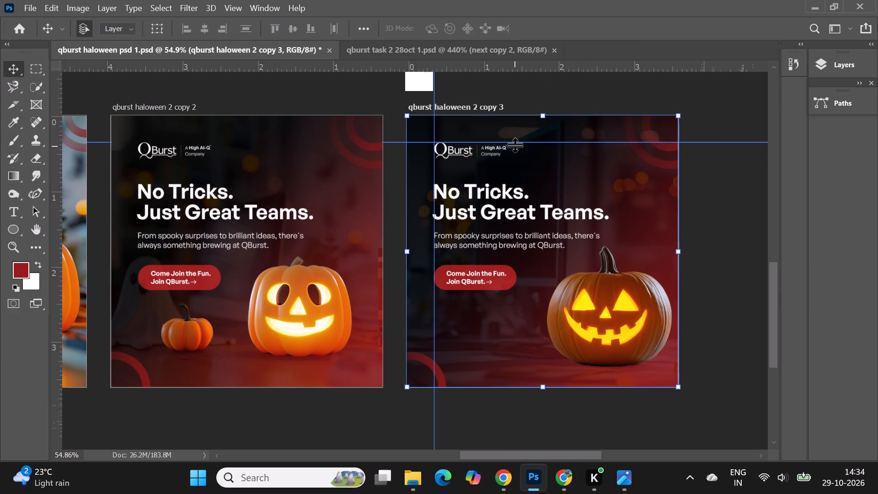
left_click_drag(514, 145, 515, 49)
left_click_drag(434, 92, 711, 145)
left_click(737, 225)
Examine the qburst haloween 2 copy 2 and copy 3 artboards side by side for layout consistency.
scroll(737, 225, "down", 2, "alt")
scroll(714, 236, "up", 1, "alt")
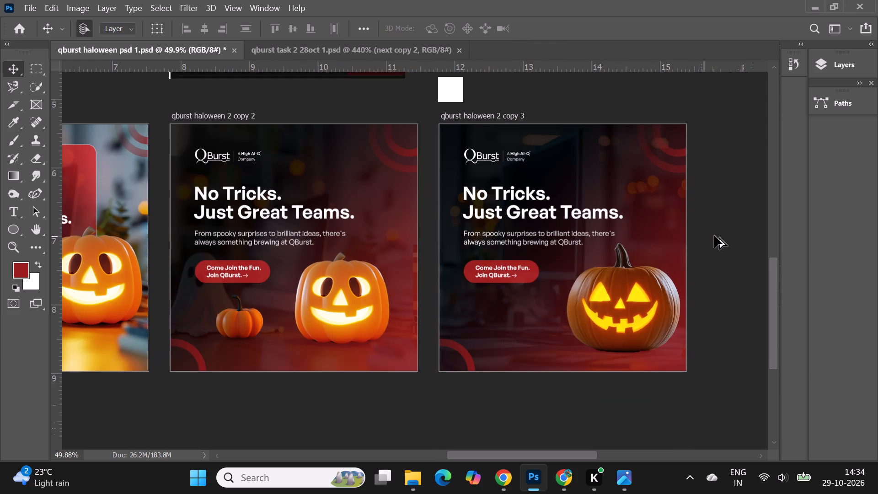
scroll(714, 236, "down", 1, "alt")
scroll(344, 235, "up", 3, "alt")
scroll(336, 188, "down", 2, "alt")
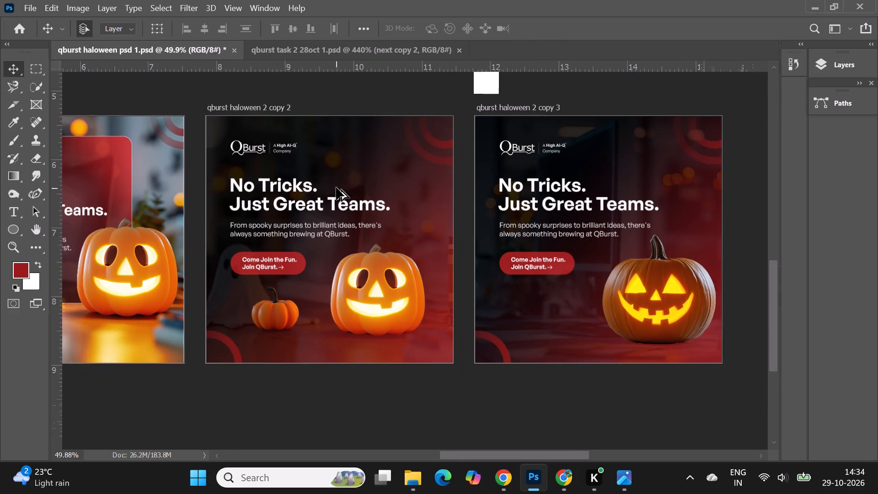
scroll(336, 188, "down", 2, "alt")
scroll(252, 249, "up", 8, "alt")
Scale the "Come Join the Fun" button with its text and arrow in the qburst haloween 2 copy 2 artboard to about 109.39%.
left_click(231, 230)
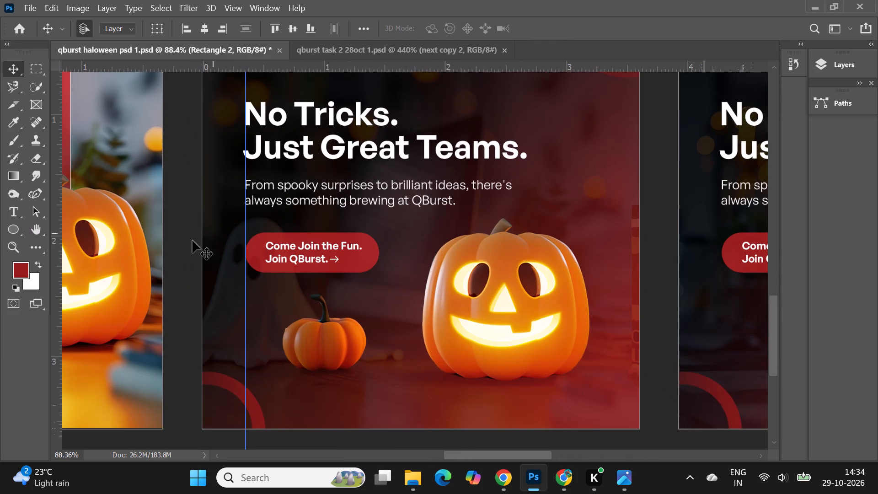
scroll(273, 256, "up", 8, "alt")
scroll(443, 257, "up", 3, "alt")
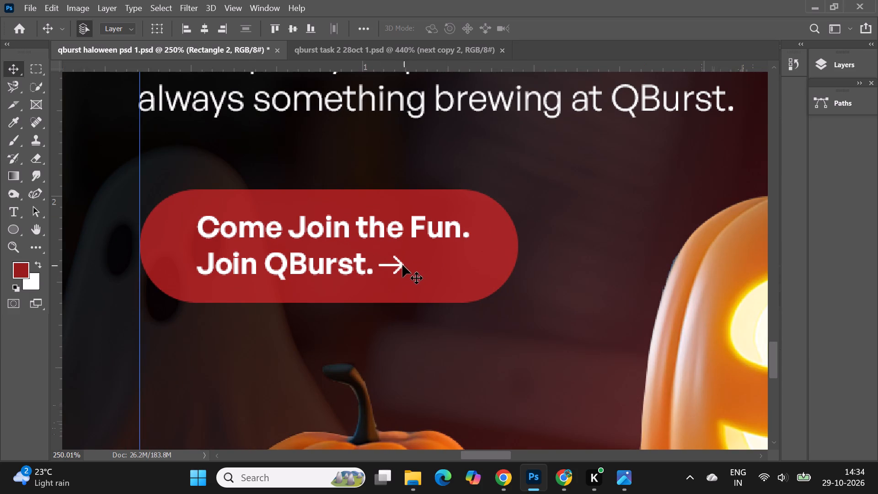
right_click(401, 265)
left_click(436, 295)
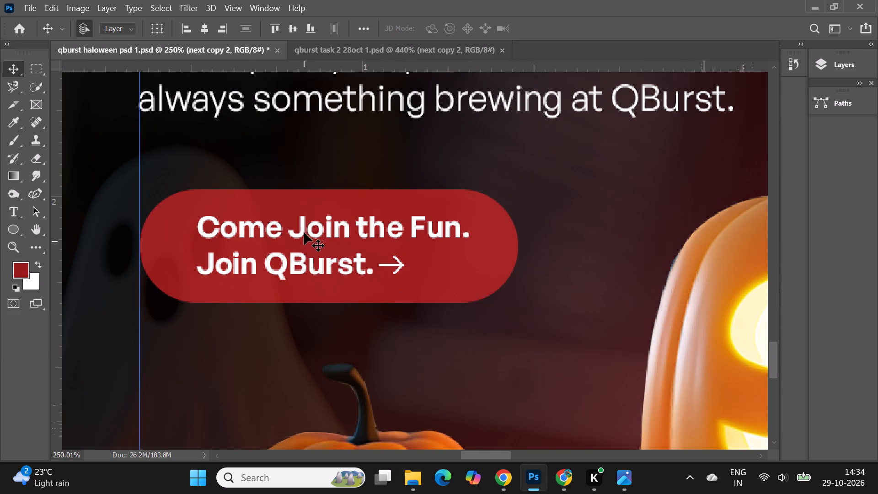
left_click(303, 226, "shift")
left_click(171, 232, "shift")
scroll(286, 246, "down", 8, "alt")
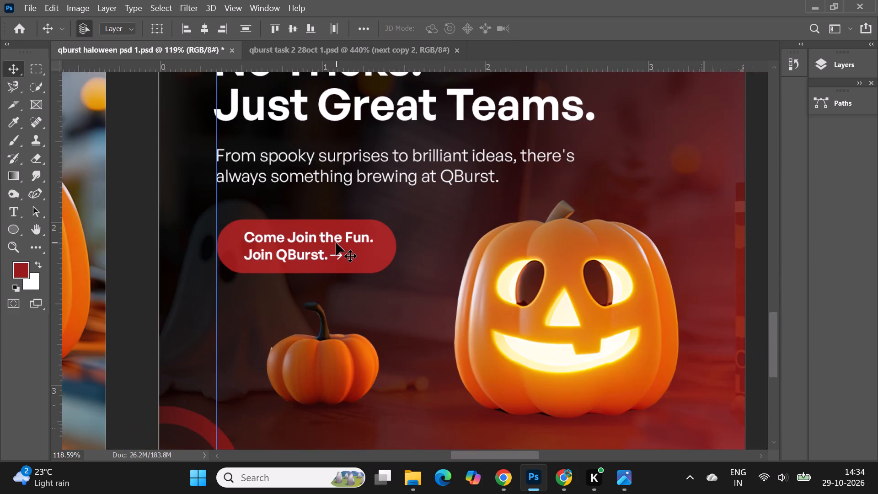
key("ctrl+t")
left_click_drag(397, 274, 407, 277)
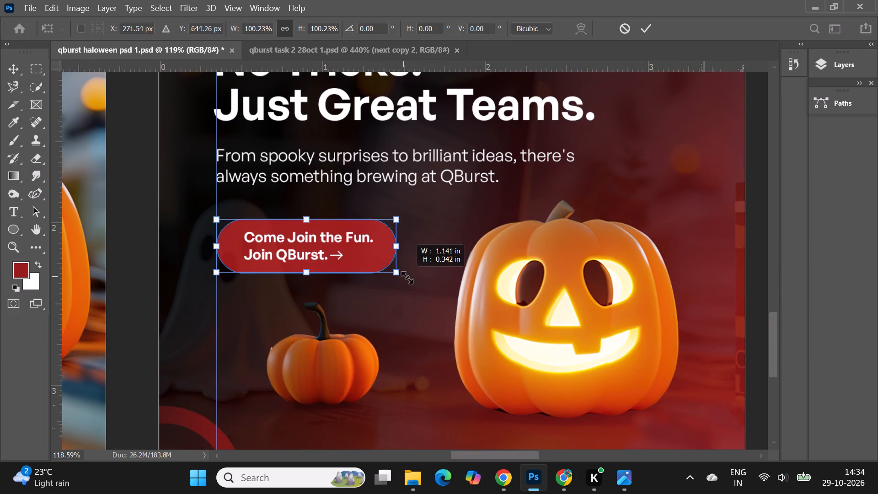
left_click_drag(407, 277, 408, 278)
scroll(408, 278, "down", 8, "alt")
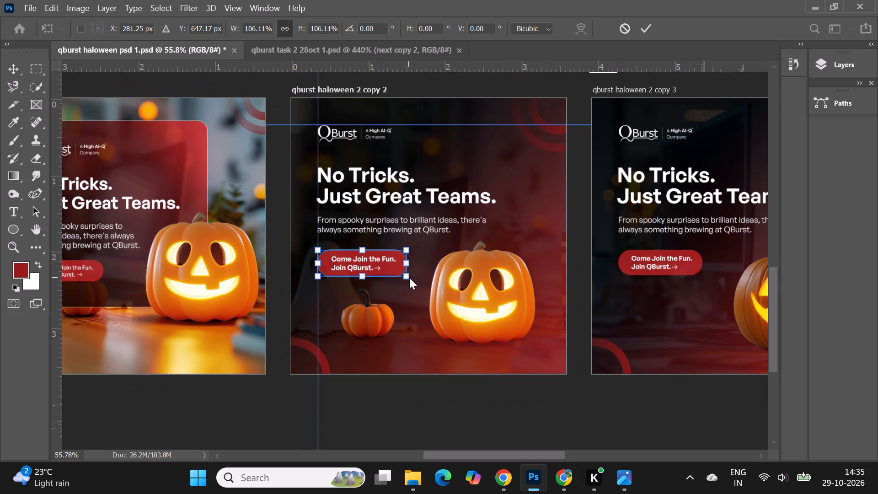
double_click(406, 276)
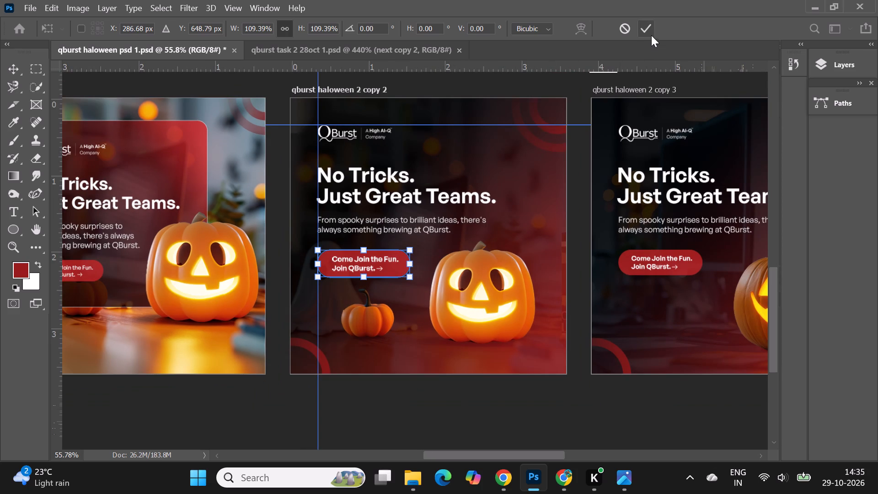
left_click(645, 29)
left_click(506, 404)
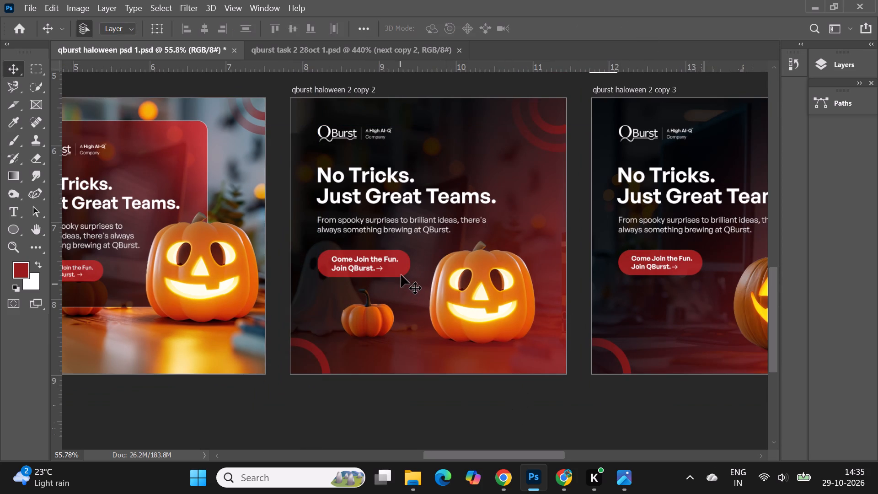
Set the linked corner radii of the Rectangle 3 copy 6 button shape in qburst haloween 2 copy 2 to 100 px.
right_click(402, 269)
left_click(425, 285)
left_click(820, 63)
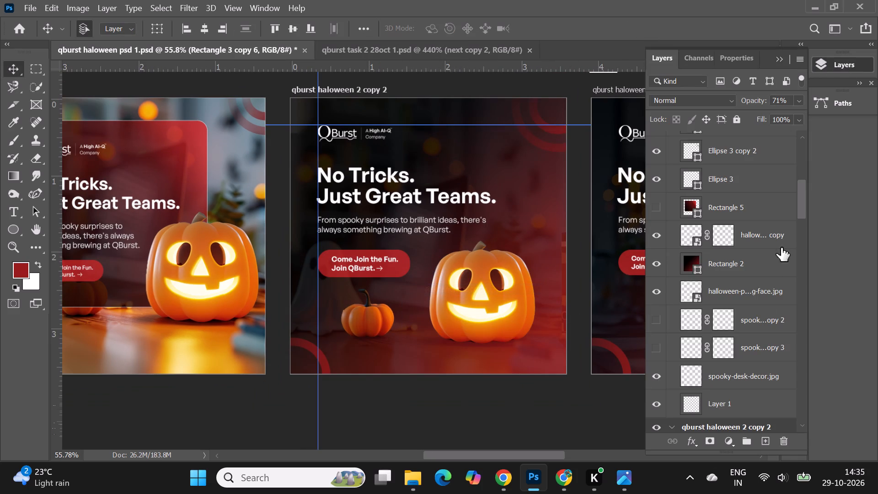
right_click(403, 267)
left_click(437, 288)
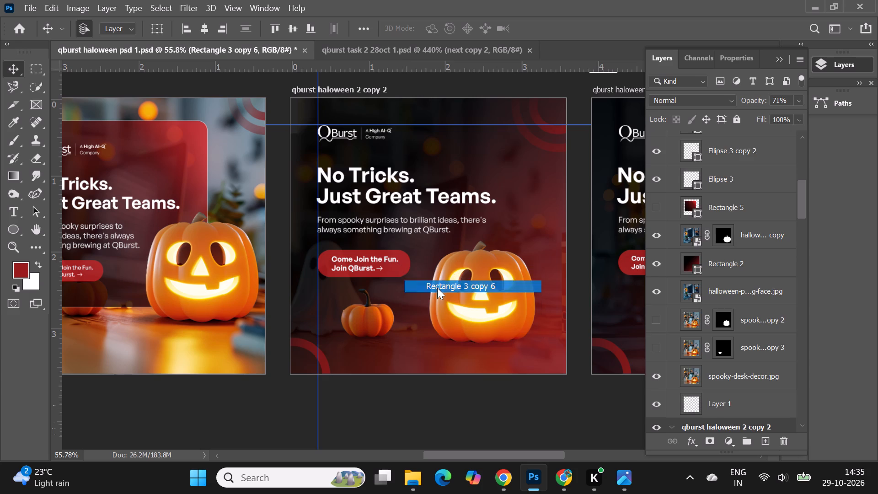
left_click(738, 59)
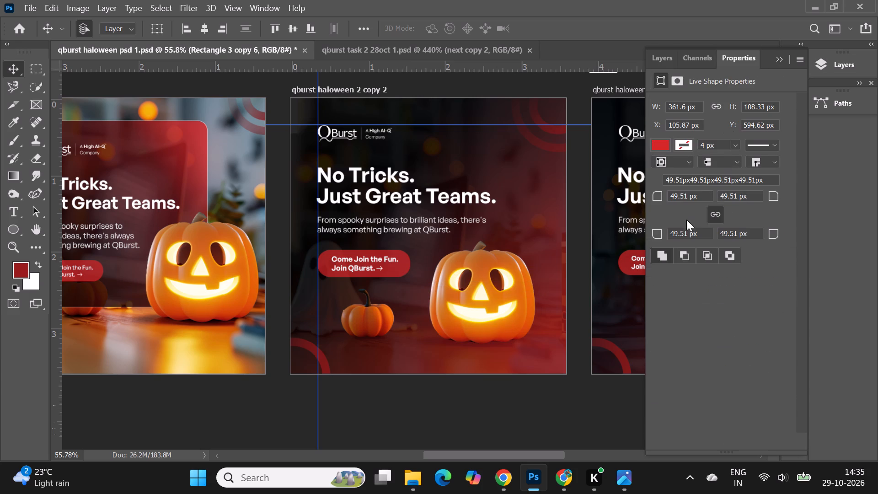
left_click_drag(689, 231, 653, 231)
type("100")
key("Return")
left_click(776, 57)
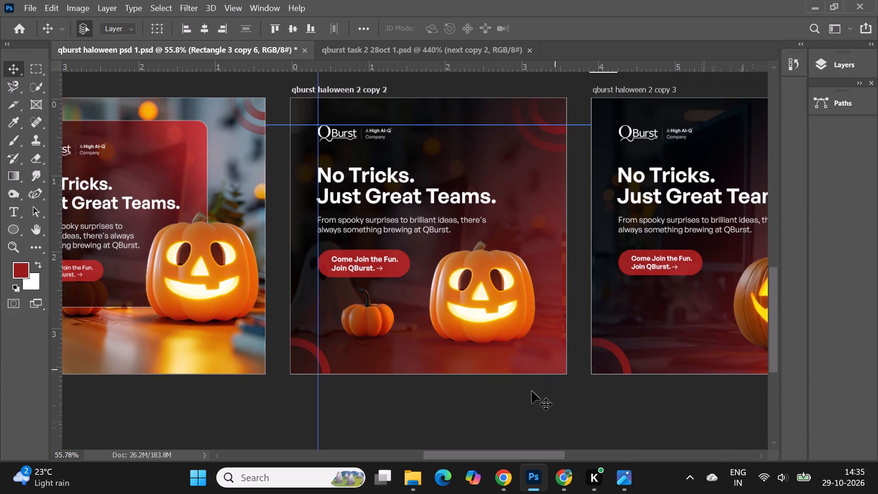
left_click(525, 419)
Compare the buttons, text and pumpkins of the qburst haloween 2 copy 2 and copy 3 artboards at several magnifications.
scroll(176, 211, "down", 3, "alt")
scroll(641, 214, "up", 6, "alt")
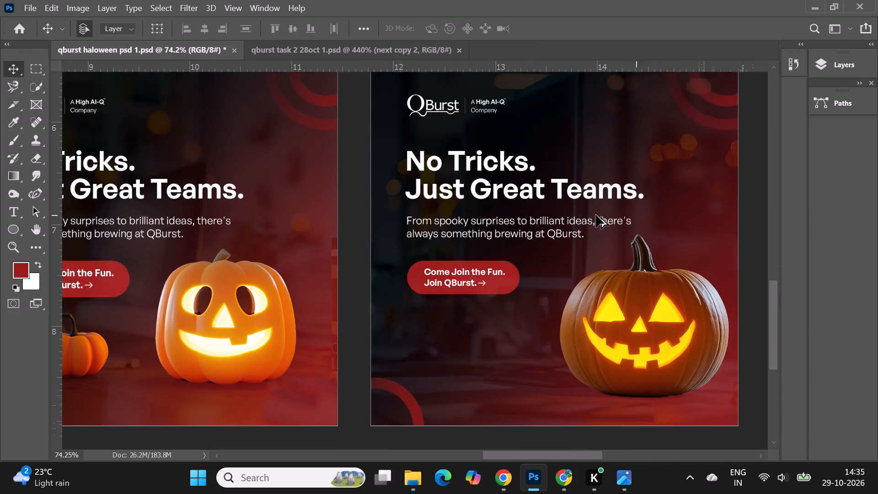
scroll(372, 219, "down", 4, "alt")
scroll(446, 248, "up", 6, "alt")
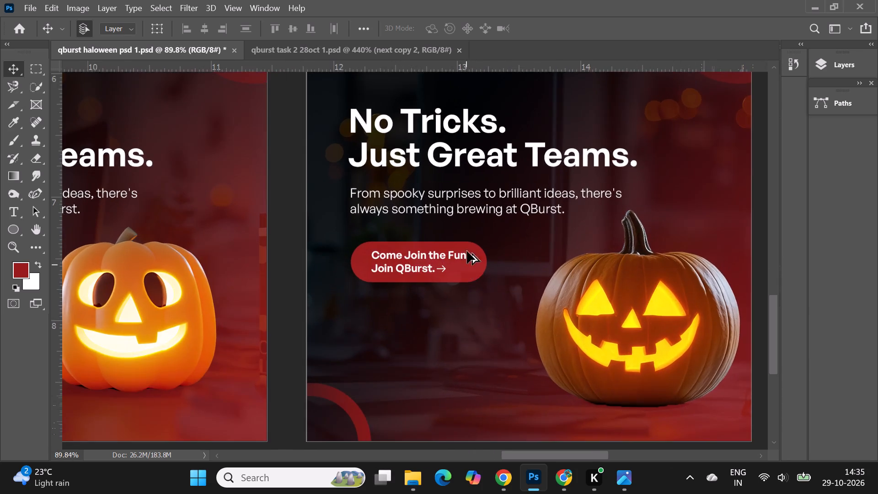
scroll(462, 220, "down", 7, "alt")
scroll(690, 251, "down", 2, "alt")
left_click(690, 251)
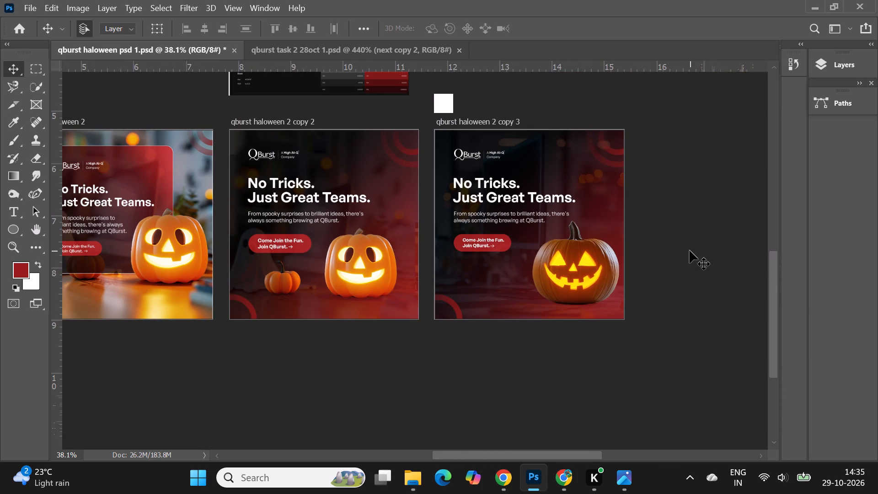
scroll(690, 251, "up", 1, "alt")
scroll(637, 194, "up", 1, "alt")
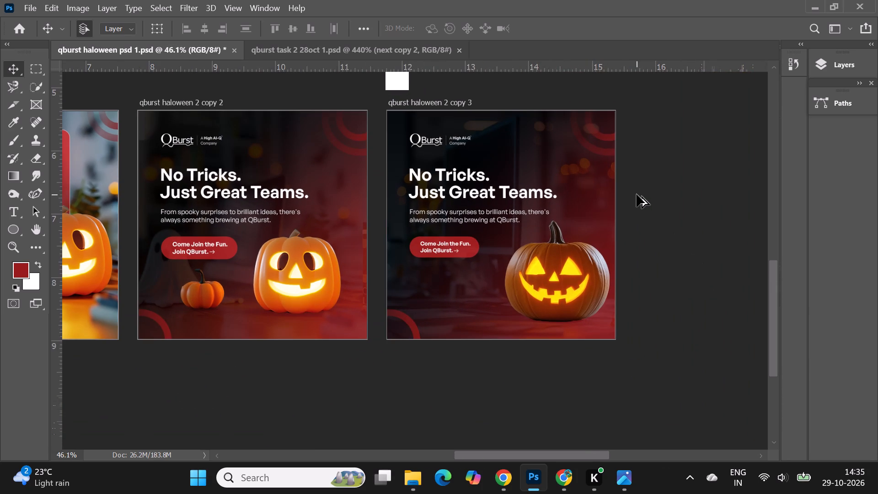
scroll(637, 194, "down", 3, "alt")
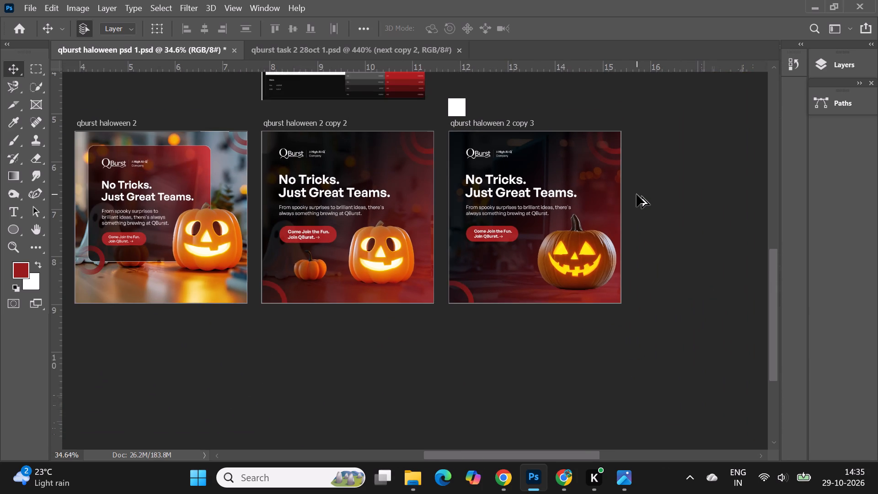
scroll(637, 194, "down", 1, "alt")
scroll(637, 194, "up", 6, "alt")
scroll(729, 247, "down", 2, "alt")
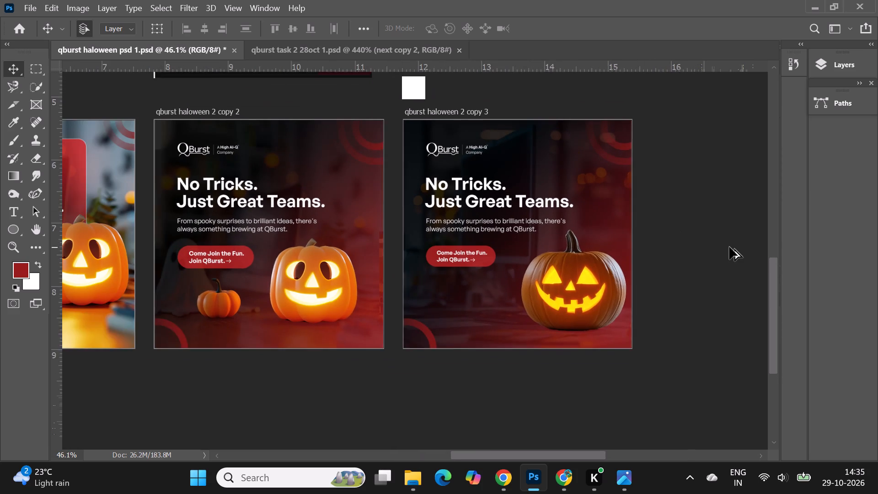
scroll(729, 247, "down", 1, "alt")
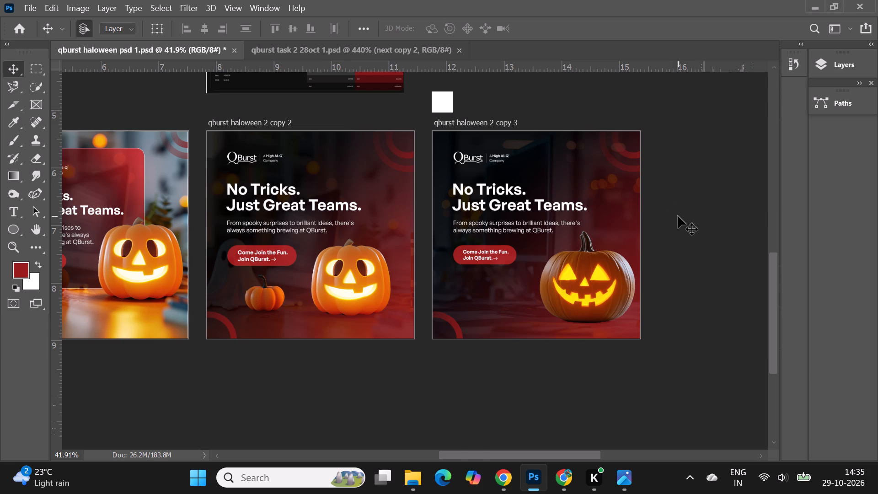
scroll(678, 216, "up", 4, "alt")
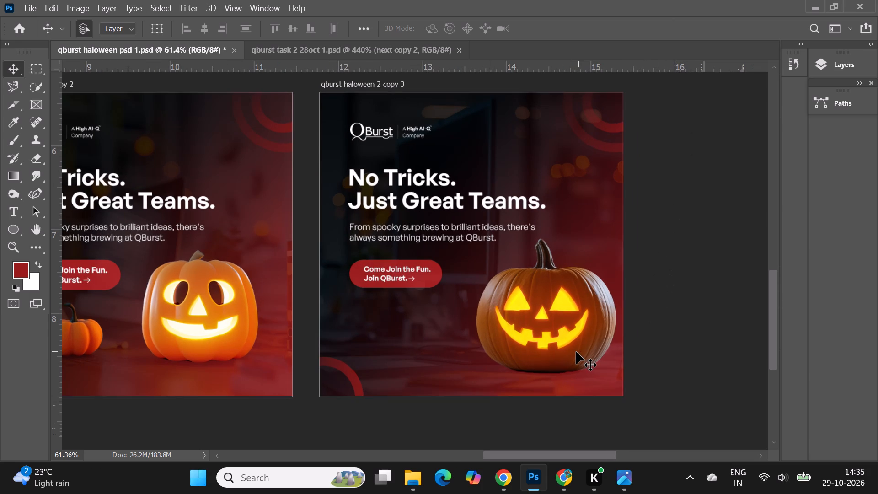
Move the vertical guide in qburst haloween 2 copy 3 to the left edge of its text, at about 0.33 in.
left_click(397, 326)
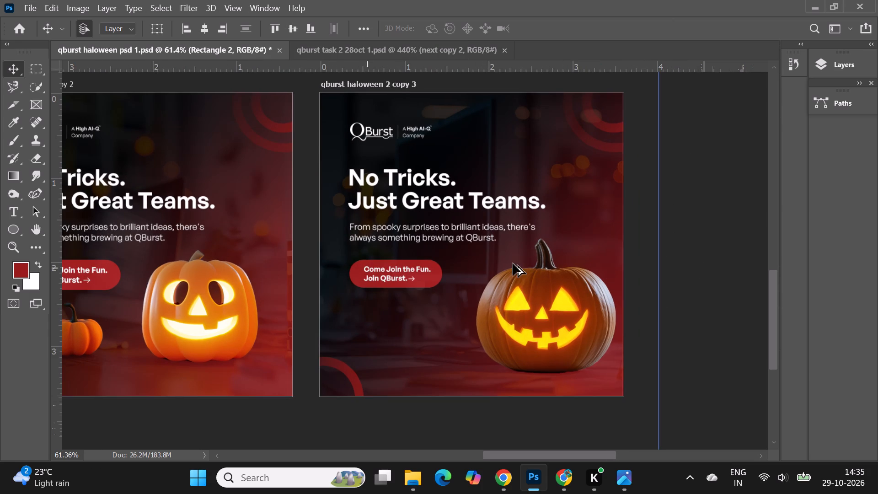
left_click_drag(660, 289, 657, 289)
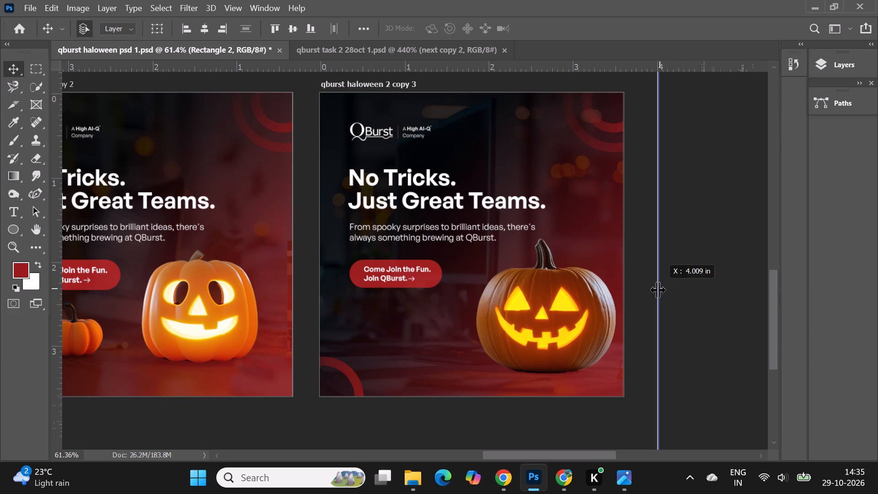
left_click_drag(657, 289, 509, 306)
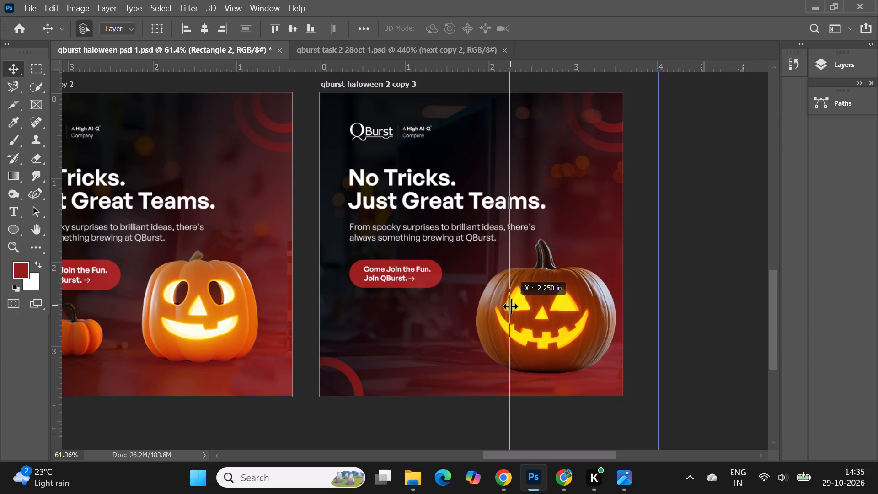
left_click_drag(509, 306, 348, 314)
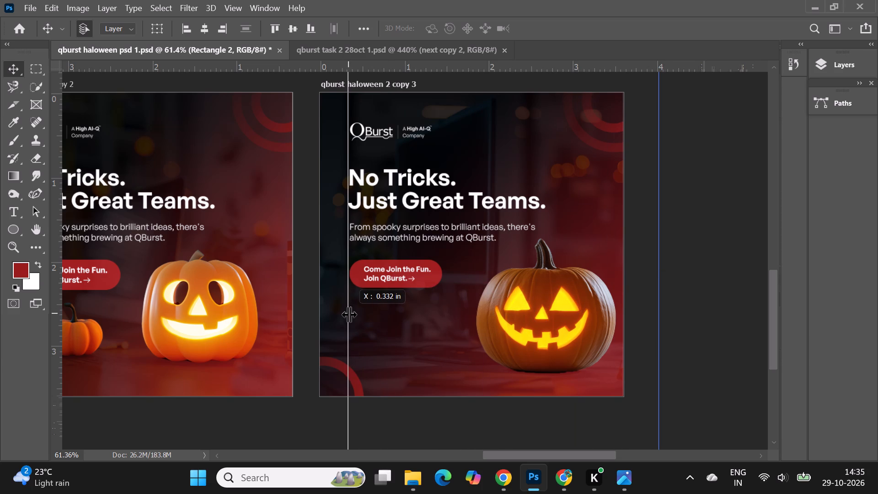
left_click_drag(348, 314, 349, 314)
scroll(356, 161, "up", 6, "alt")
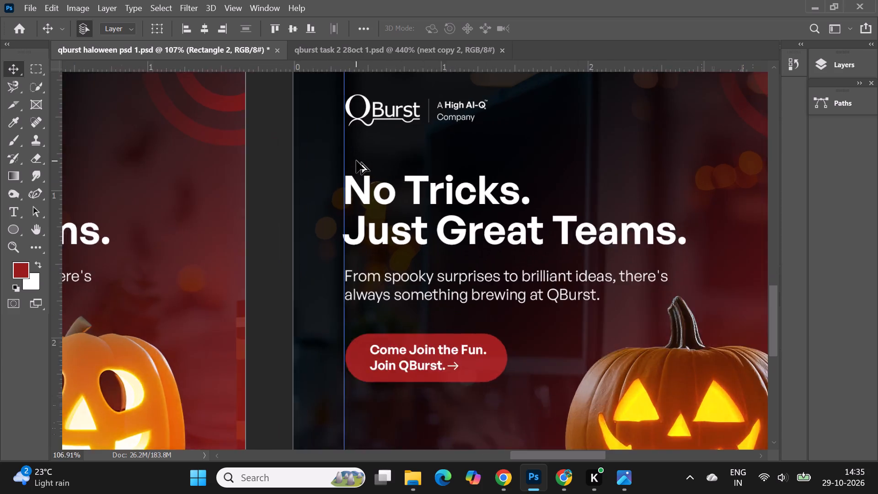
Check the logo, headline, body text and button in qburst haloween 2 copy 3 against the vertical guide.
scroll(356, 161, "up", 4, "alt")
scroll(398, 185, "up", 4)
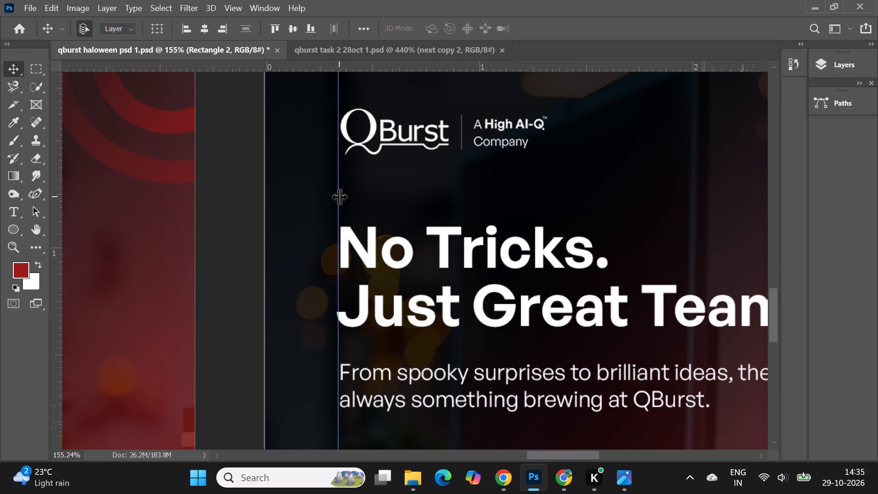
left_click(339, 196)
scroll(373, 169, "down", 6, "alt")
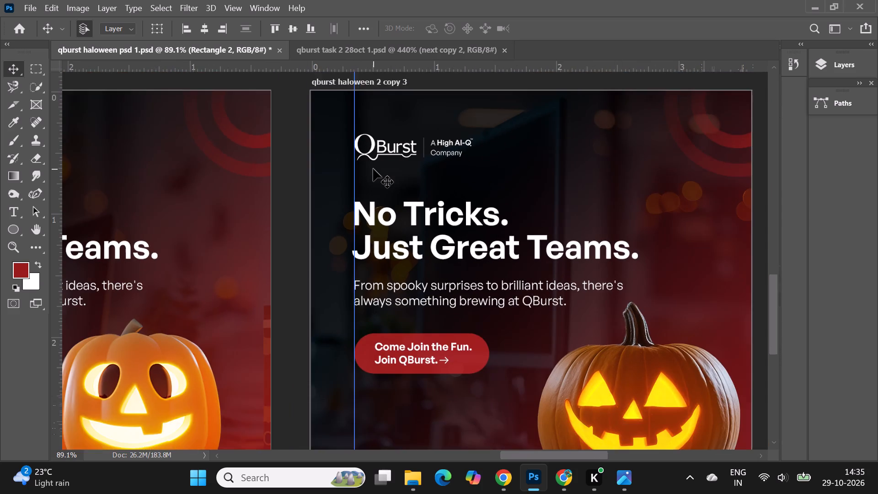
scroll(373, 169, "down", 6)
scroll(414, 292, "up", 5, "alt")
scroll(470, 311, "up", 6, "alt")
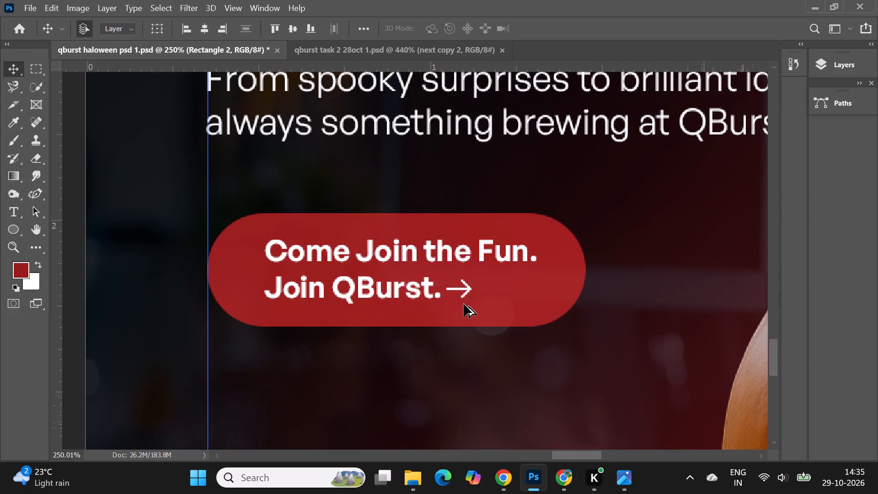
Scale the "Come Join the Fun" button with its text and arrow in qburst haloween 2 copy 3 to about 111.93%.
right_click(470, 287)
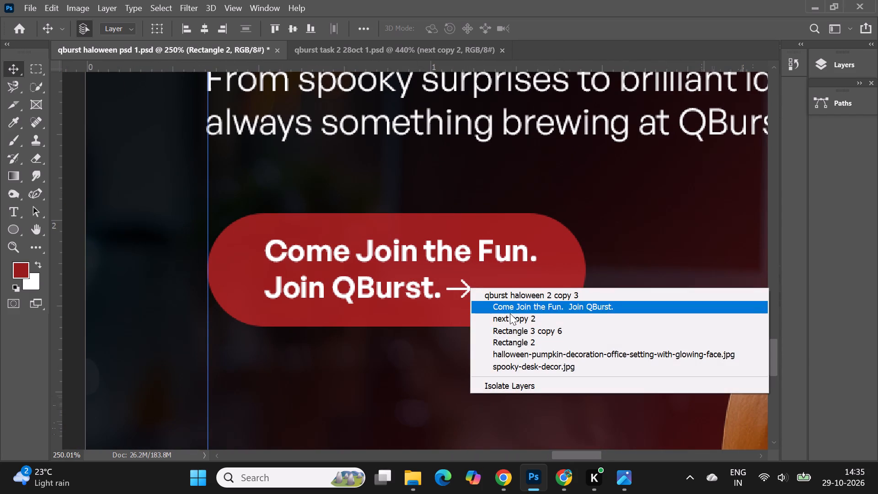
left_click(512, 319)
left_click(404, 259, "shift")
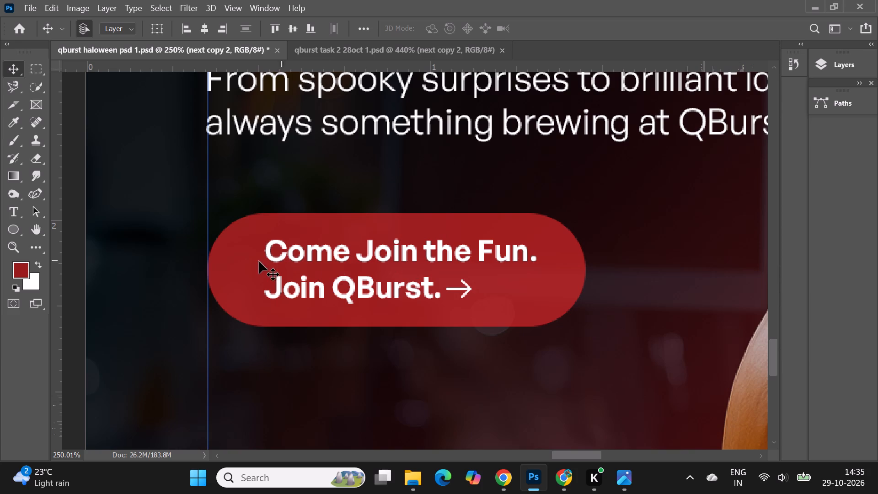
left_click(226, 262, "shift")
key("ctrl+t")
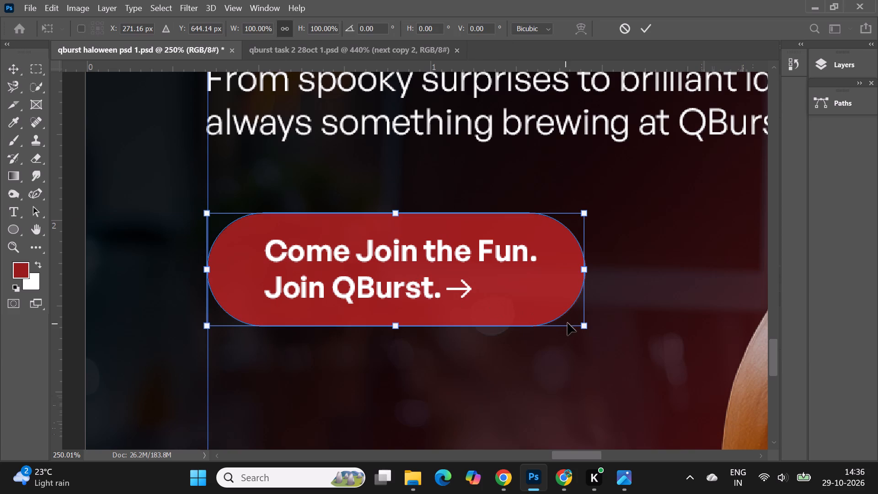
left_click_drag(586, 327, 610, 339)
scroll(522, 304, "down", 2, "alt")
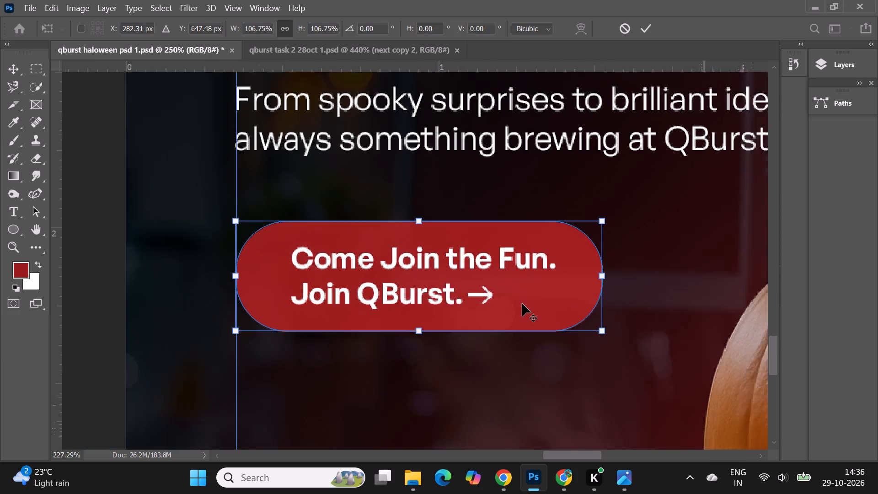
scroll(522, 304, "down", 12, "alt")
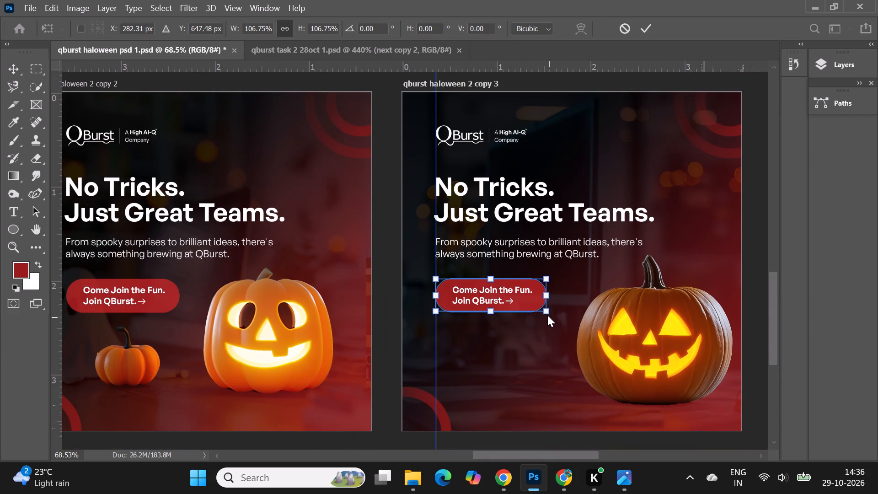
left_click(547, 312)
left_click_drag(547, 312, 552, 315)
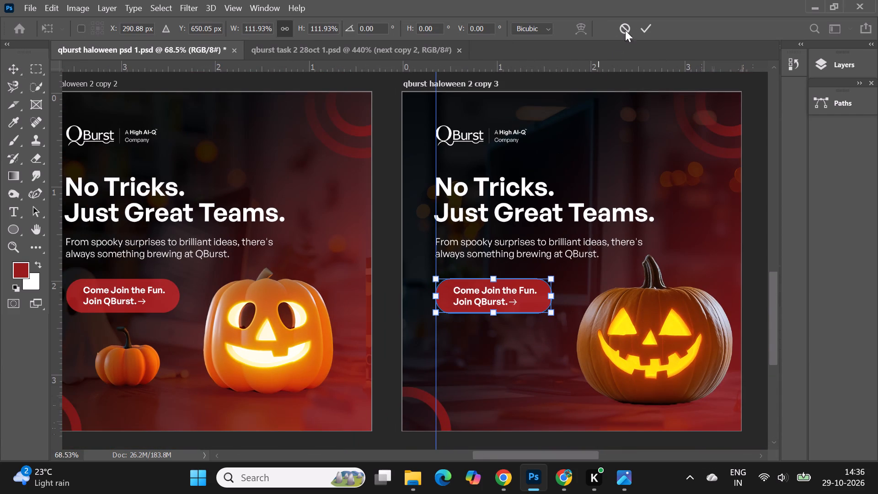
left_click(643, 28)
Set the linked corner radii of the Rectangle 3 copy 6 button shape in qburst haloween 2 copy 3 to 100 px.
left_click(815, 67)
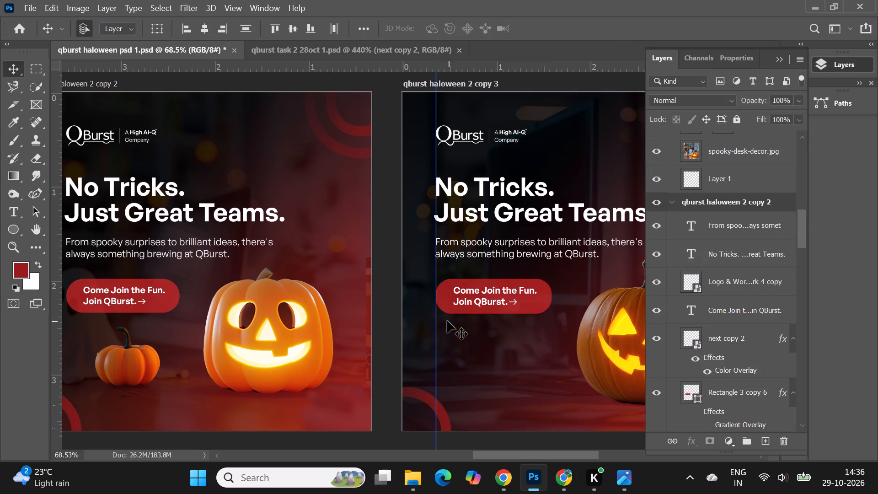
right_click(439, 292)
left_click(468, 312)
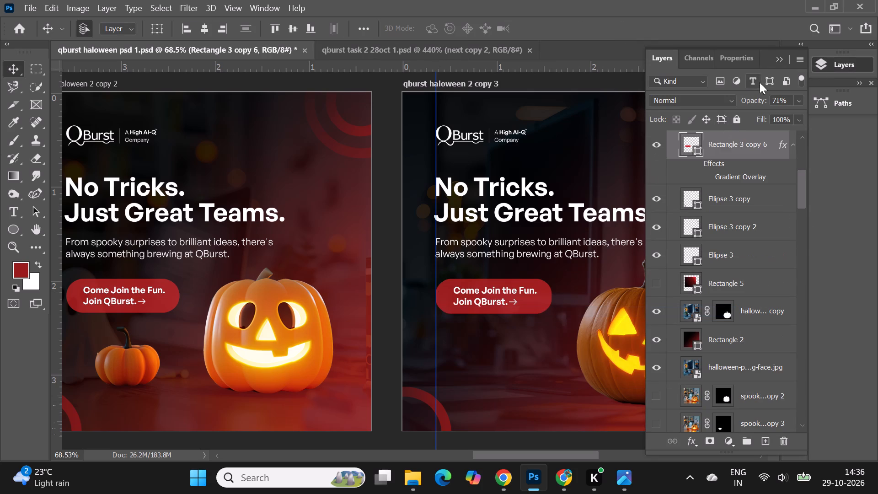
left_click(726, 57)
left_click_drag(688, 195, 682, 197)
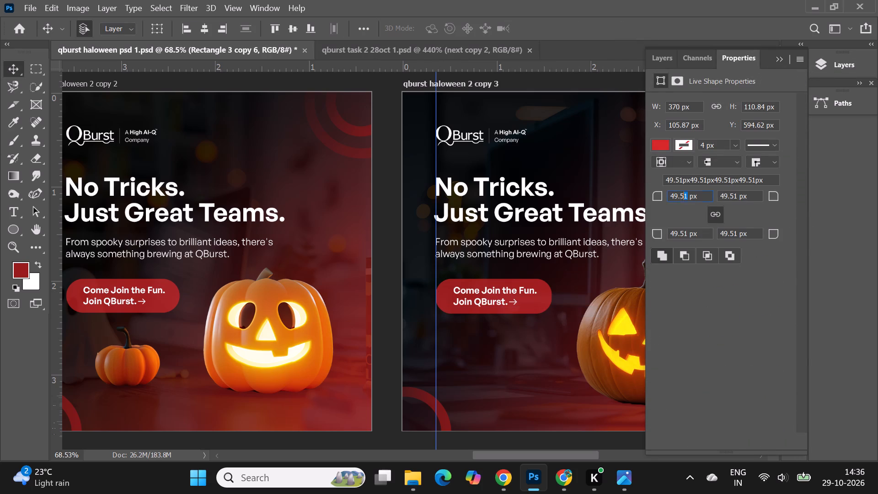
left_click_drag(682, 197, 661, 197)
type("100")
key("Return")
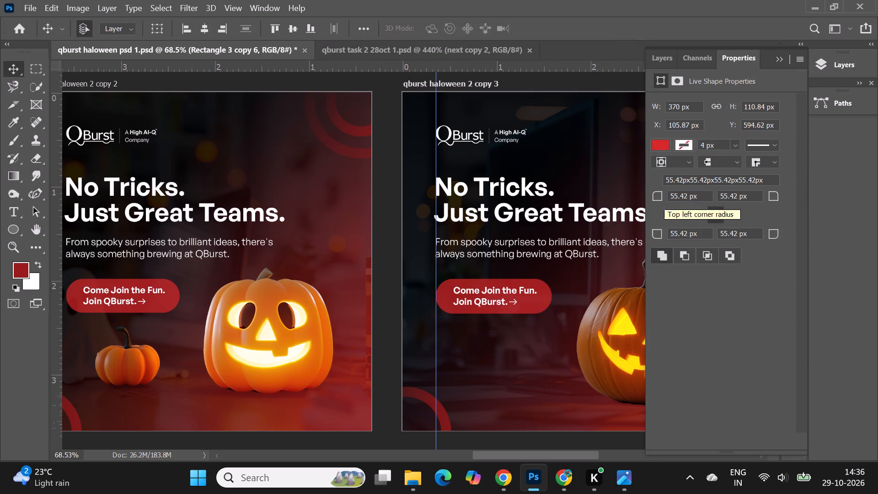
left_click(777, 54)
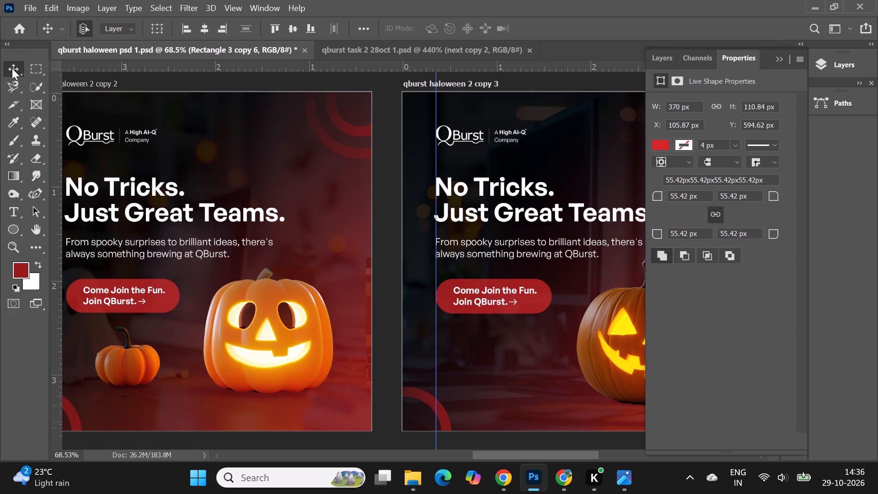
right_click(12, 68)
left_click(41, 65)
left_click(782, 58)
Move the vertical guide off the qburst haloween 2 copy 3 artboard, beyond its right edge, and deselect everything.
scroll(580, 209, "down", 5, "alt")
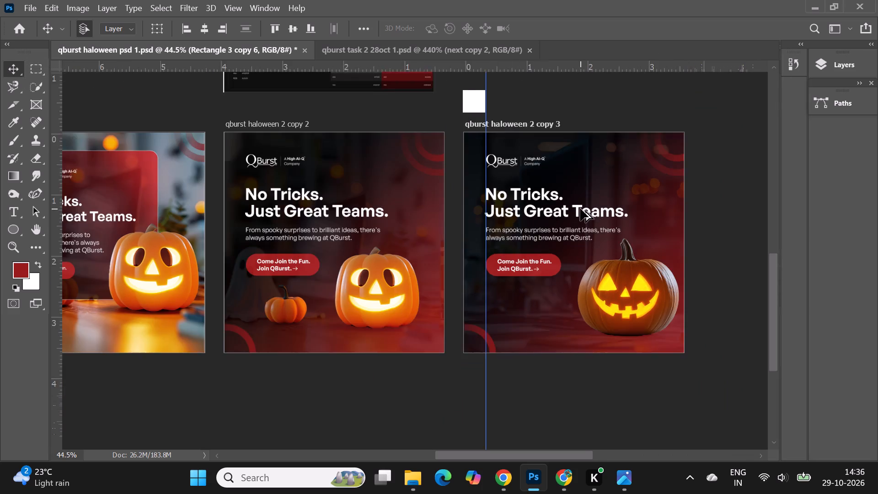
scroll(580, 209, "down", 3, "alt")
left_click_drag(510, 100, 717, 148)
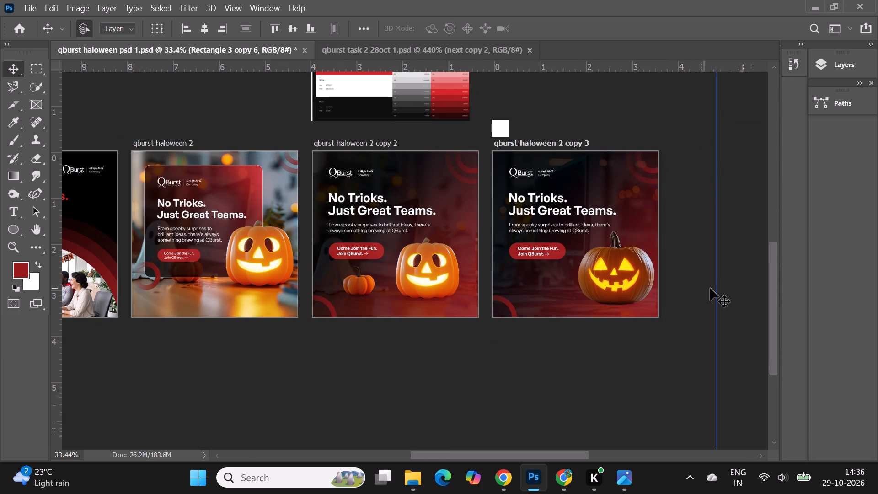
left_click(710, 288)
Compare the layouts, buttons and pumpkins across the four Halloween artboards at several magnifications.
scroll(607, 233, "up", 4, "alt")
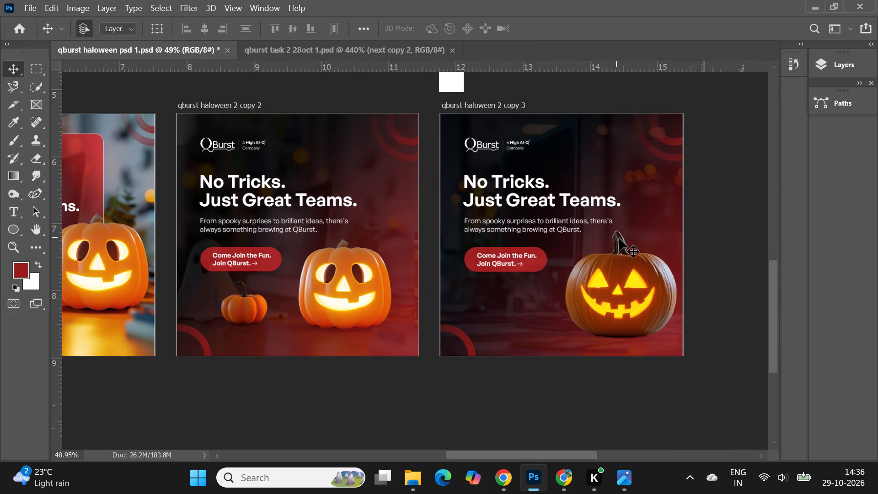
scroll(666, 233, "down", 3, "alt")
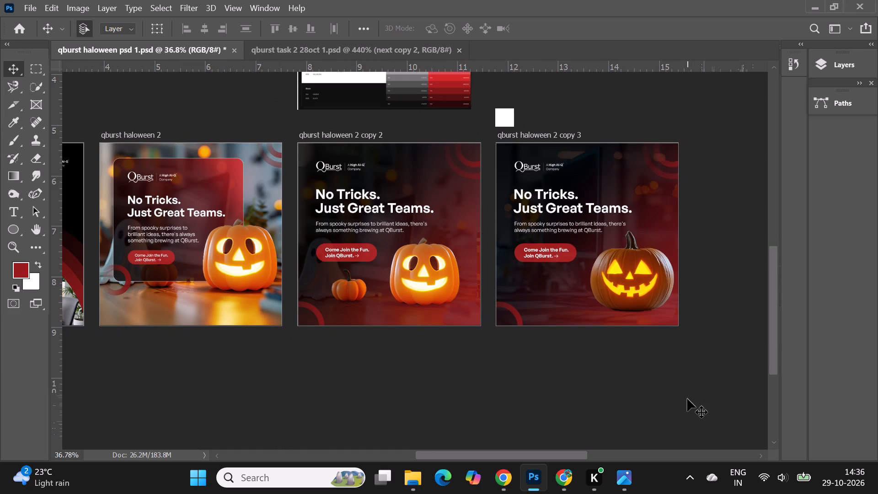
scroll(723, 200, "down", 2, "alt")
scroll(388, 247, "up", 4, "alt")
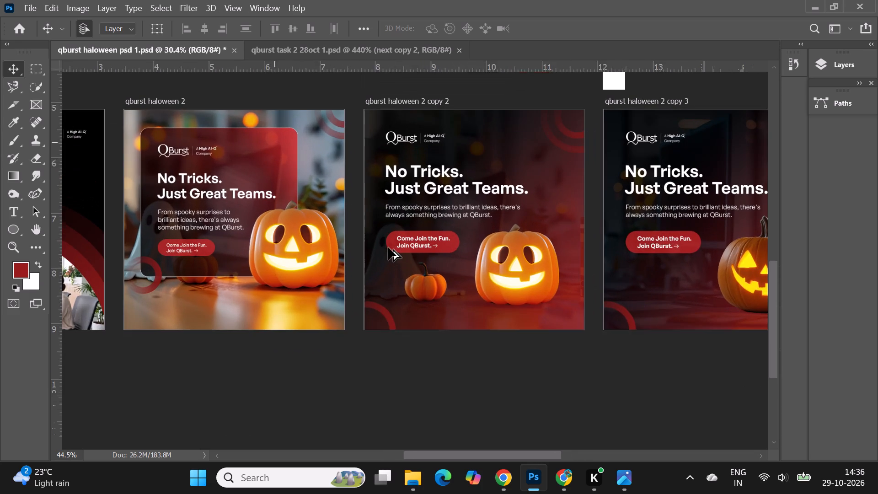
scroll(642, 221, "down", 4, "alt")
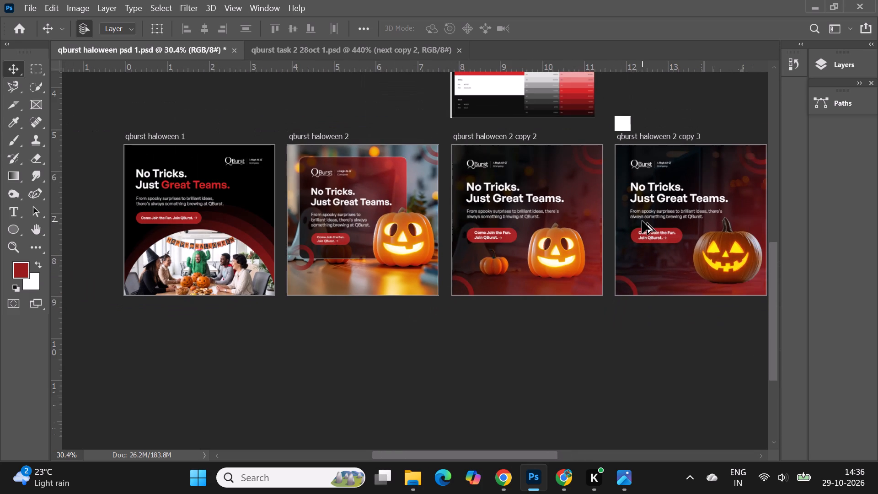
scroll(642, 221, "up", 5, "alt")
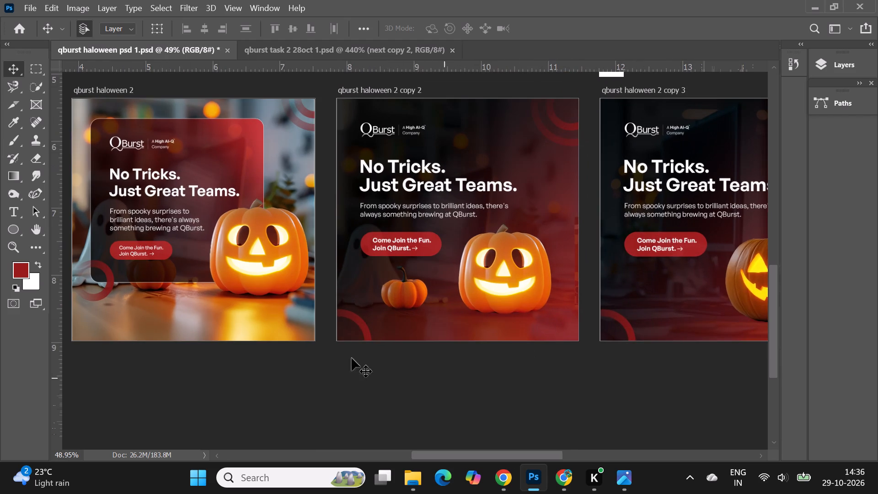
scroll(171, 295, "down", 3, "alt")
scroll(616, 198, "up", 3, "alt")
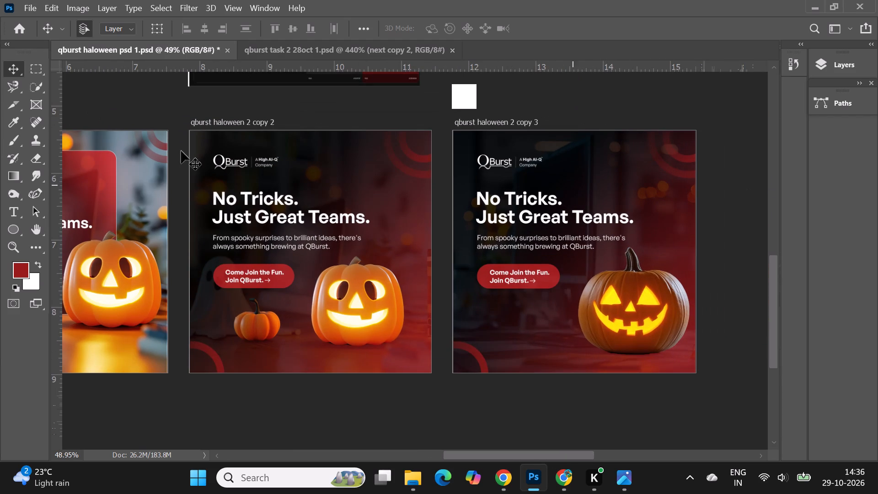
Export all four qburst haloween artboards as 1080 x 1080 px PNG files at 100% scale into the Downloads folder.
left_click(24, 8)
left_click(65, 197)
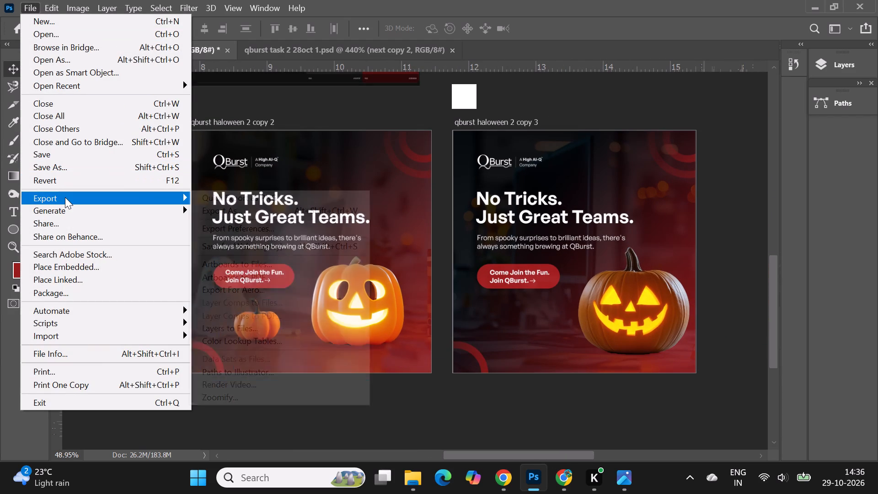
left_click(236, 212)
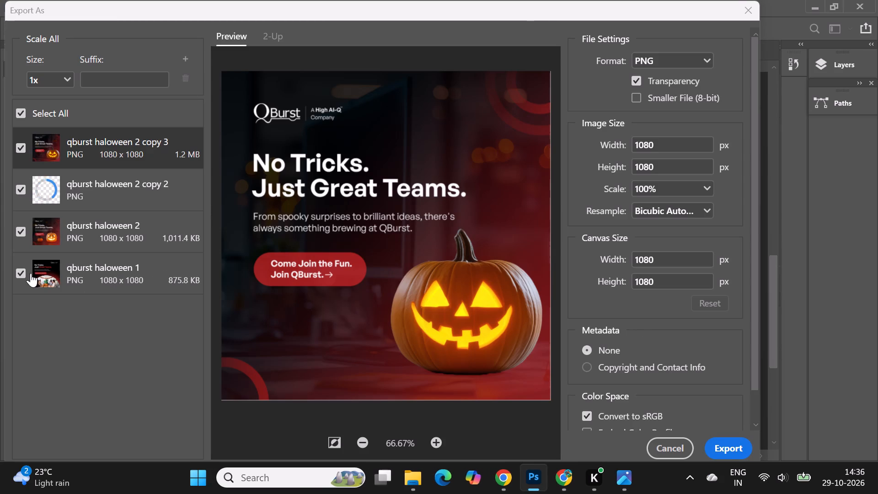
left_click(21, 268)
left_click(21, 184)
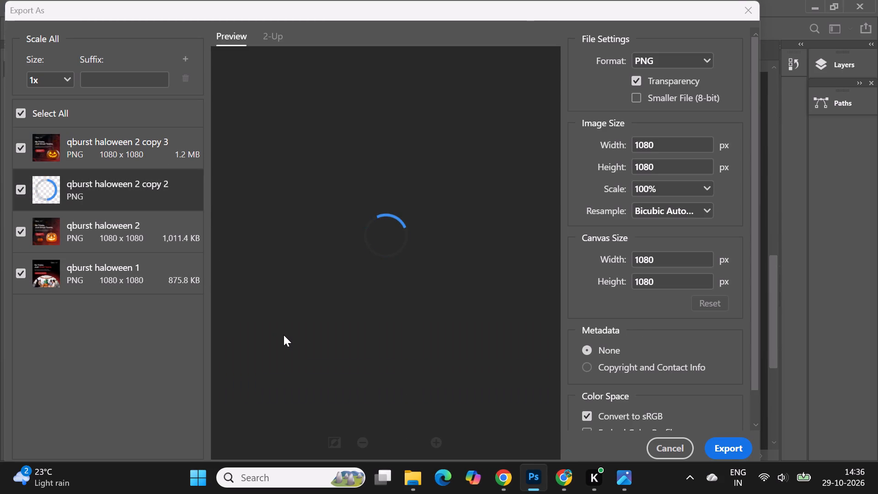
left_click(731, 453)
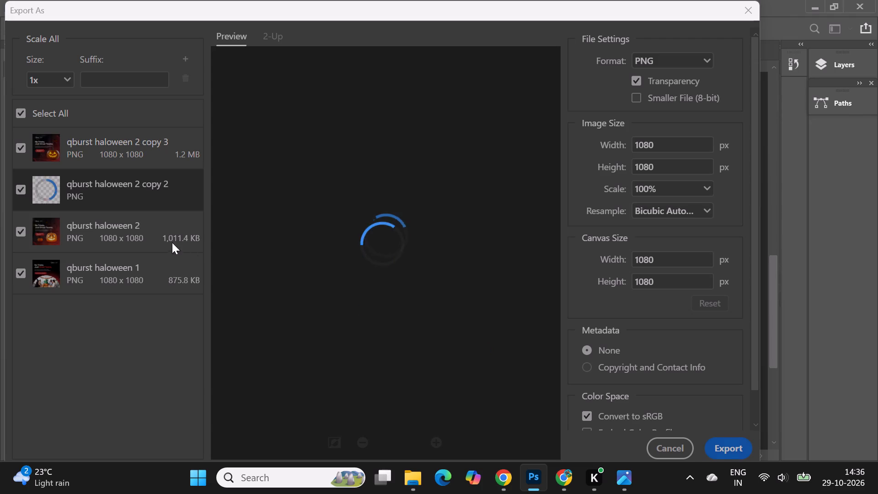
left_click(41, 223)
left_click(725, 325)
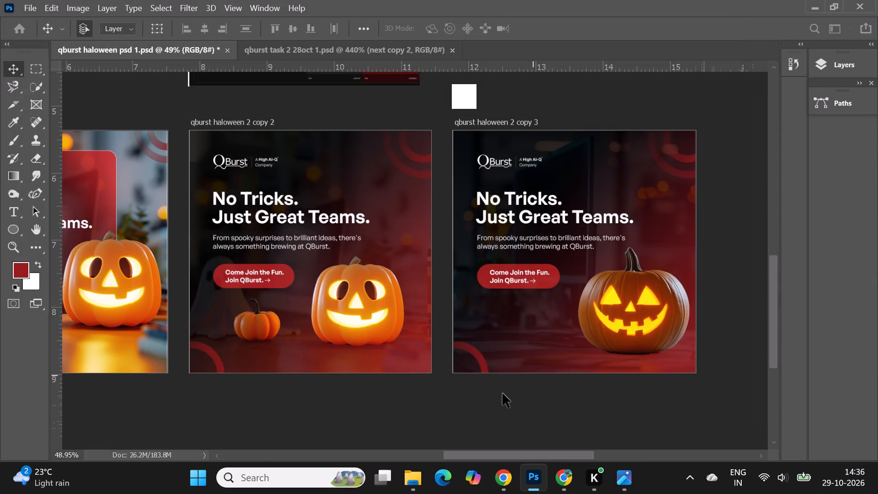
Switch to File Explorer and look through the Downloads folder for the exported qburst haloween images.
left_click(415, 477)
double_click(60, 230)
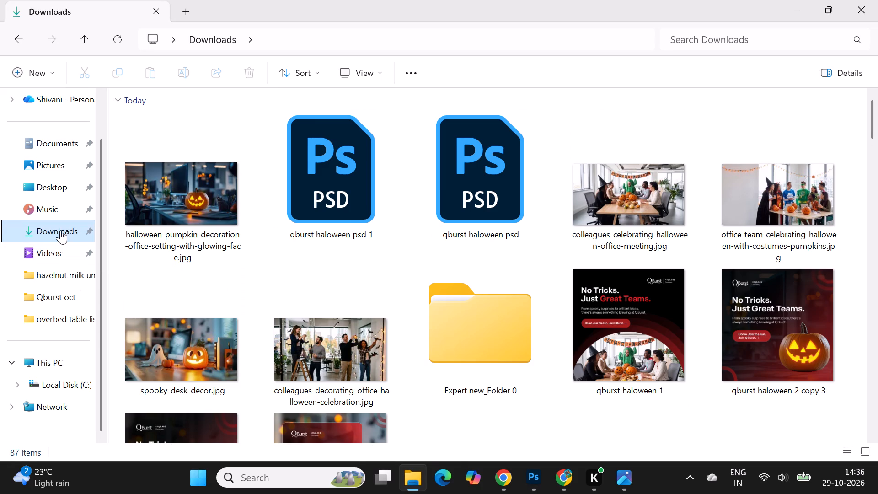
scroll(401, 263, "up", 11)
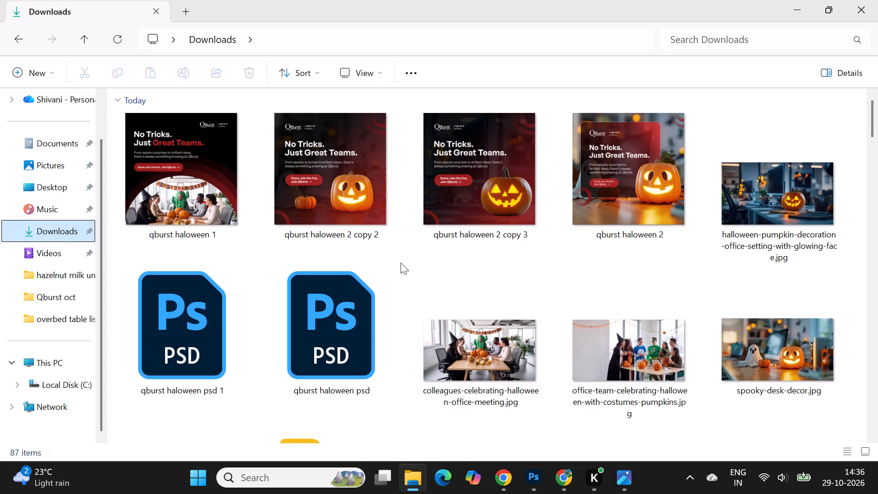
scroll(401, 263, "up", 8)
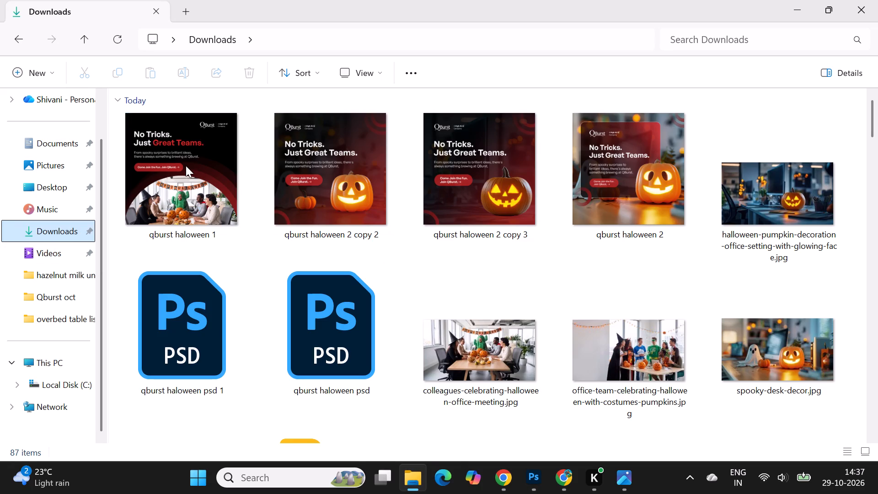
Review the exported qburst haloween 1, 2 copy 2 and 2 copy 3 images one by one in Photos.
double_click(186, 166)
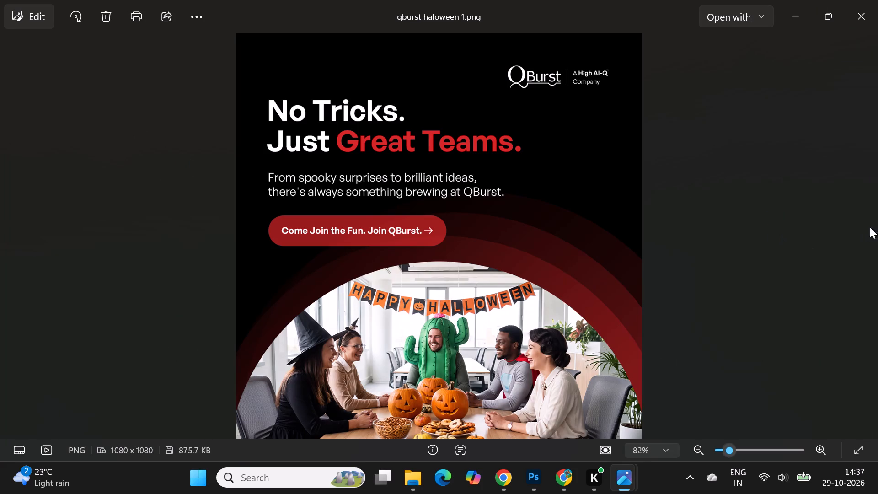
left_click(860, 21)
double_click(346, 177)
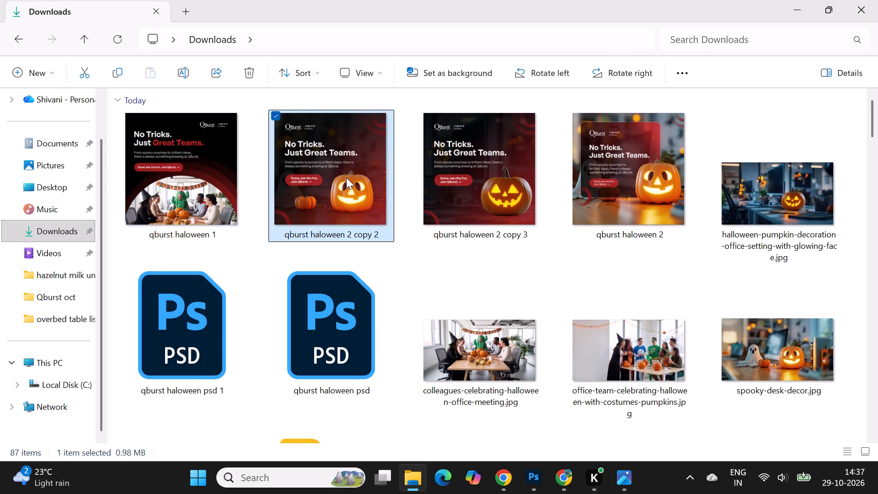
left_click(442, 221)
scroll(442, 221, "down", 3)
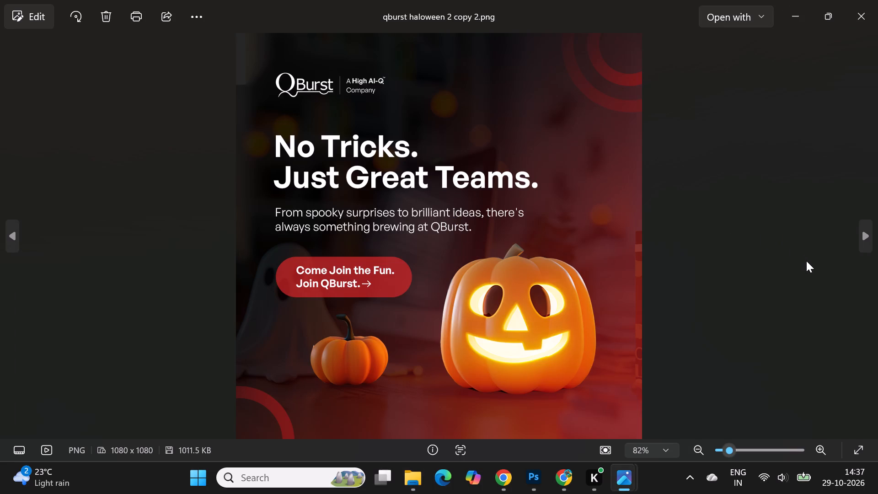
left_click(867, 232)
left_click(869, 13)
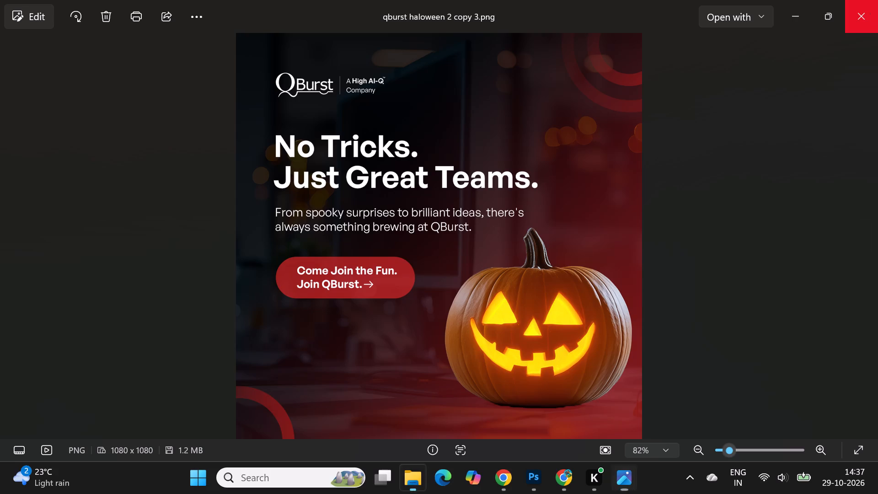
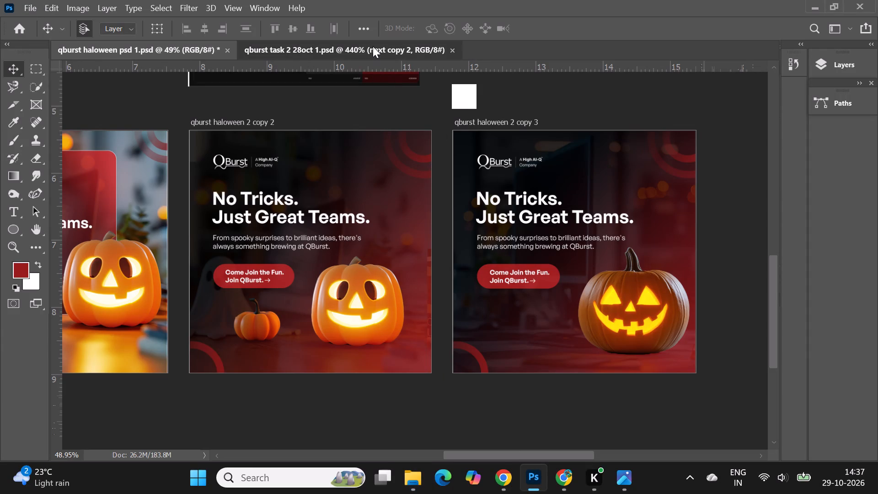
Look over the artboards in the qburst task 2 28oct 1.psd document and close that document.
left_click(373, 46)
scroll(475, 220, "up", 2)
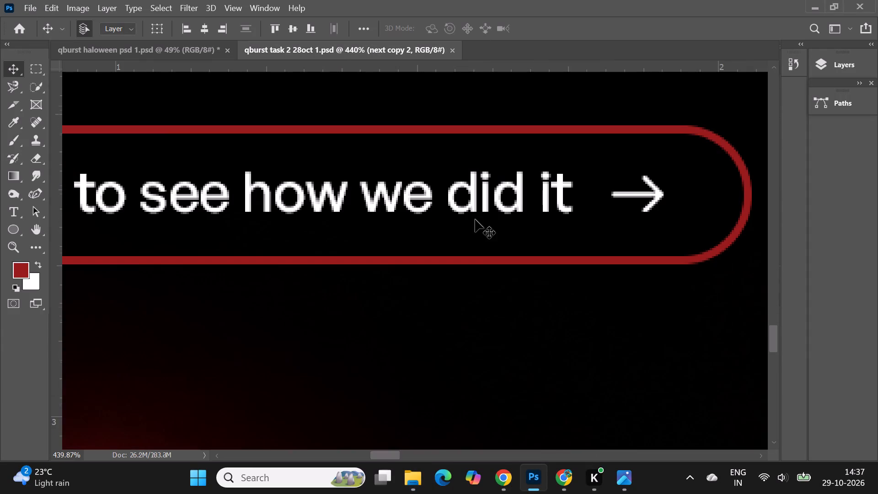
scroll(488, 208, "down", 15, "alt")
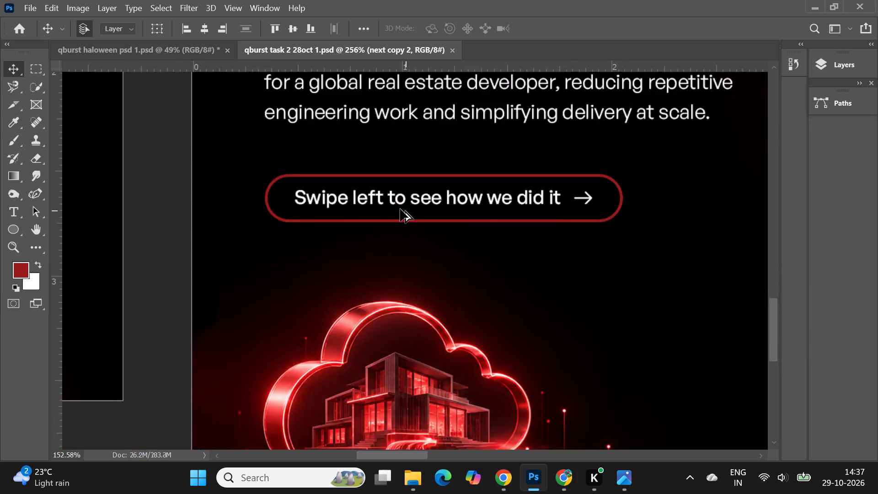
scroll(400, 209, "down", 10, "alt")
scroll(414, 207, "up", 1, "alt")
scroll(634, 234, "down", 9, "alt")
scroll(184, 219, "down", 2, "alt")
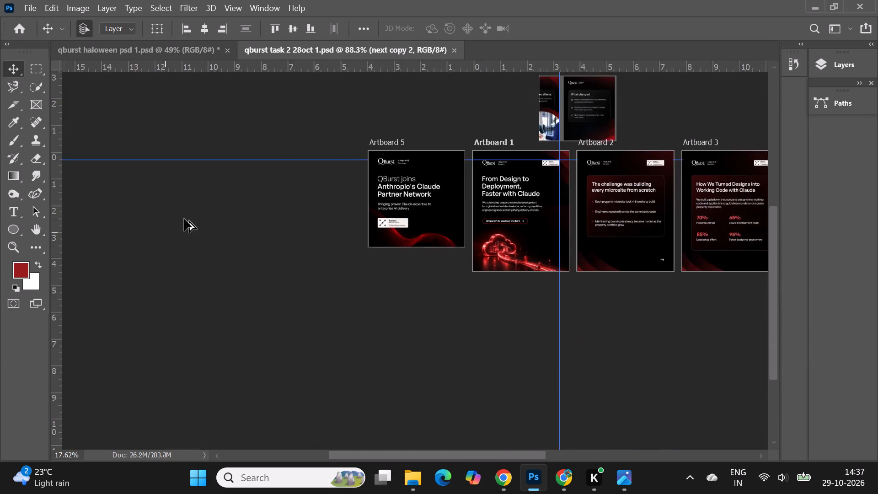
scroll(622, 151, "up", 3, "alt")
left_click(455, 48)
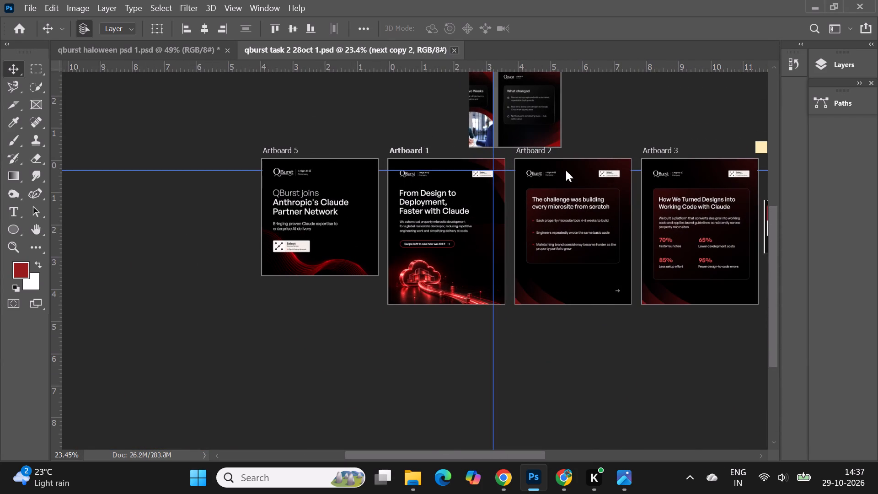
Save the Halloween document as qburst haloween psd in Downloads in Photoshop format, replacing the existing file and keeping Maximize Compatibility on.
scroll(568, 159, "down", 9, "alt")
scroll(495, 184, "up", 1, "alt")
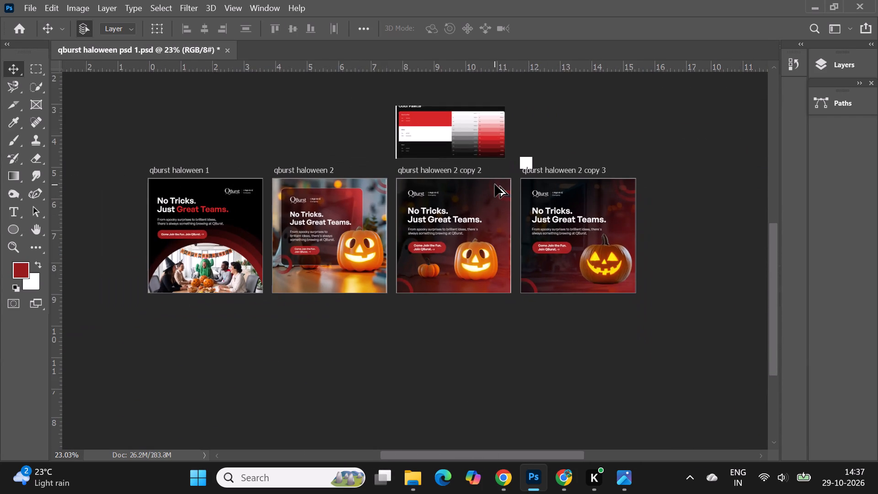
scroll(250, 184, "up", 2, "alt")
scroll(189, 182, "down", 1, "alt")
scroll(419, 178, "up", 1, "alt")
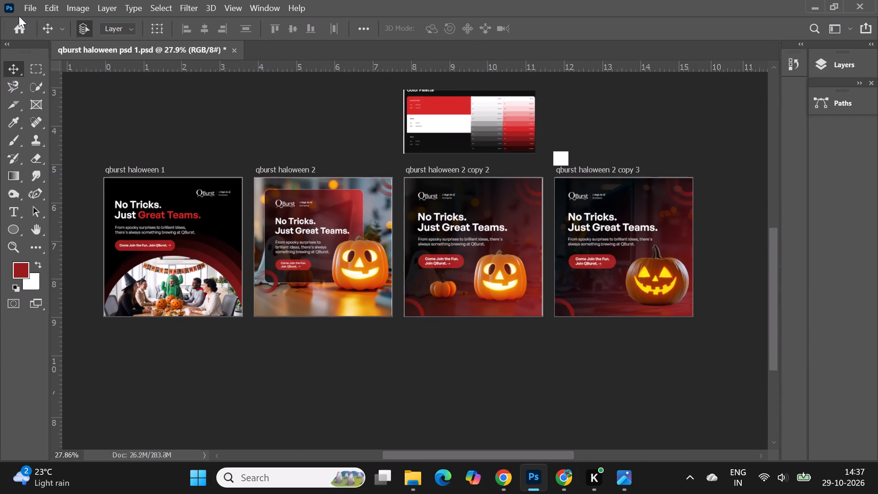
left_click(21, 9)
left_click(75, 166)
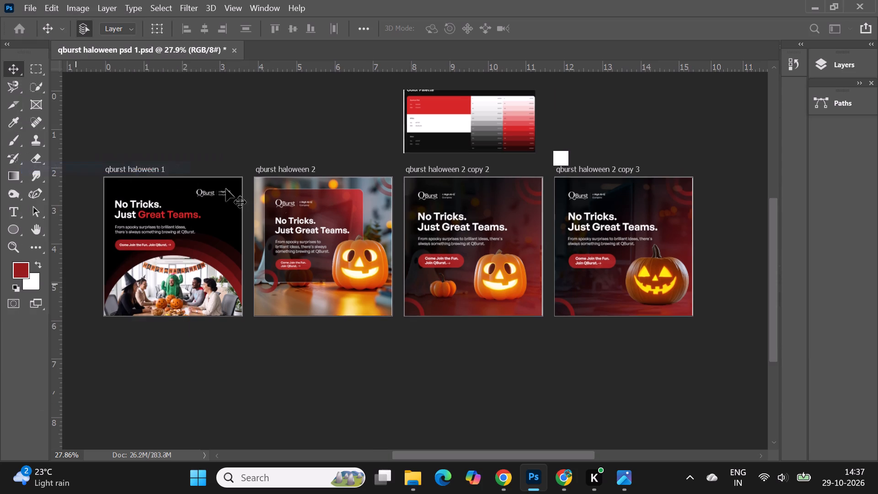
left_click(468, 353)
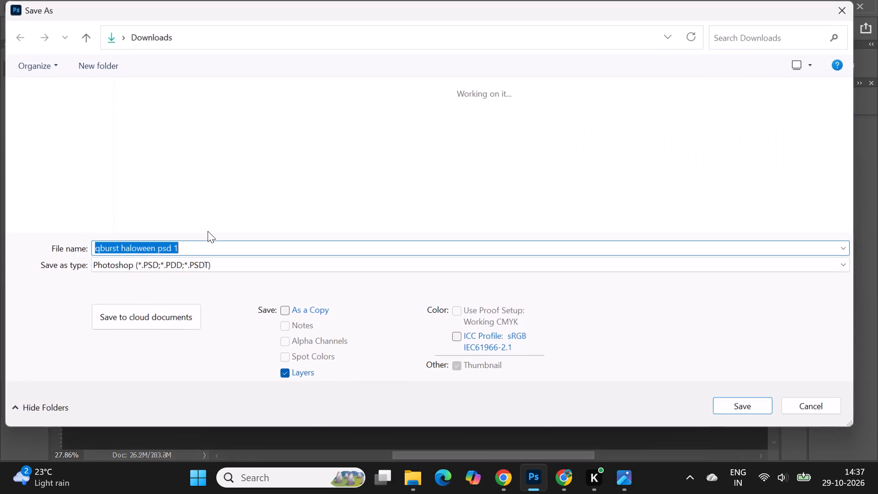
left_click(184, 248)
left_click(174, 247)
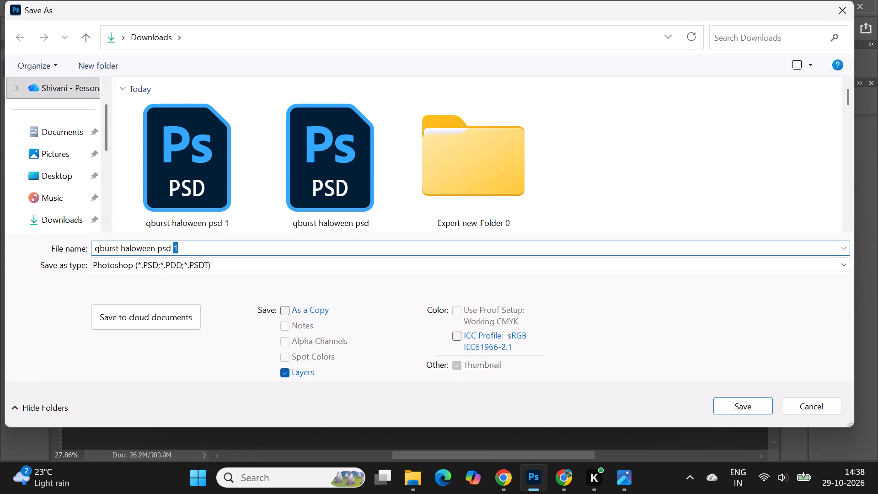
key("BackSpace")
left_click(48, 215)
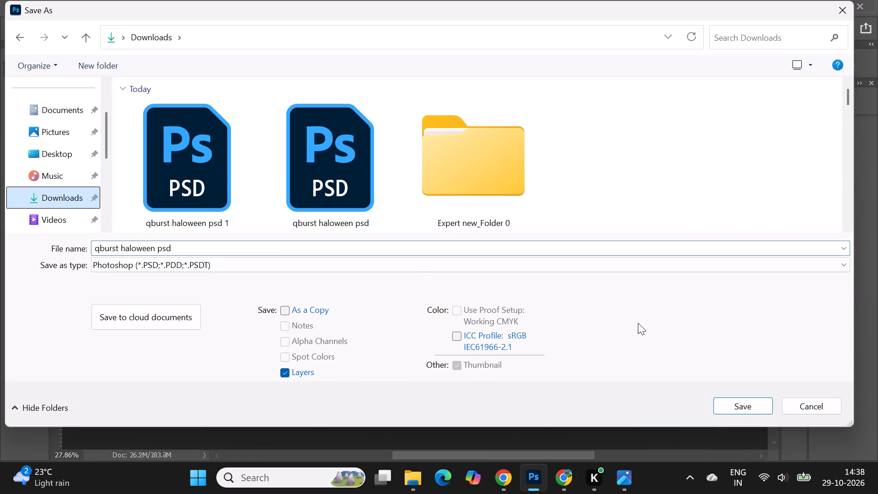
left_click(741, 404)
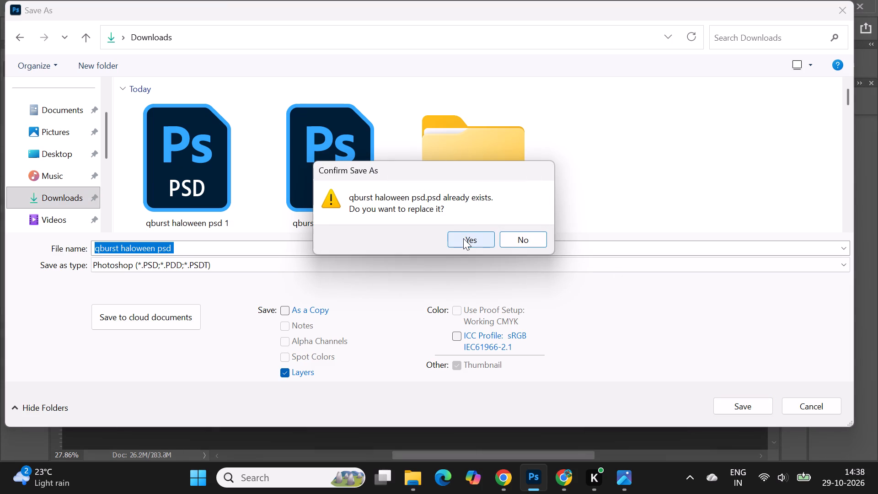
left_click(463, 238)
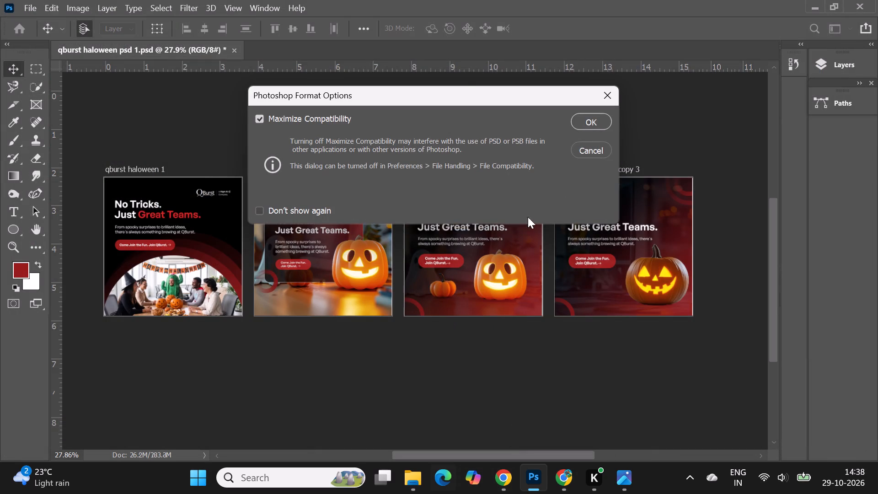
left_click(579, 122)
Switch to File Explorer, refresh the Downloads folder and delete the redundant qburst haloween psd 1 file.
left_click(413, 479)
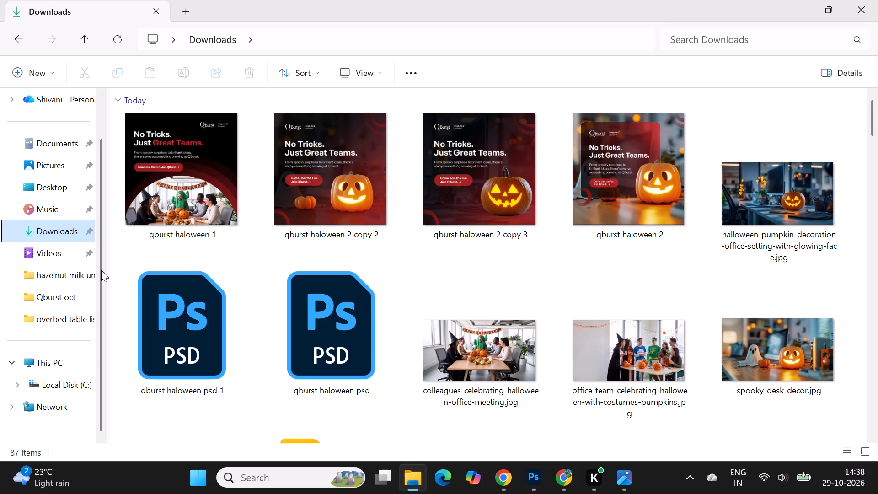
double_click(70, 226)
scroll(339, 292, "up", 7)
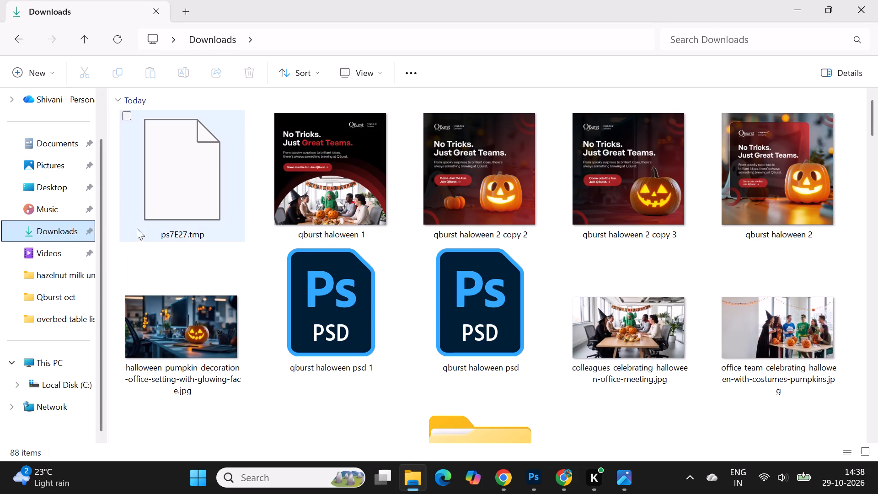
double_click(73, 230)
scroll(446, 314, "up", 1)
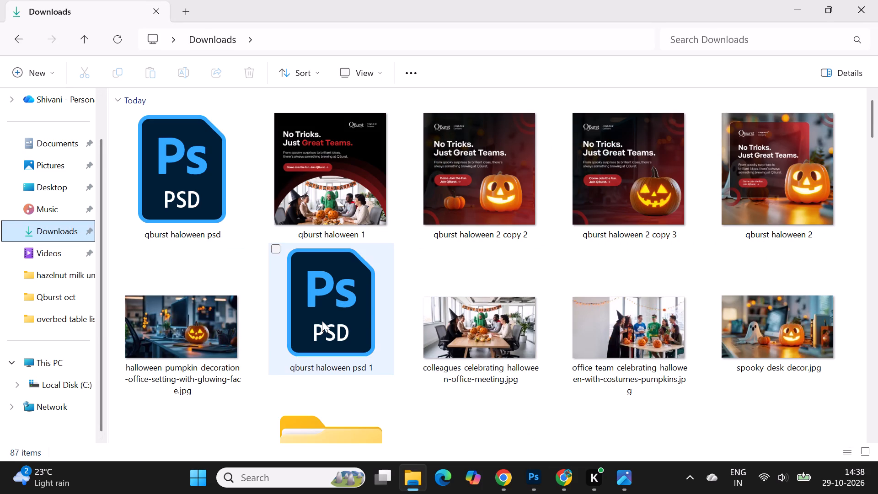
left_click(322, 321)
key("Delete")
left_click(70, 229)
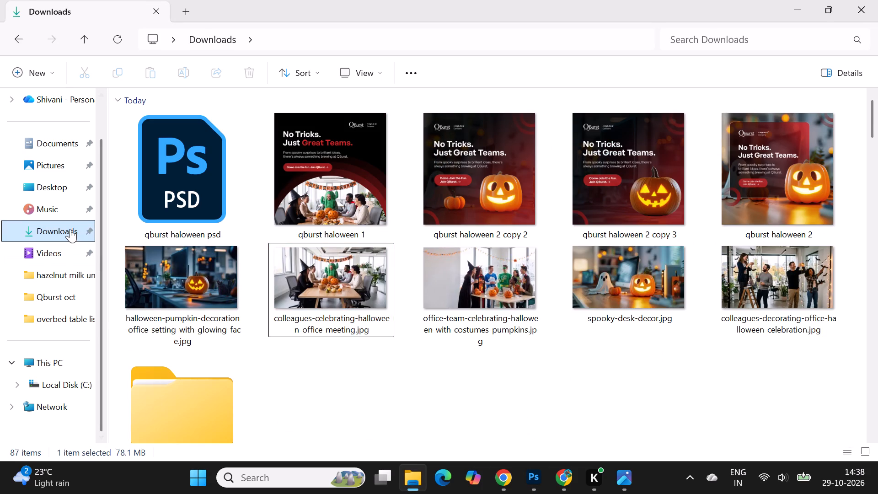